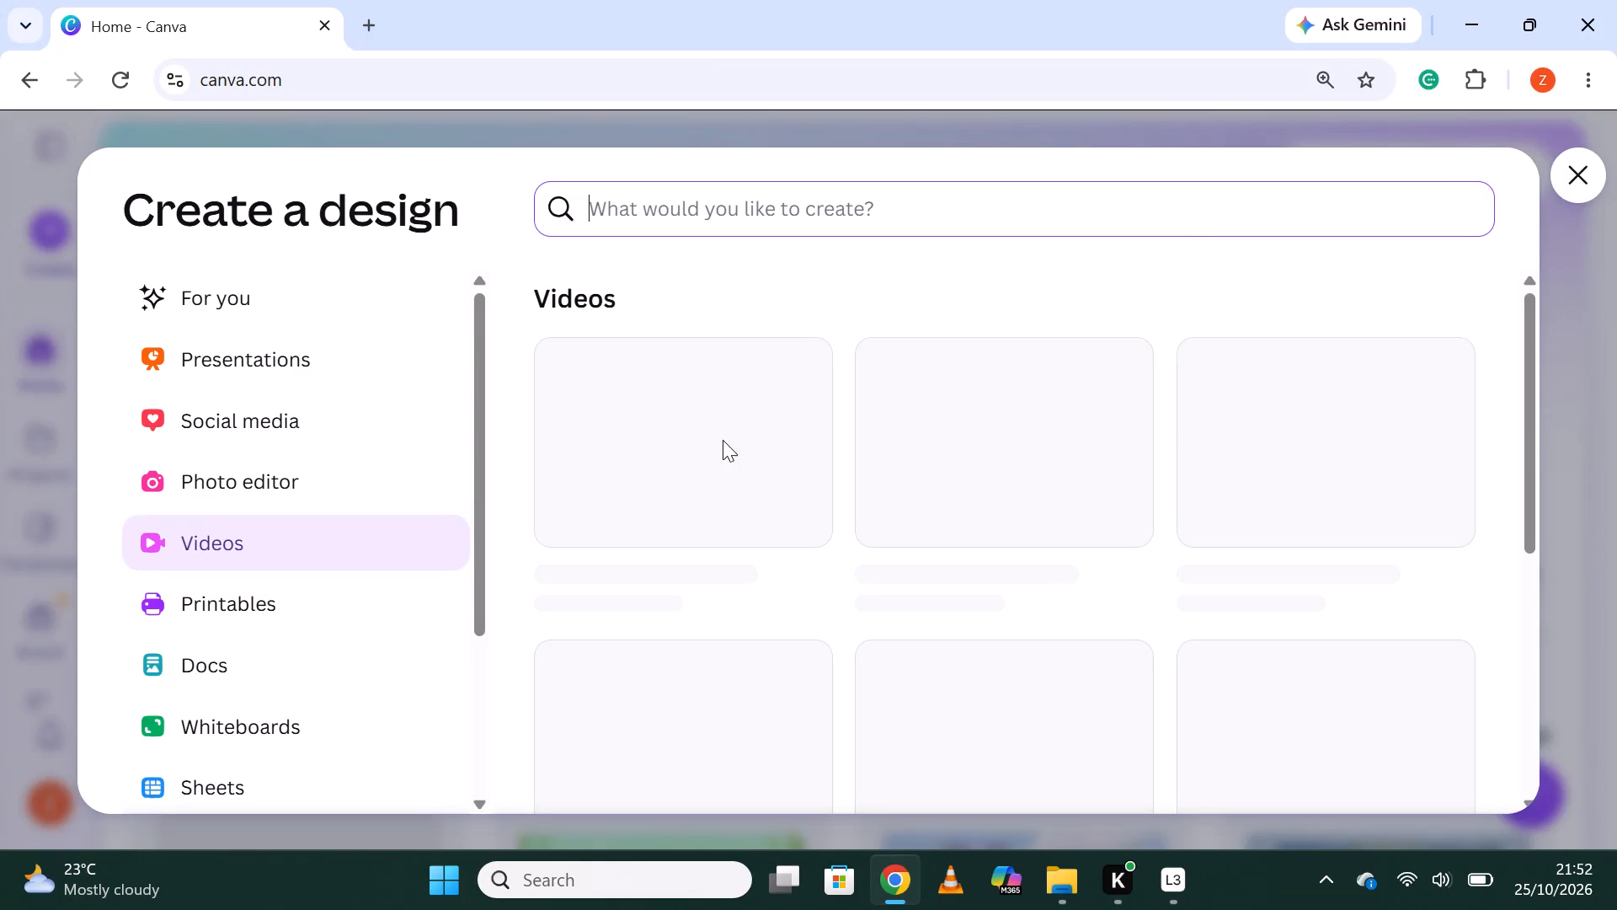
Create a new YouTube video design from the Videos category.
scroll(800, 476, "down", 3)
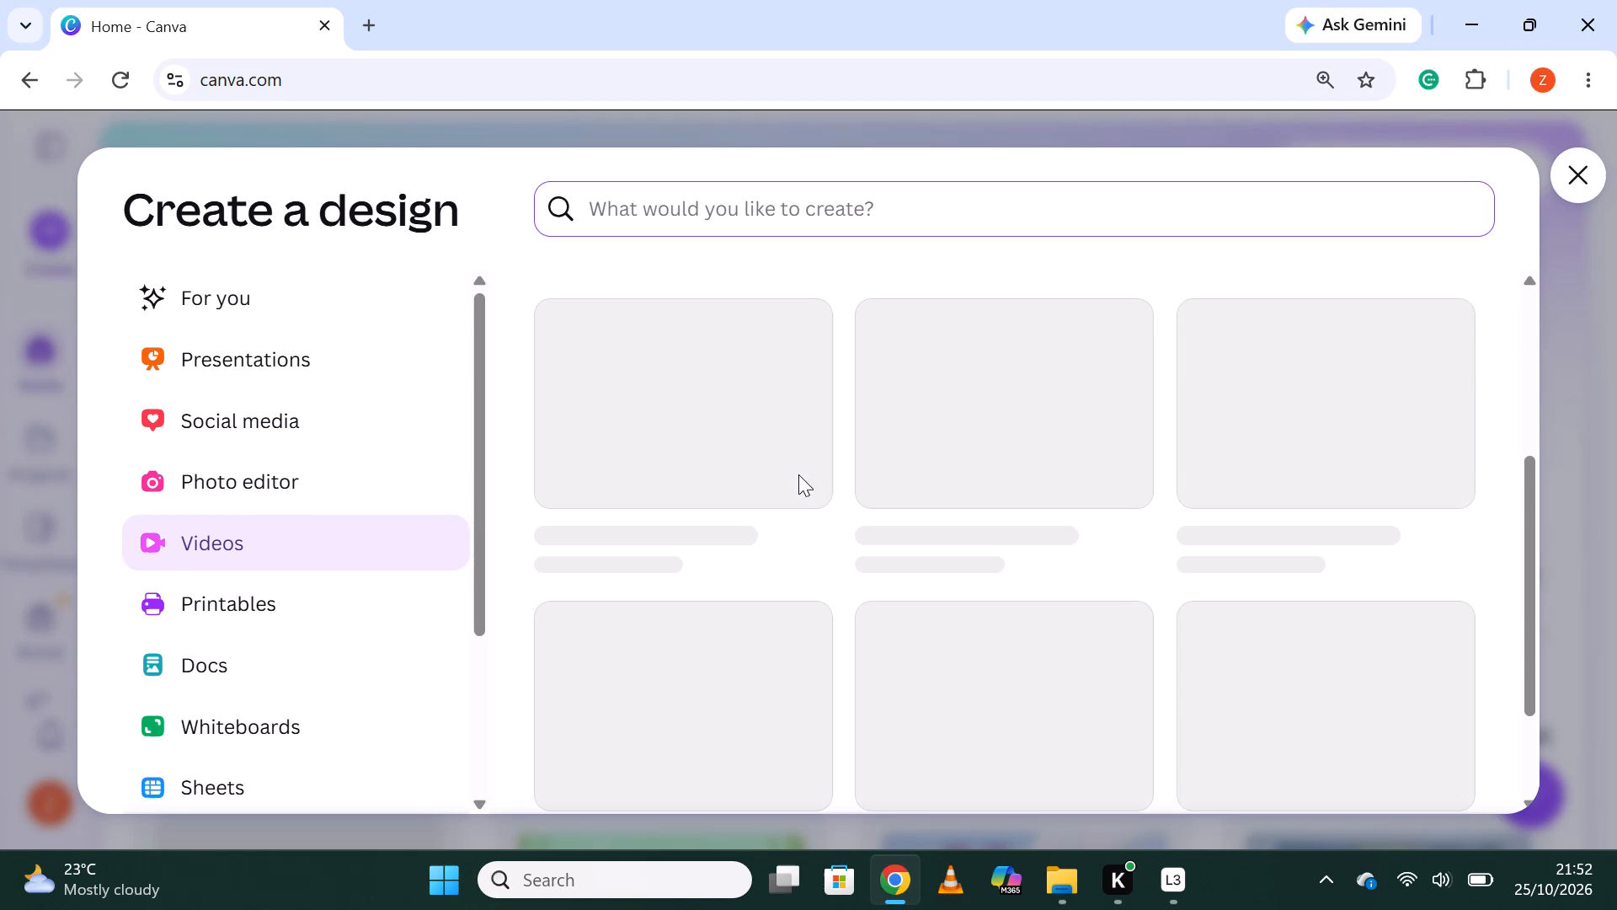
scroll(797, 474, "up", 8)
left_click(717, 500)
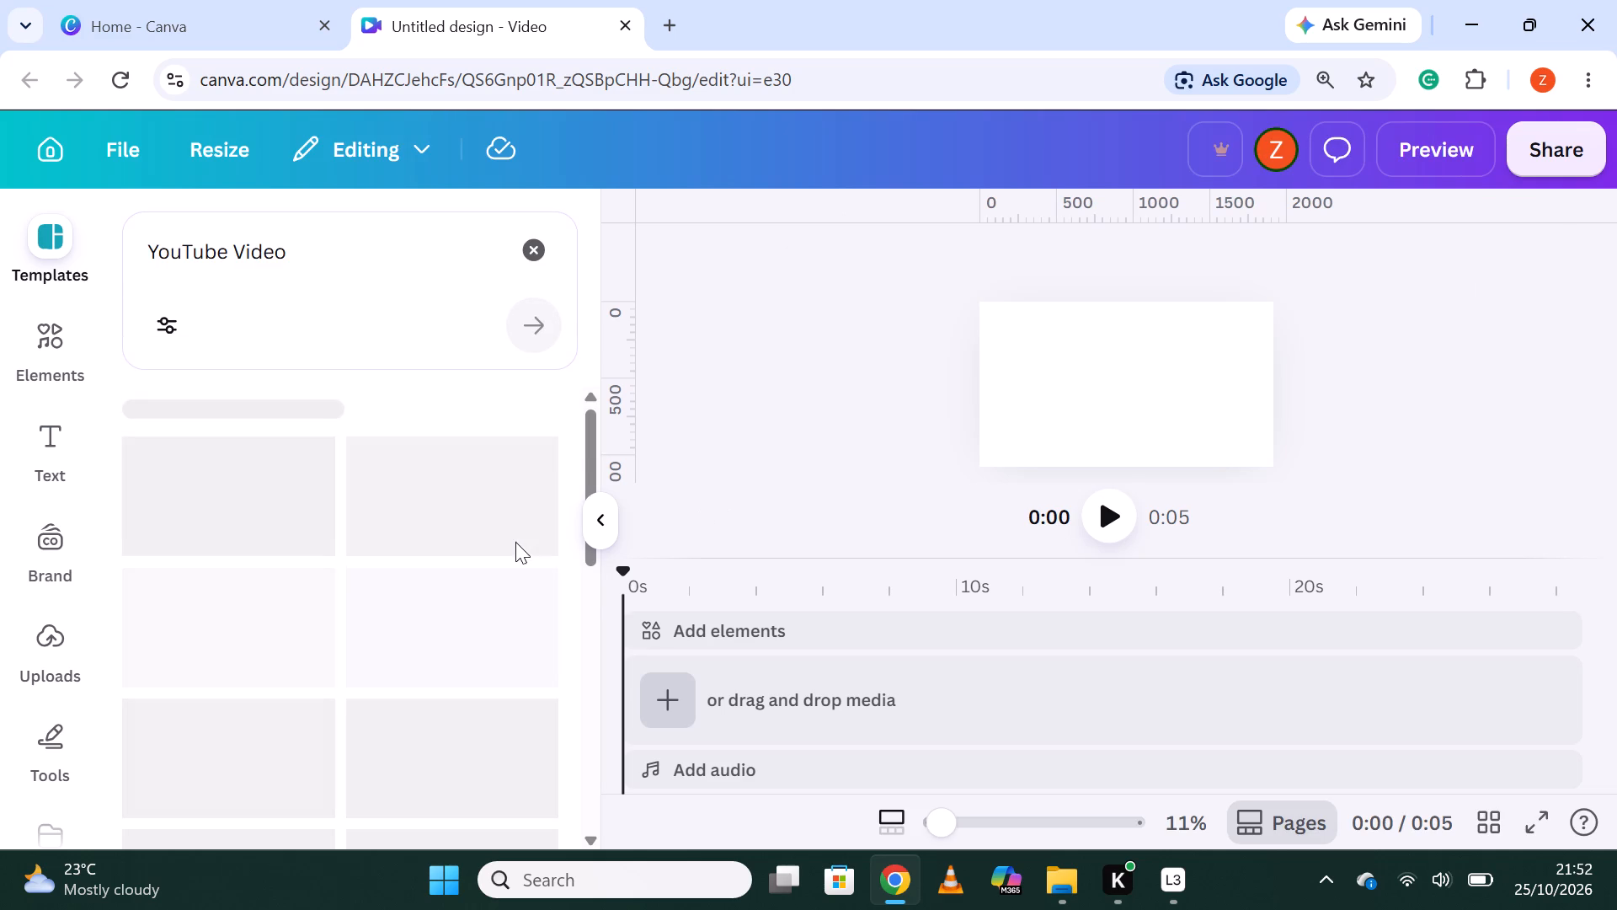
Find the orange "READY?" template among the YouTube Video results and apply its "READY?" page to the blank design.
scroll(515, 542, "down", 1)
scroll(515, 542, "up", 5)
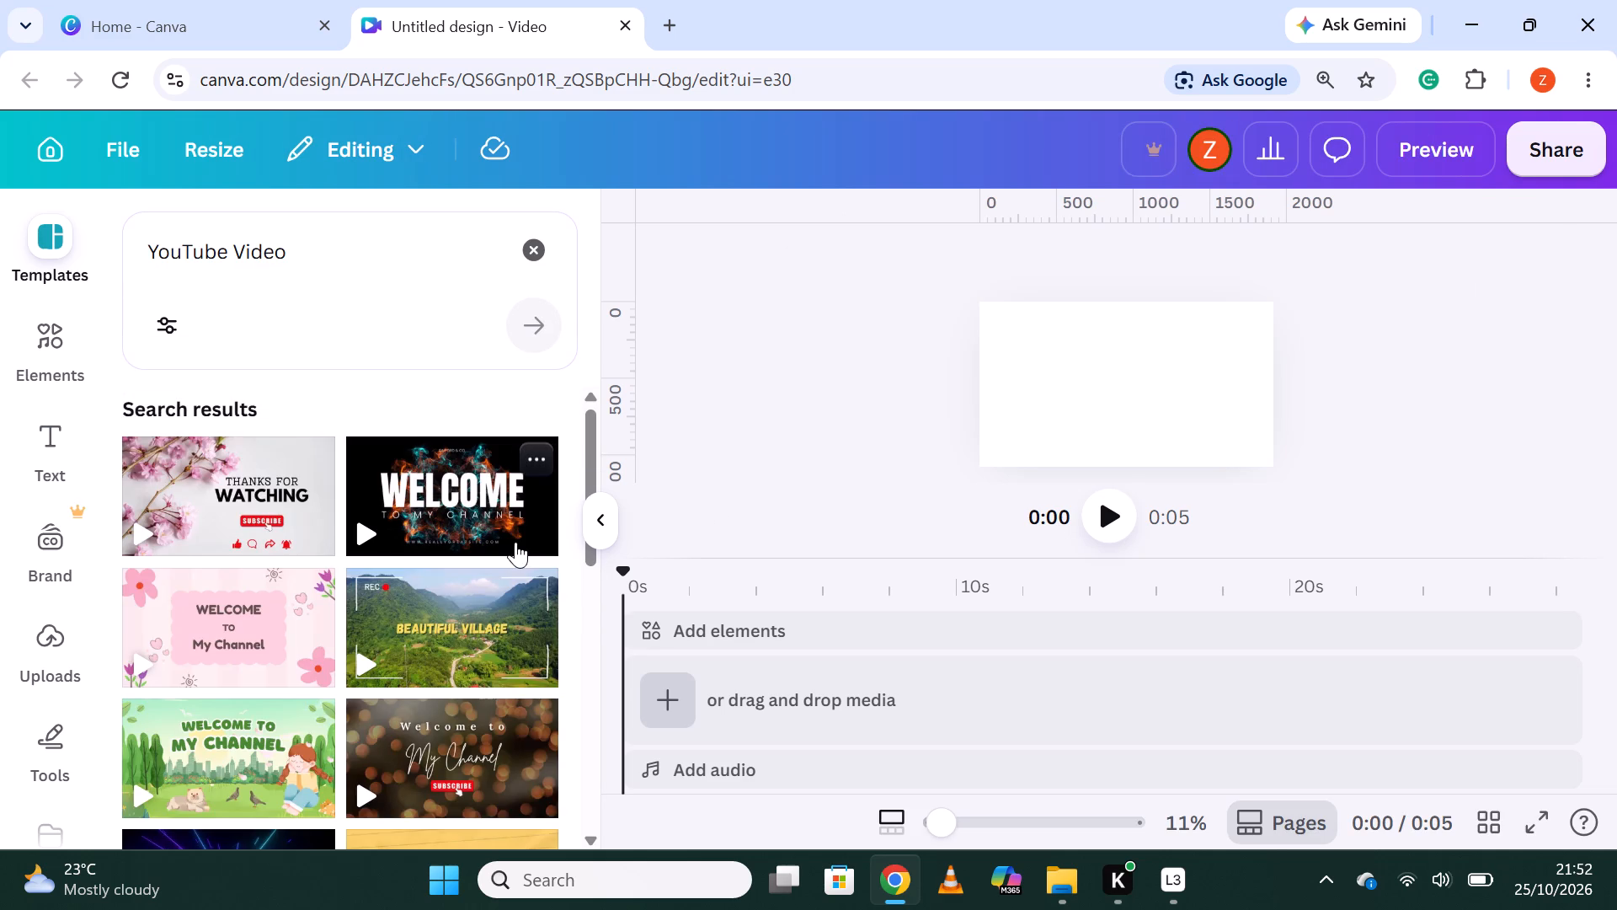
scroll(515, 542, "down", 1)
scroll(396, 680, "down", 3)
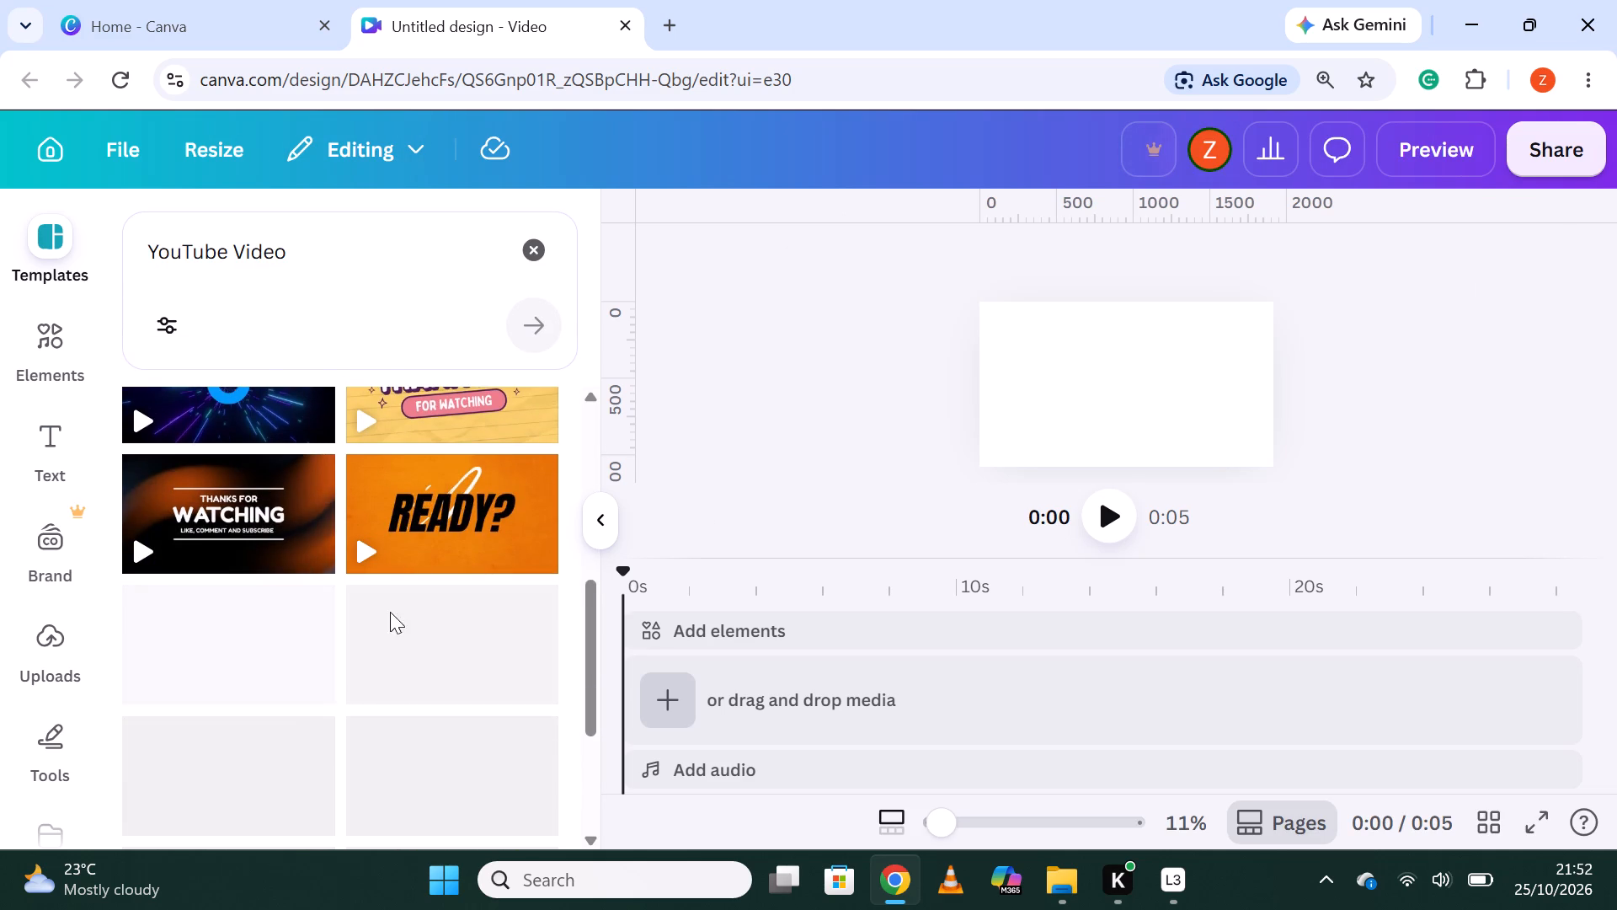
left_click(515, 535)
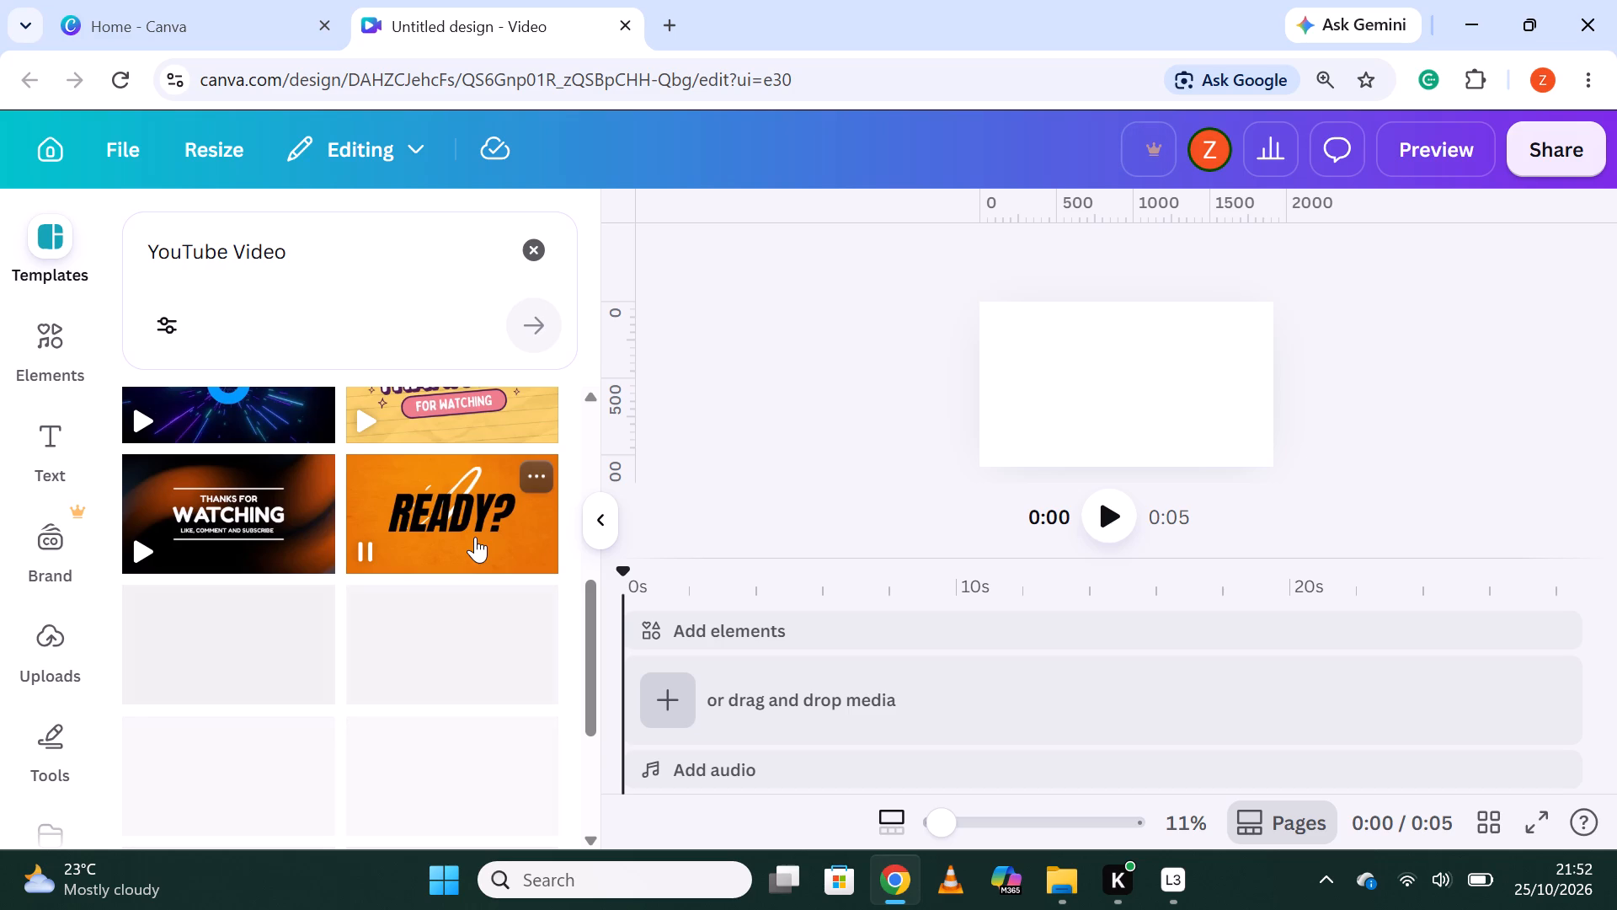
scroll(475, 537, "up", 4)
scroll(475, 537, "down", 4)
scroll(473, 535, "up", 1)
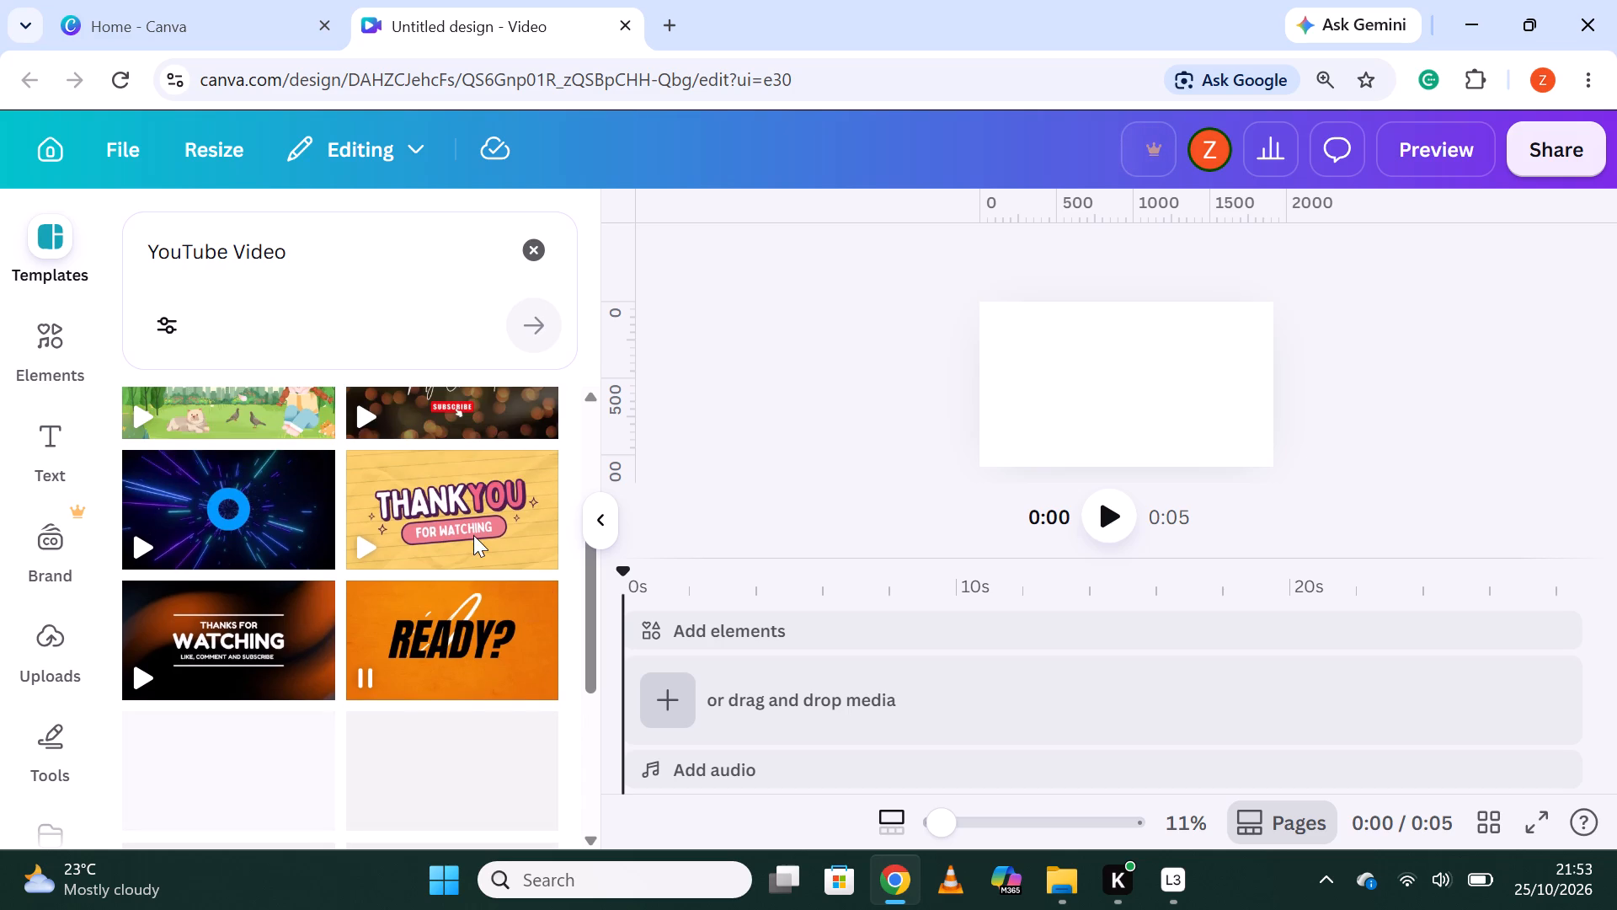
scroll(473, 535, "down", 1)
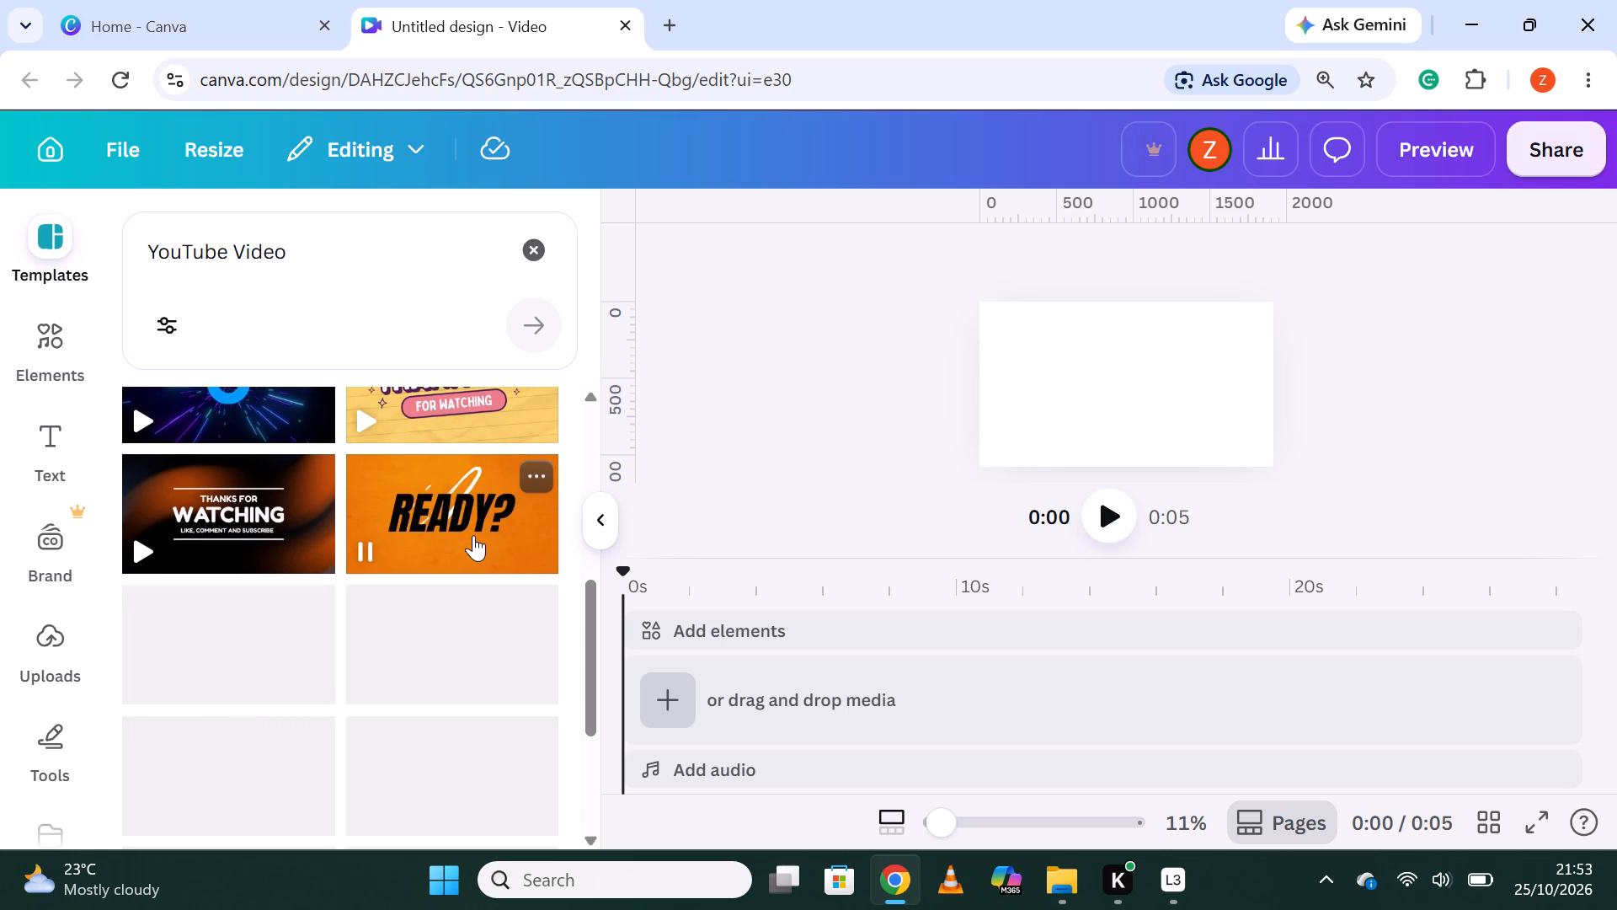
scroll(473, 535, "up", 1)
scroll(473, 535, "down", 3)
scroll(446, 566, "up", 2)
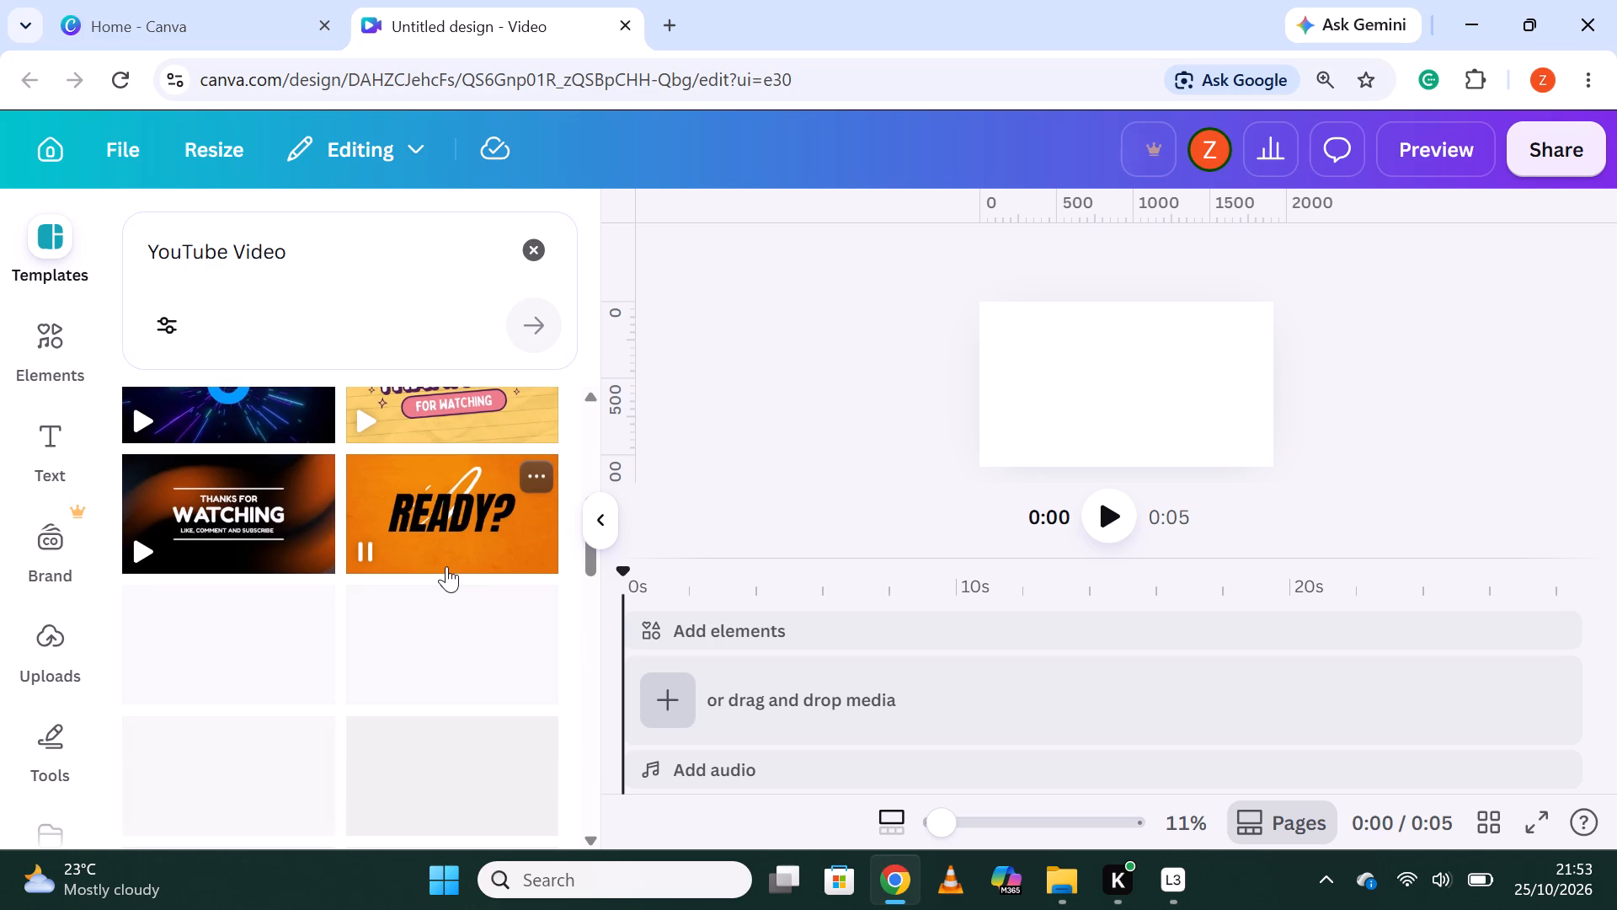
scroll(446, 566, "up", 2)
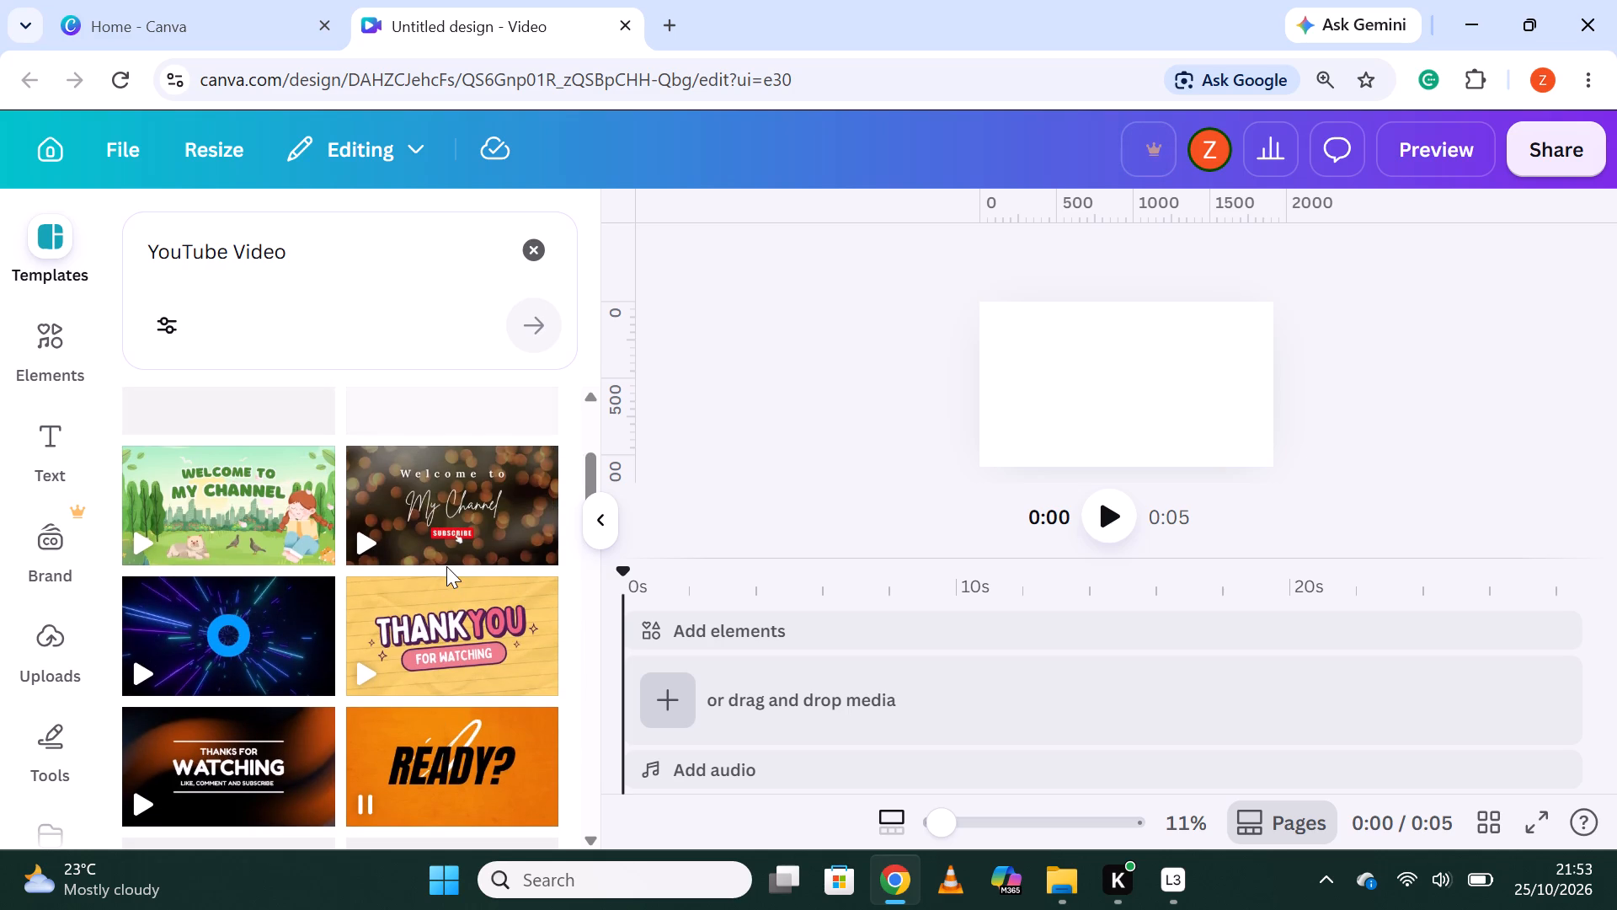
scroll(446, 566, "down", 1)
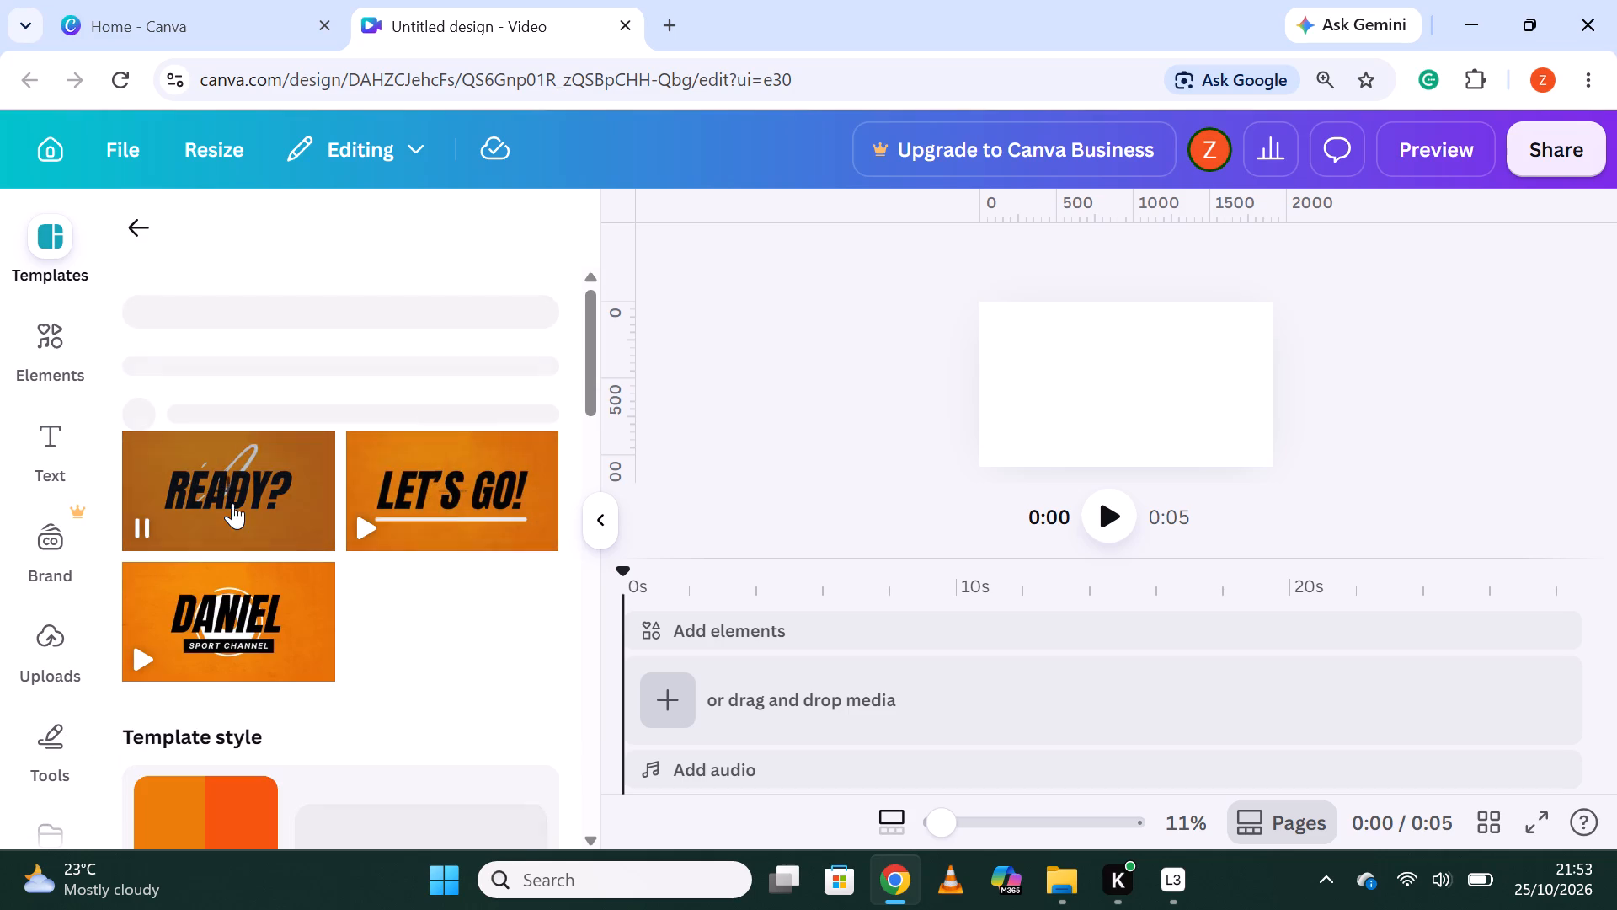
left_click(252, 496)
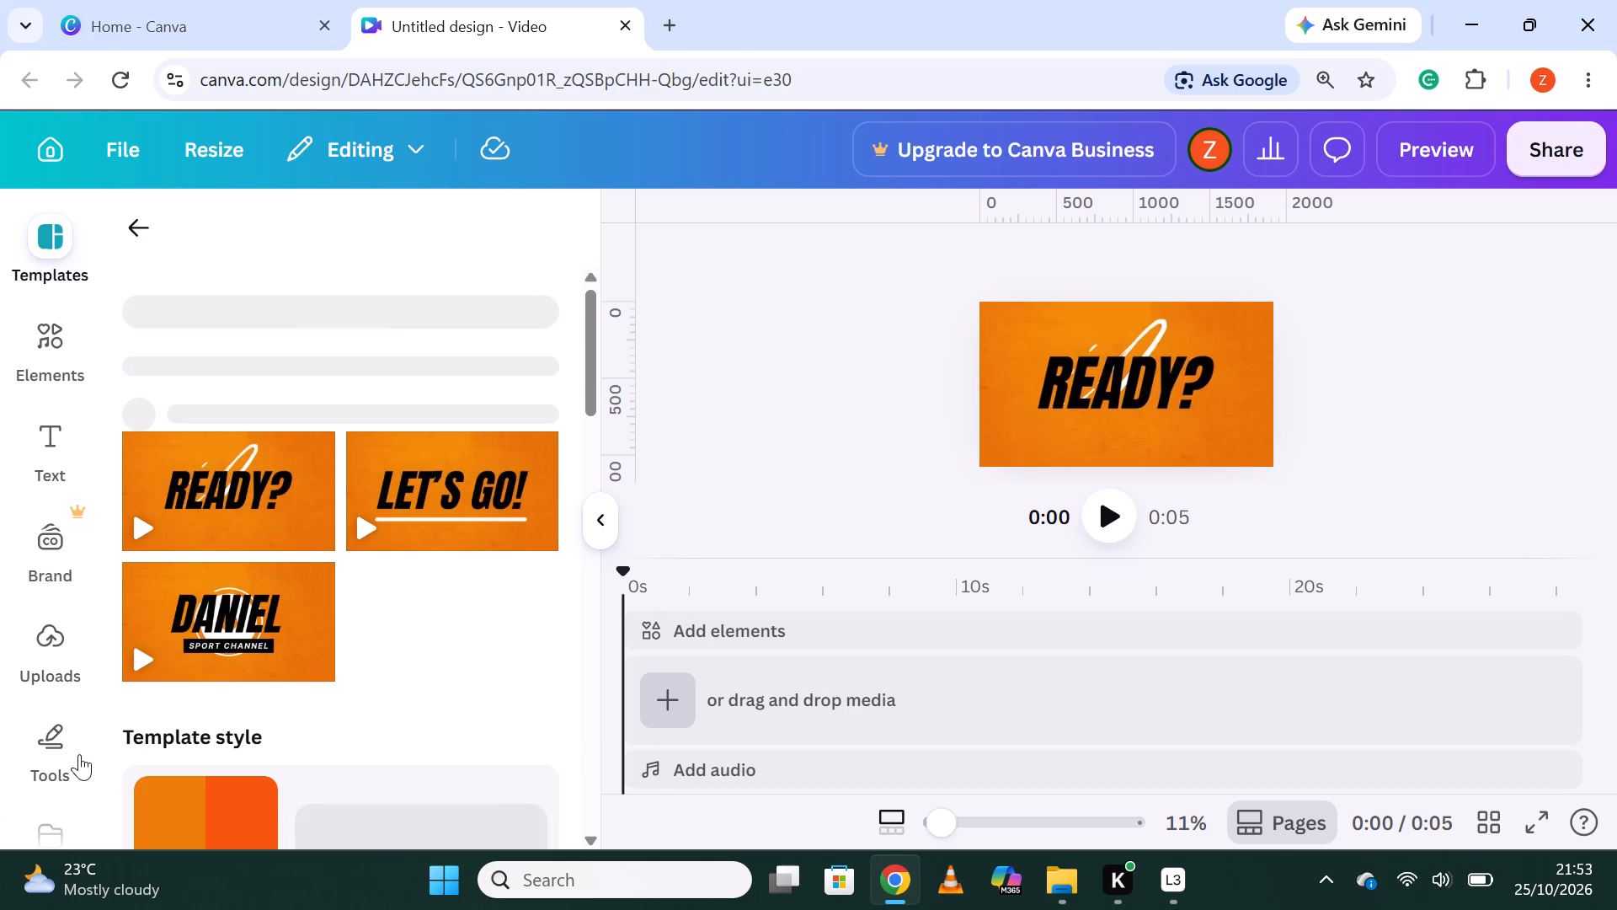
Open the stock video library and show the clips for the suggested search "Nature background".
scroll(69, 752, "down", 5)
left_click(39, 807)
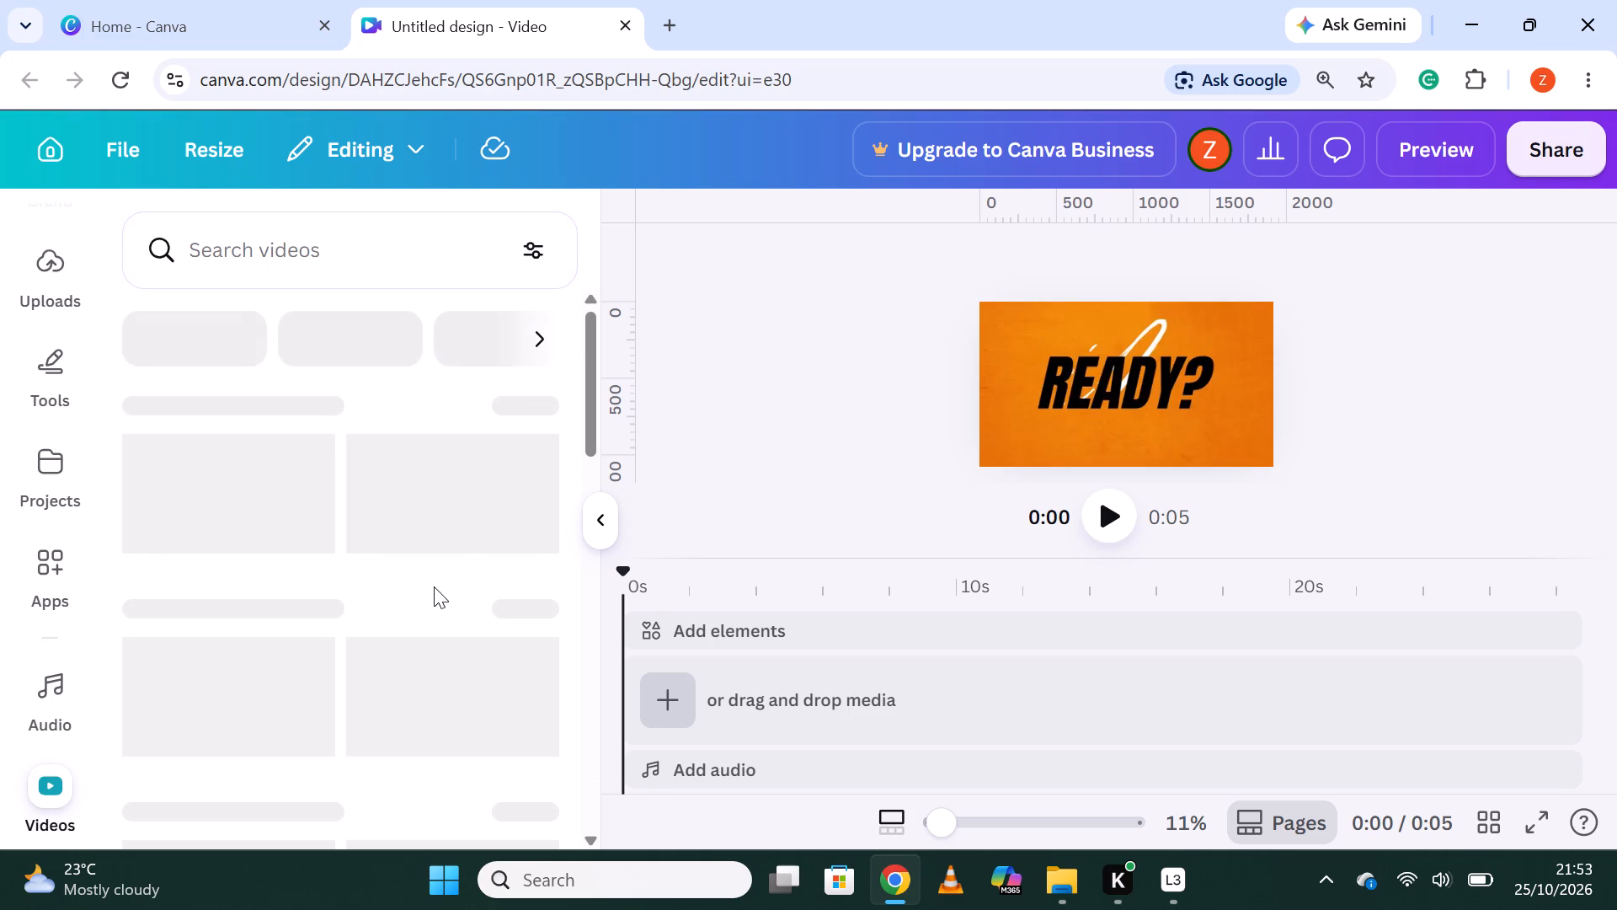
scroll(434, 586, "up", 1)
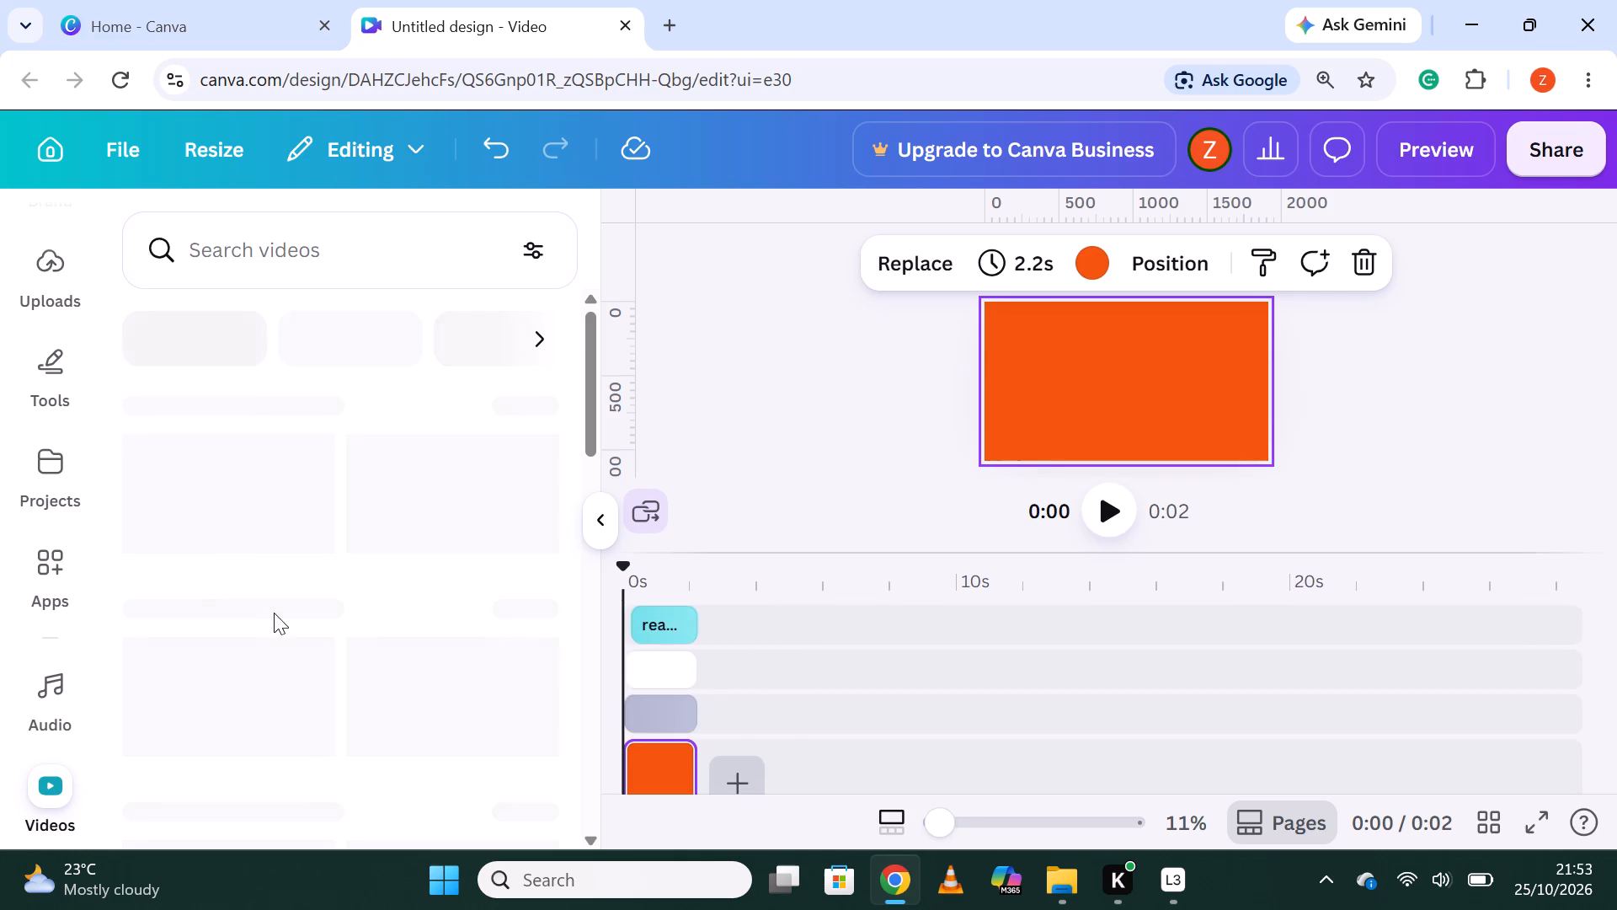
scroll(331, 584, "up", 3)
scroll(332, 584, "down", 2)
scroll(332, 584, "up", 5)
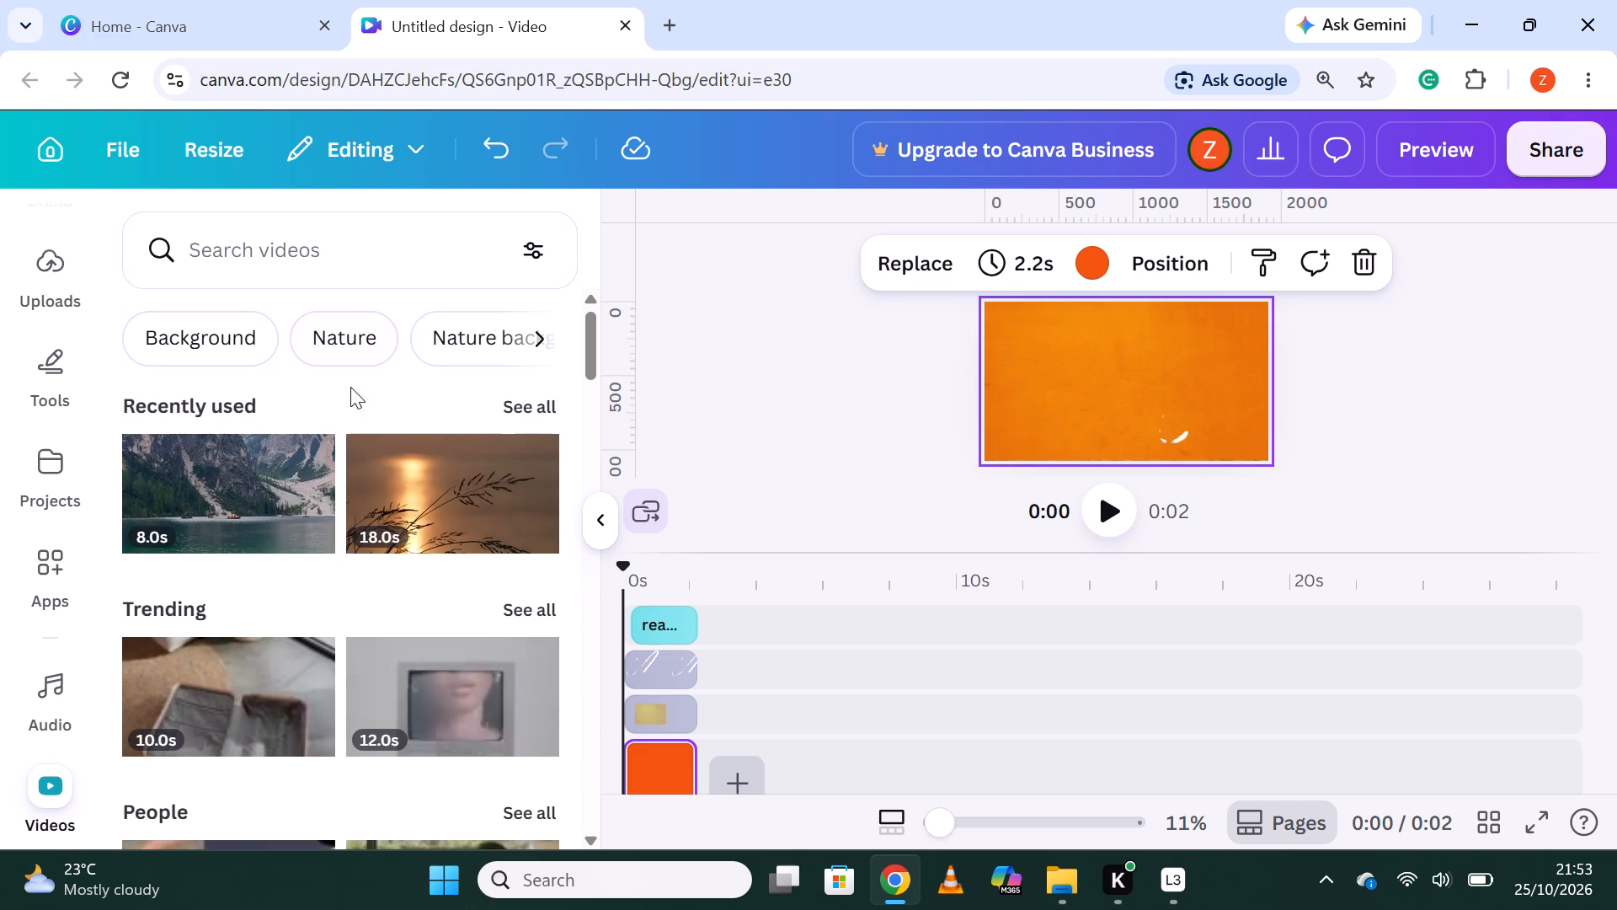
left_click(461, 336)
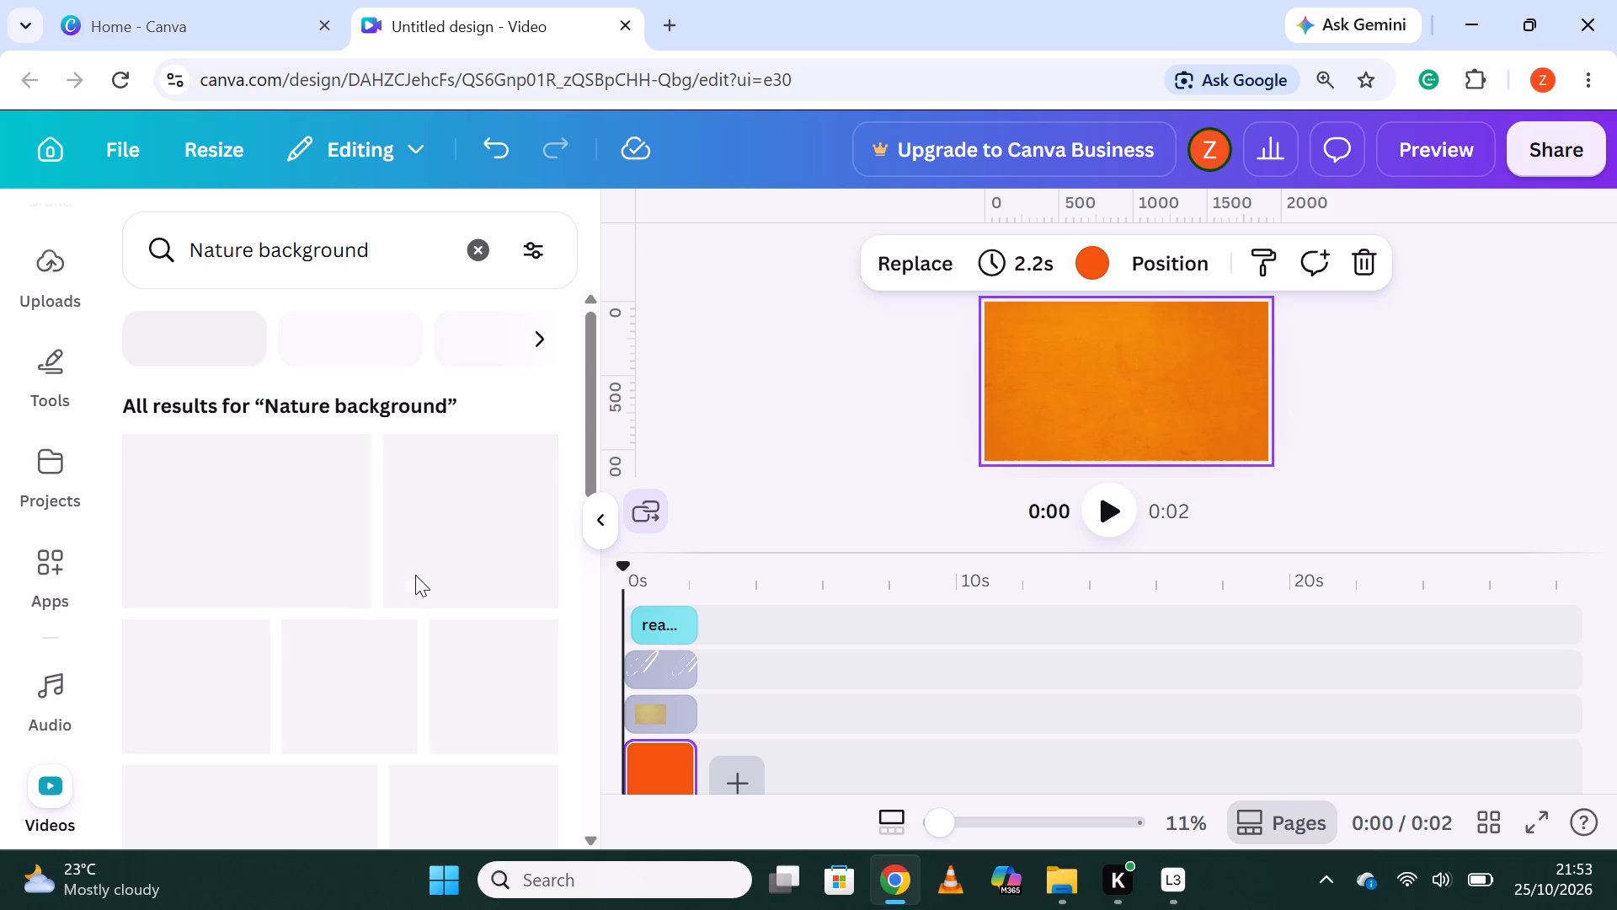
Add the 14-second mountain lake video to the timeline, directly after the intro's texture clip on the same track.
scroll(415, 575, "down", 1)
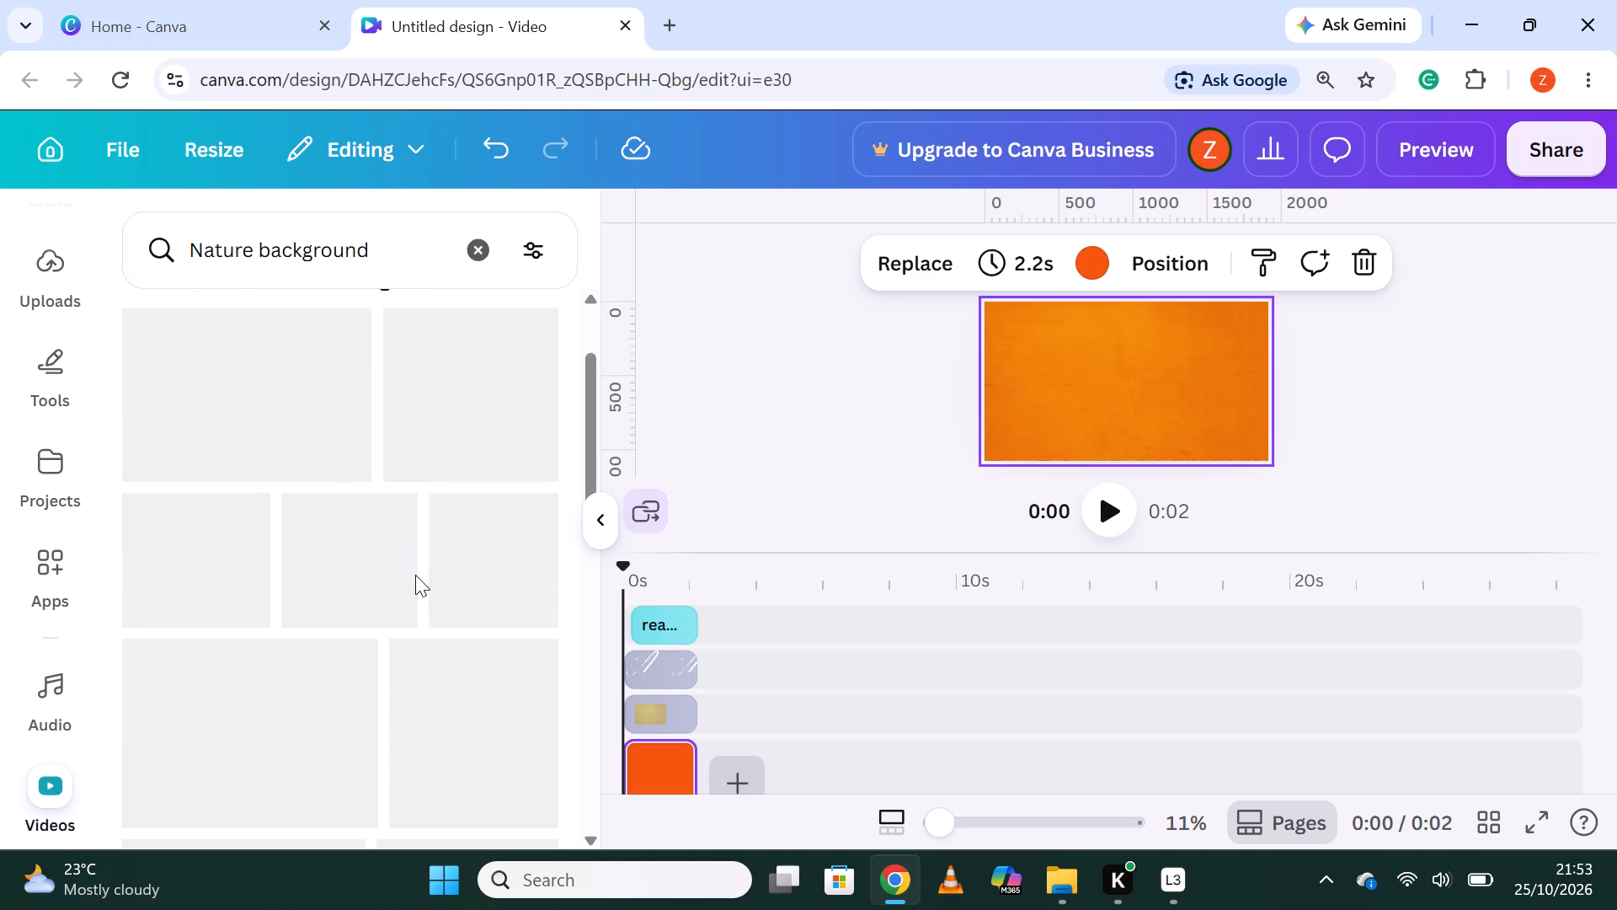
scroll(415, 575, "up", 2)
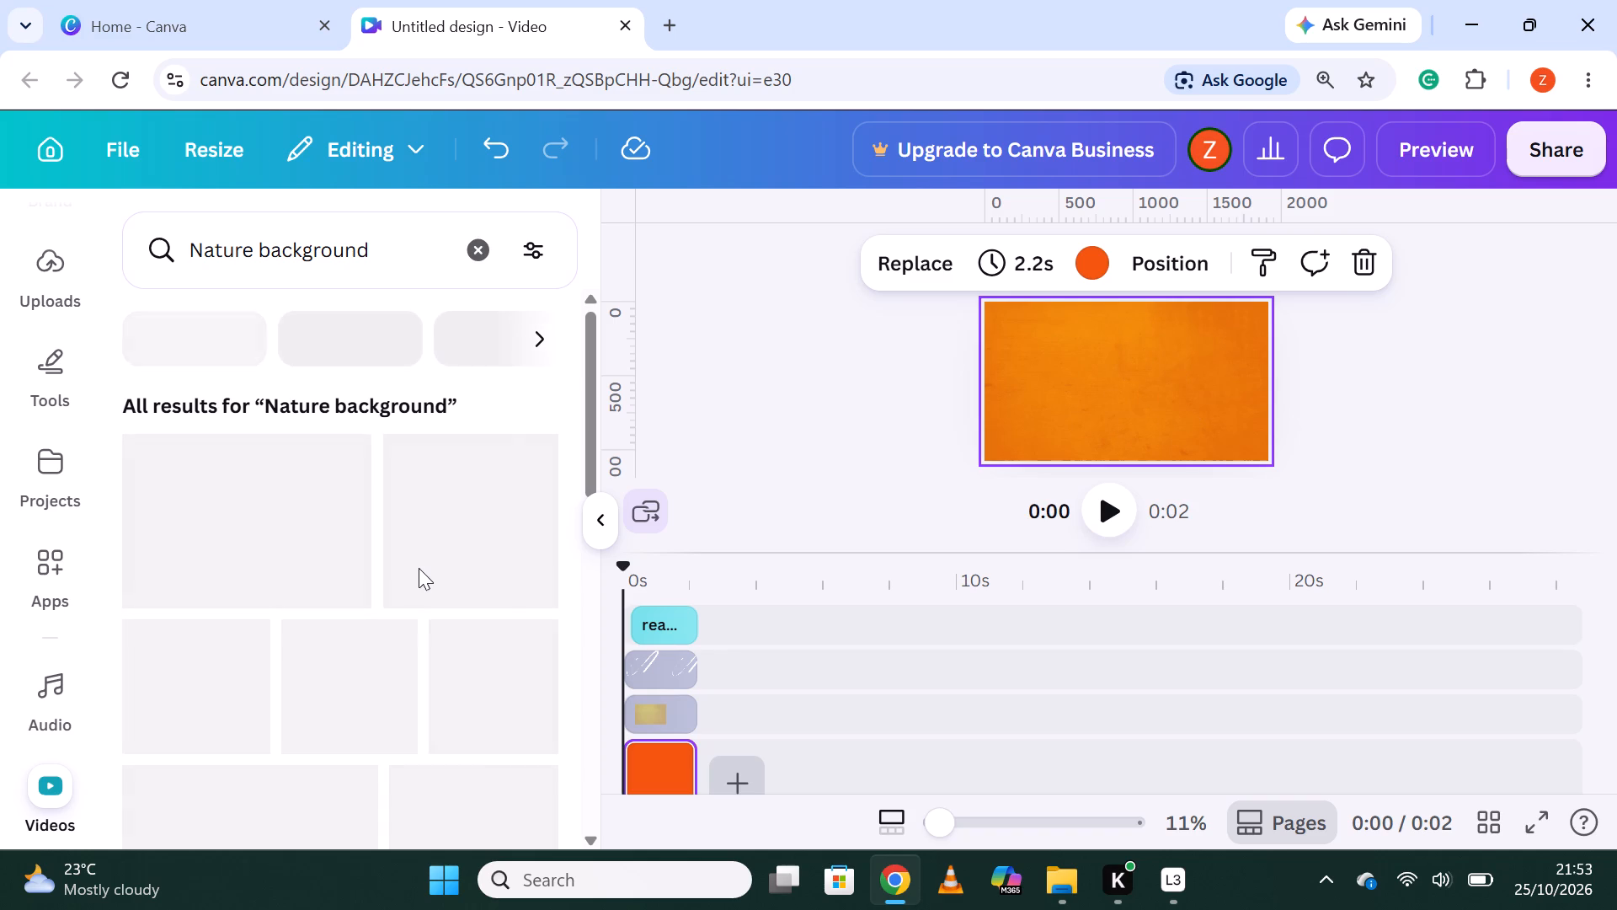
scroll(419, 568, "up", 1)
scroll(419, 568, "down", 5)
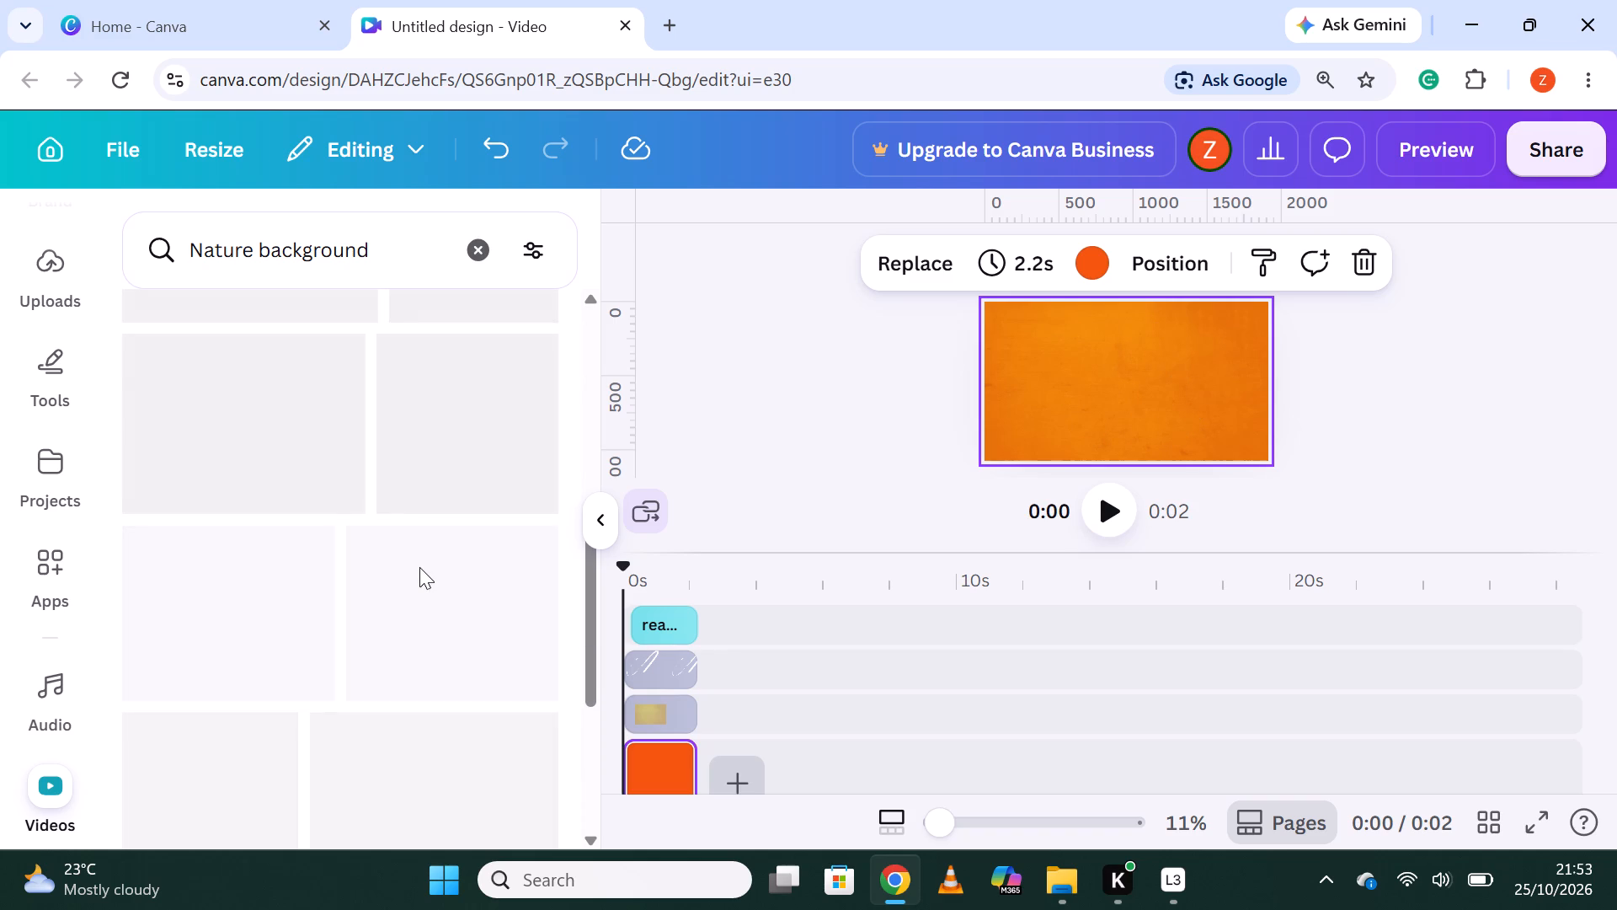
scroll(419, 567, "up", 10)
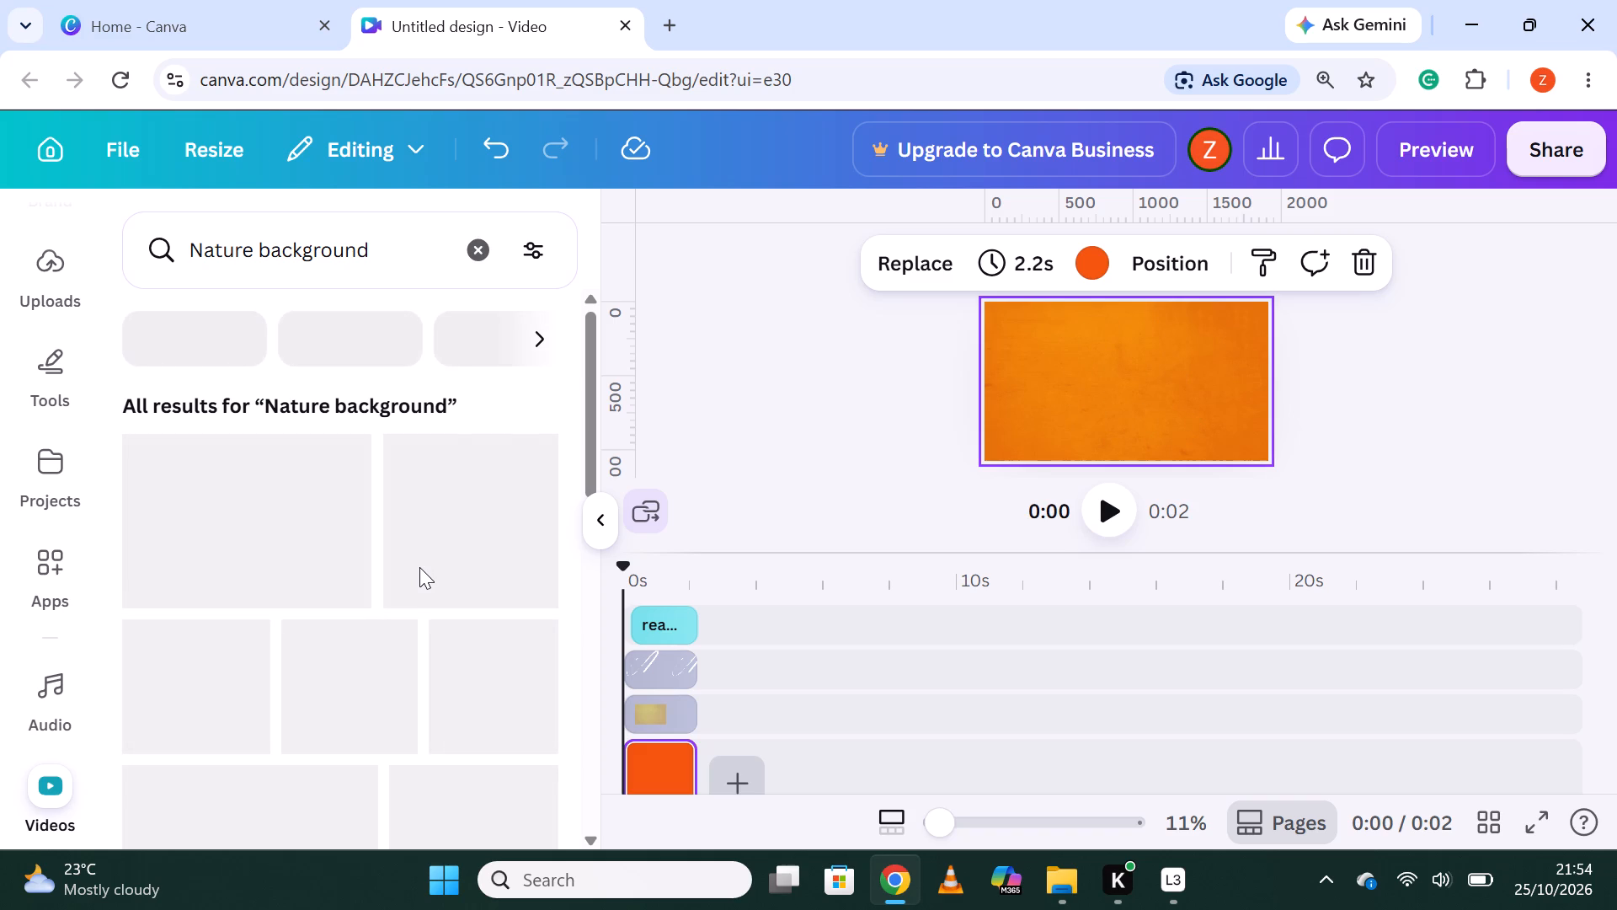
scroll(419, 567, "down", 4)
scroll(419, 567, "up", 5)
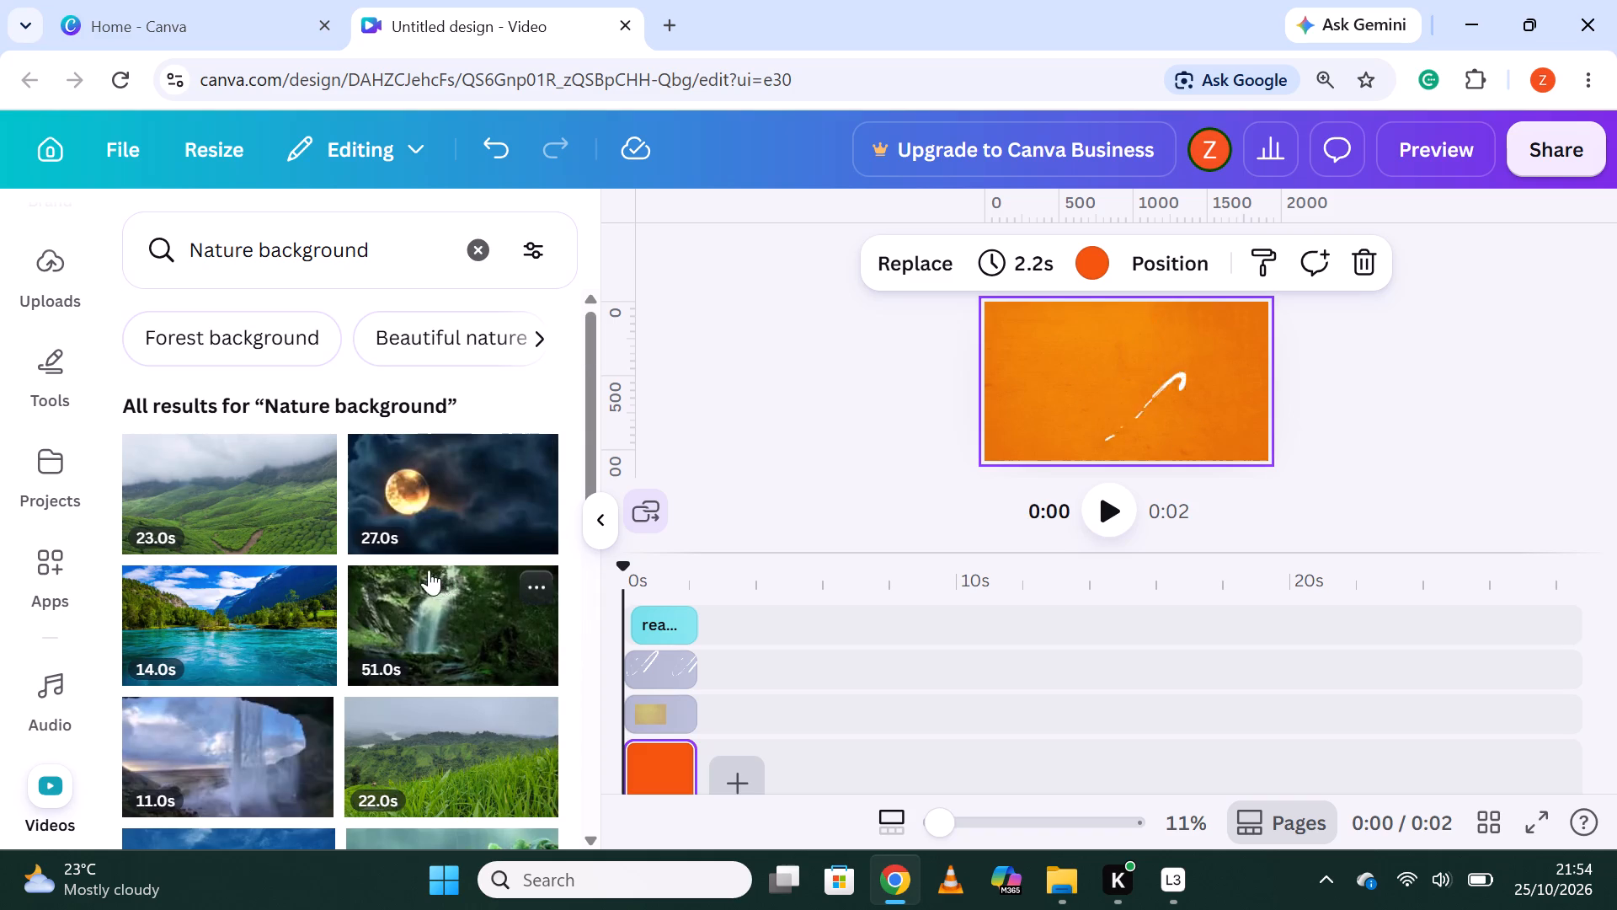
left_click_drag(219, 639, 807, 661)
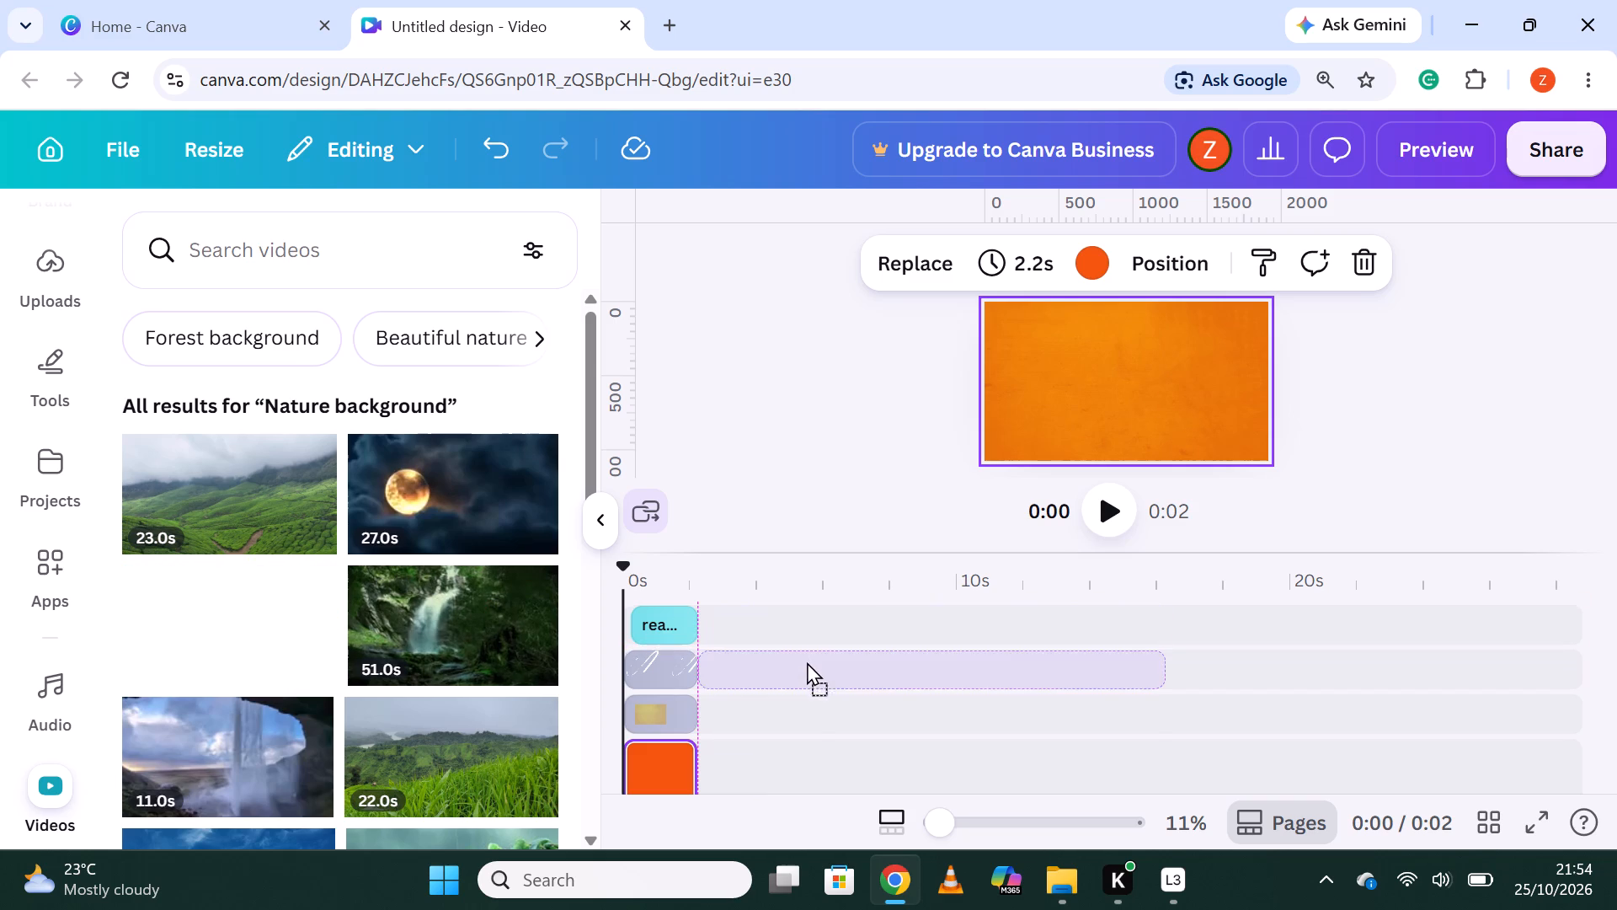
left_click_drag(807, 661, 798, 714)
Add the 22-second green grass field video on the track above the lake clip, starting where the intro ends.
scroll(371, 679, "down", 1)
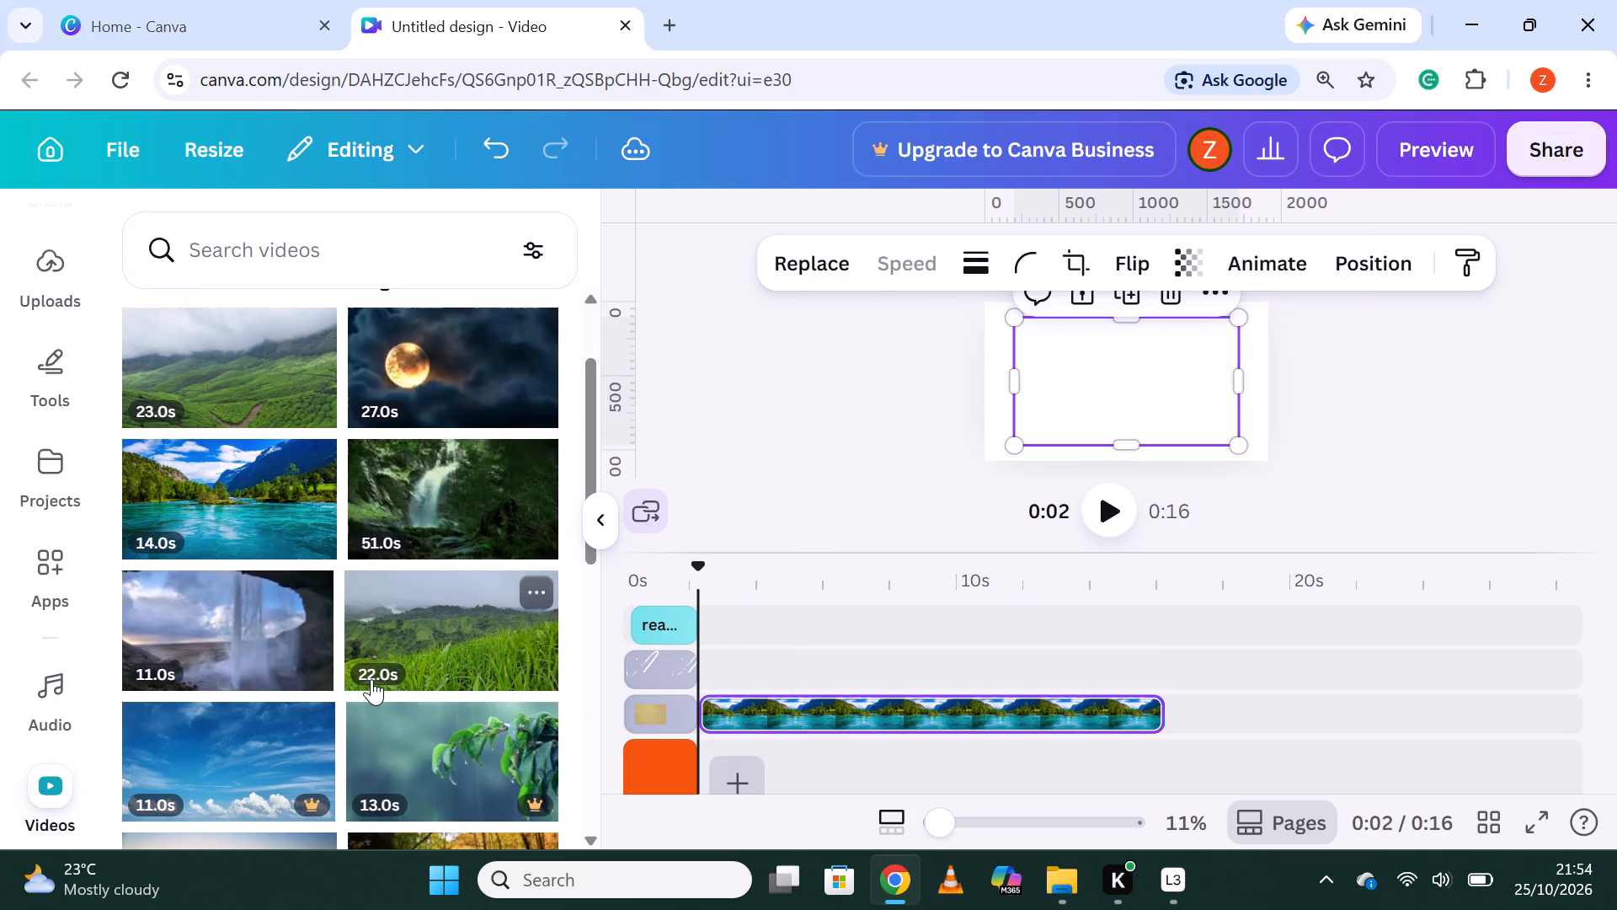
left_click_drag(388, 635, 869, 661)
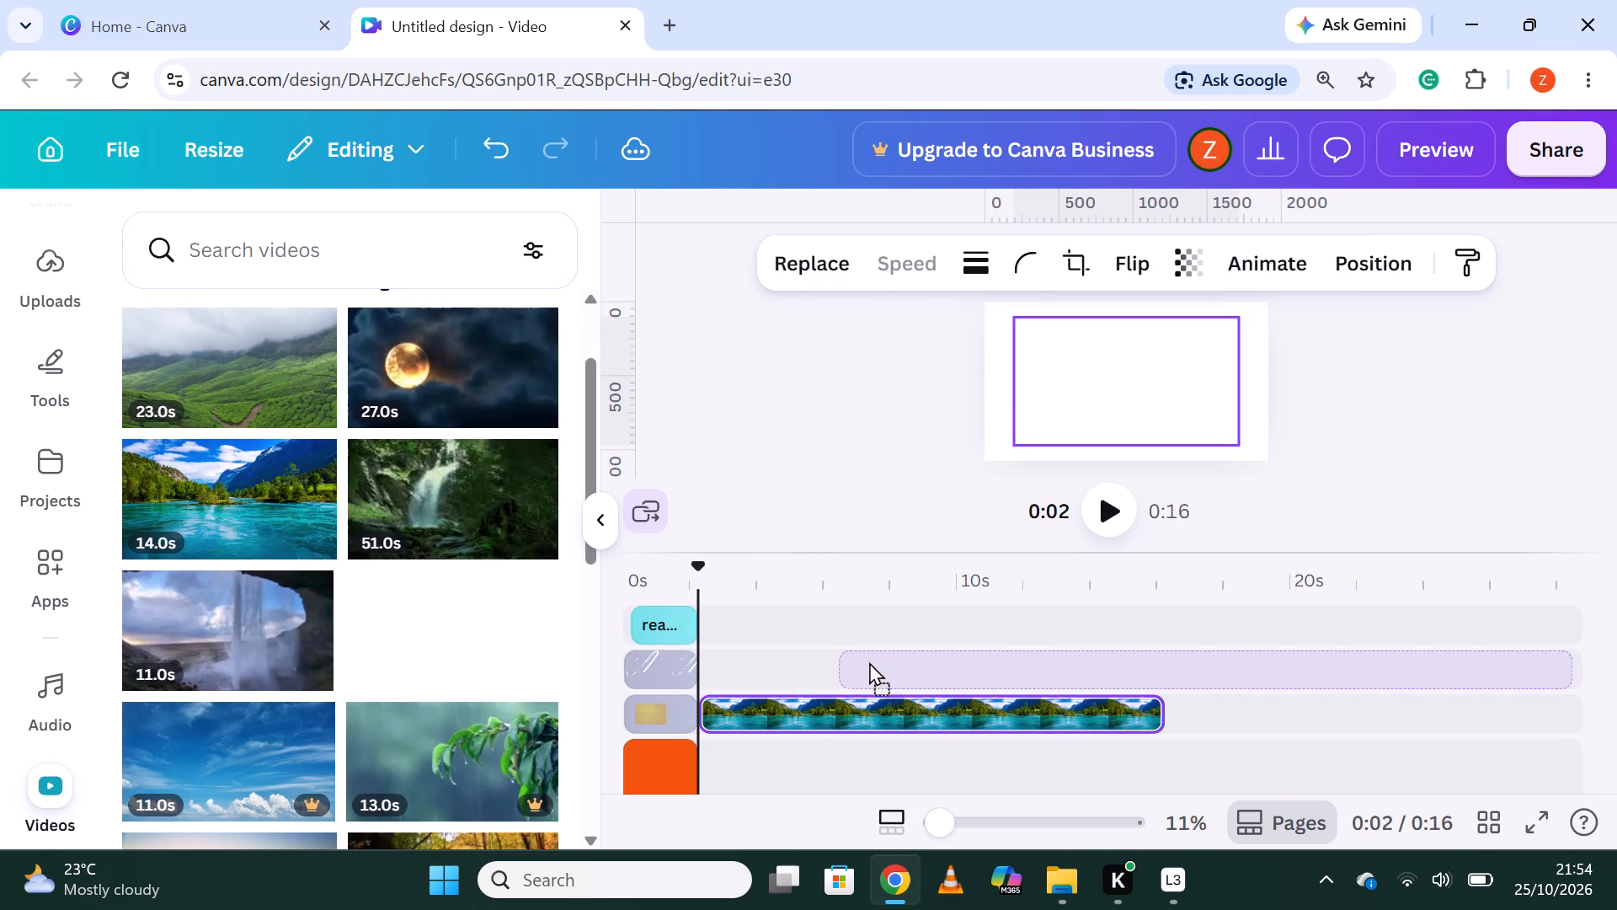
left_click_drag(869, 661, 753, 666)
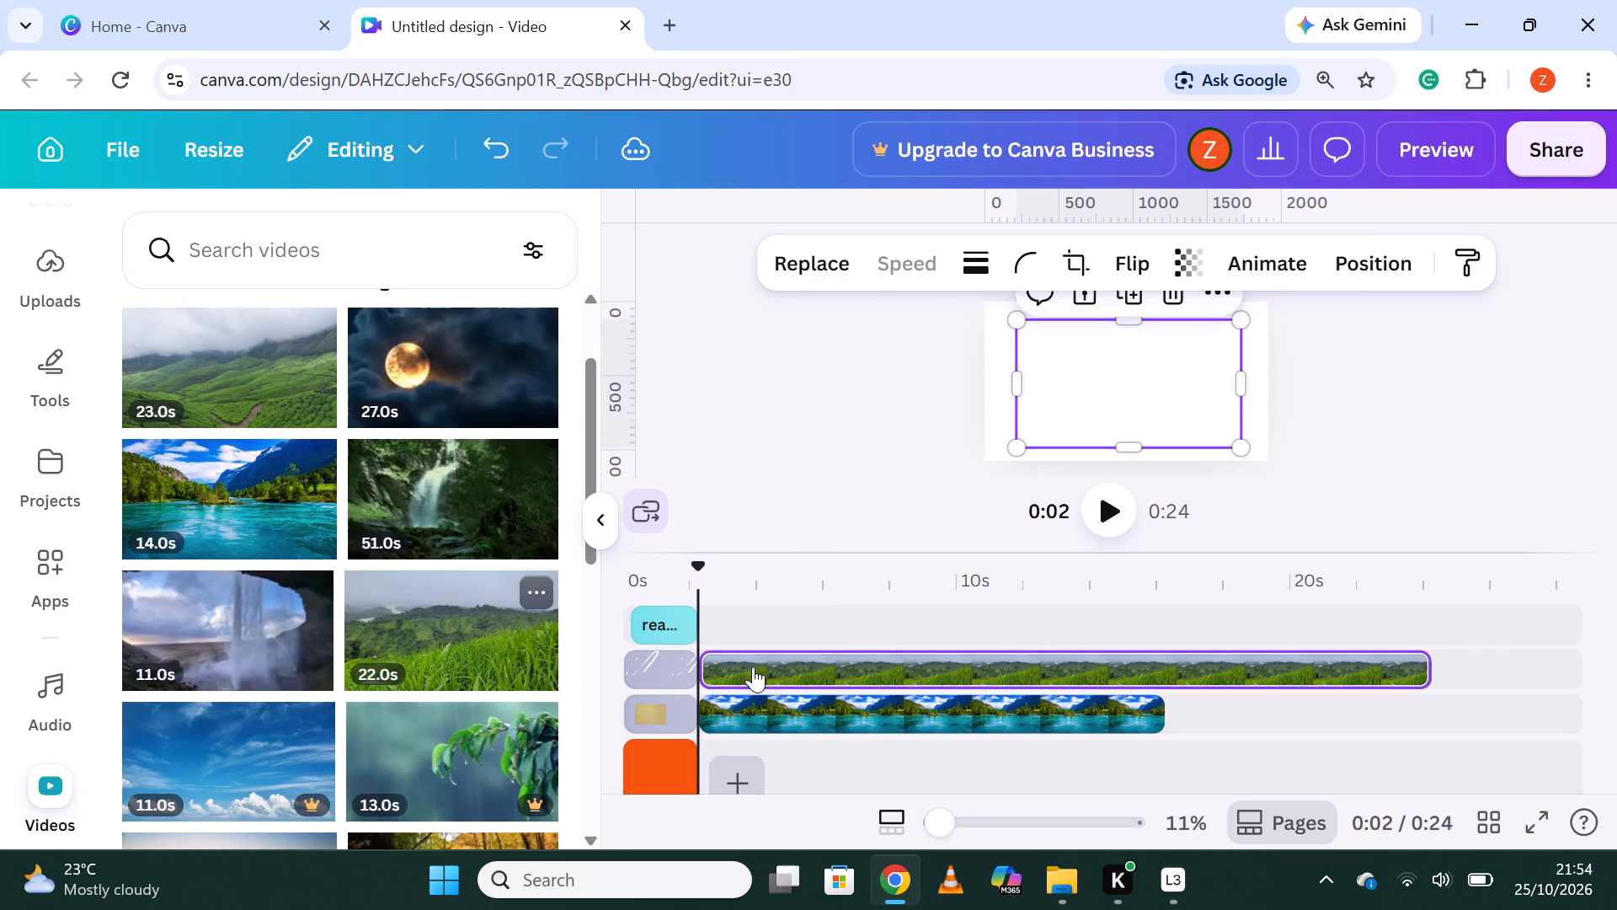
Add the 11-second blue sky video to the top track, aligning its start with the other nature clips.
scroll(373, 683, "down", 2)
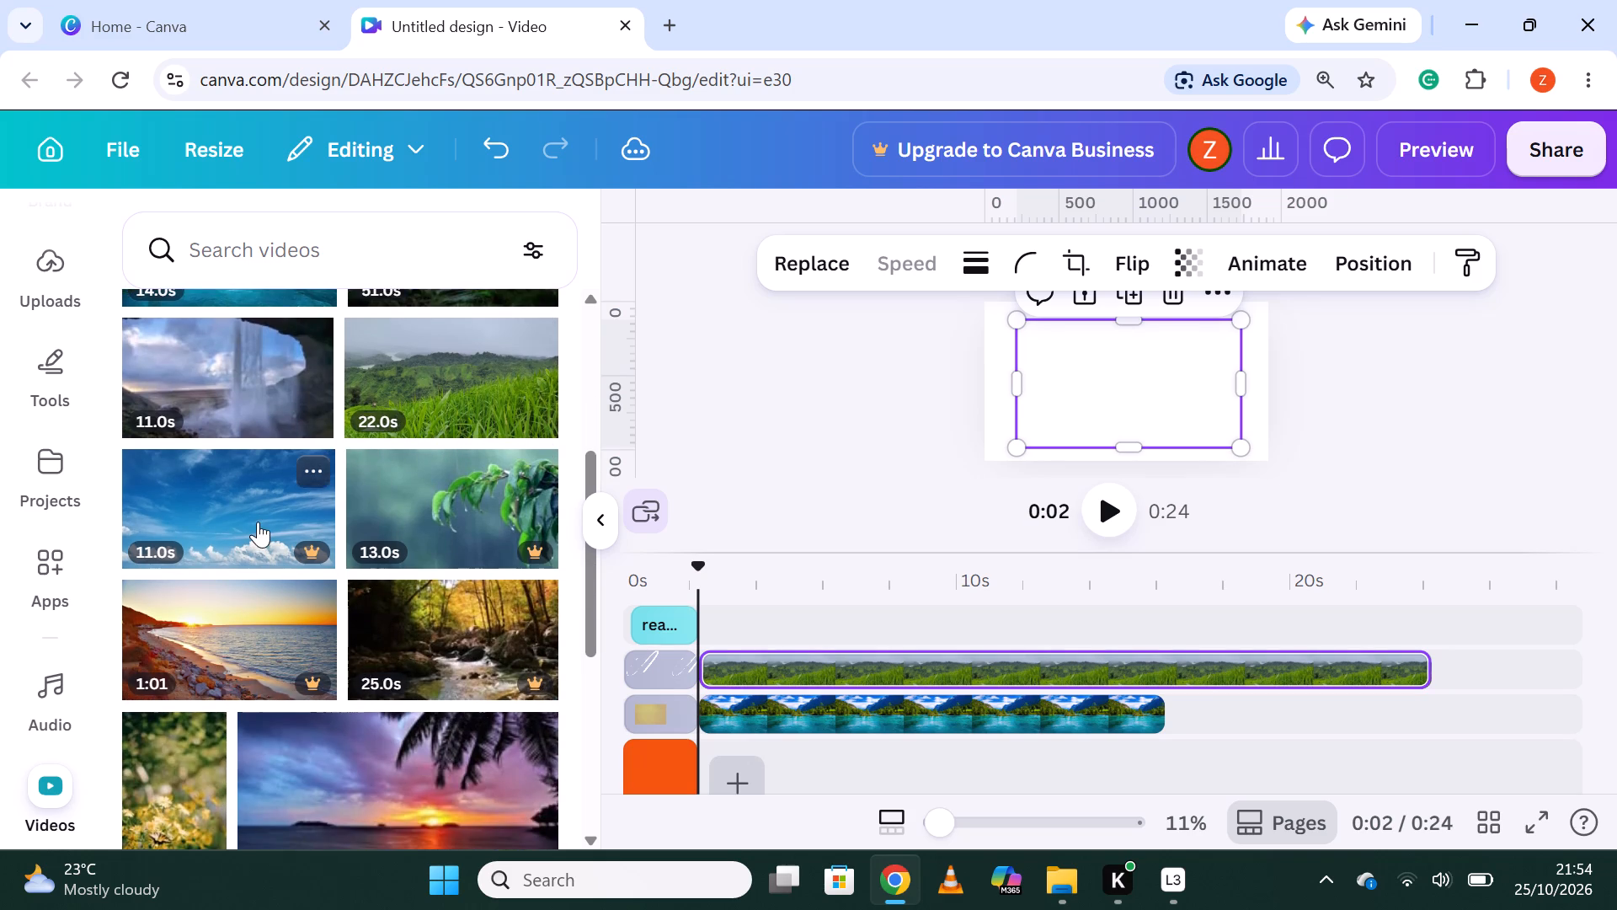
left_click_drag(258, 520, 850, 634)
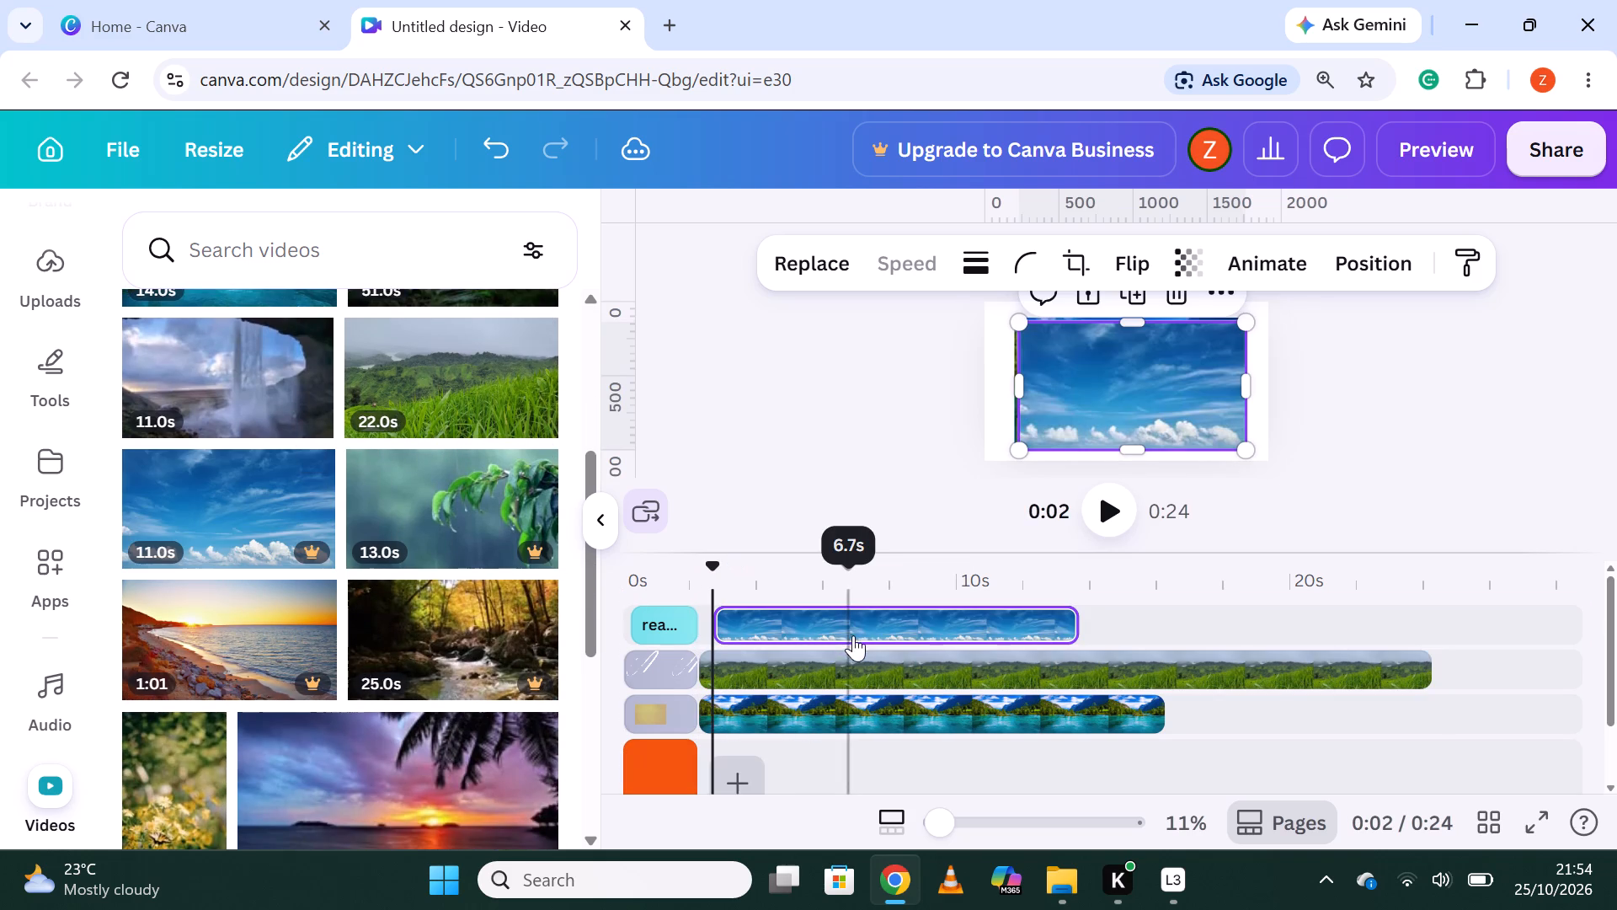
left_click_drag(856, 621, 840, 613)
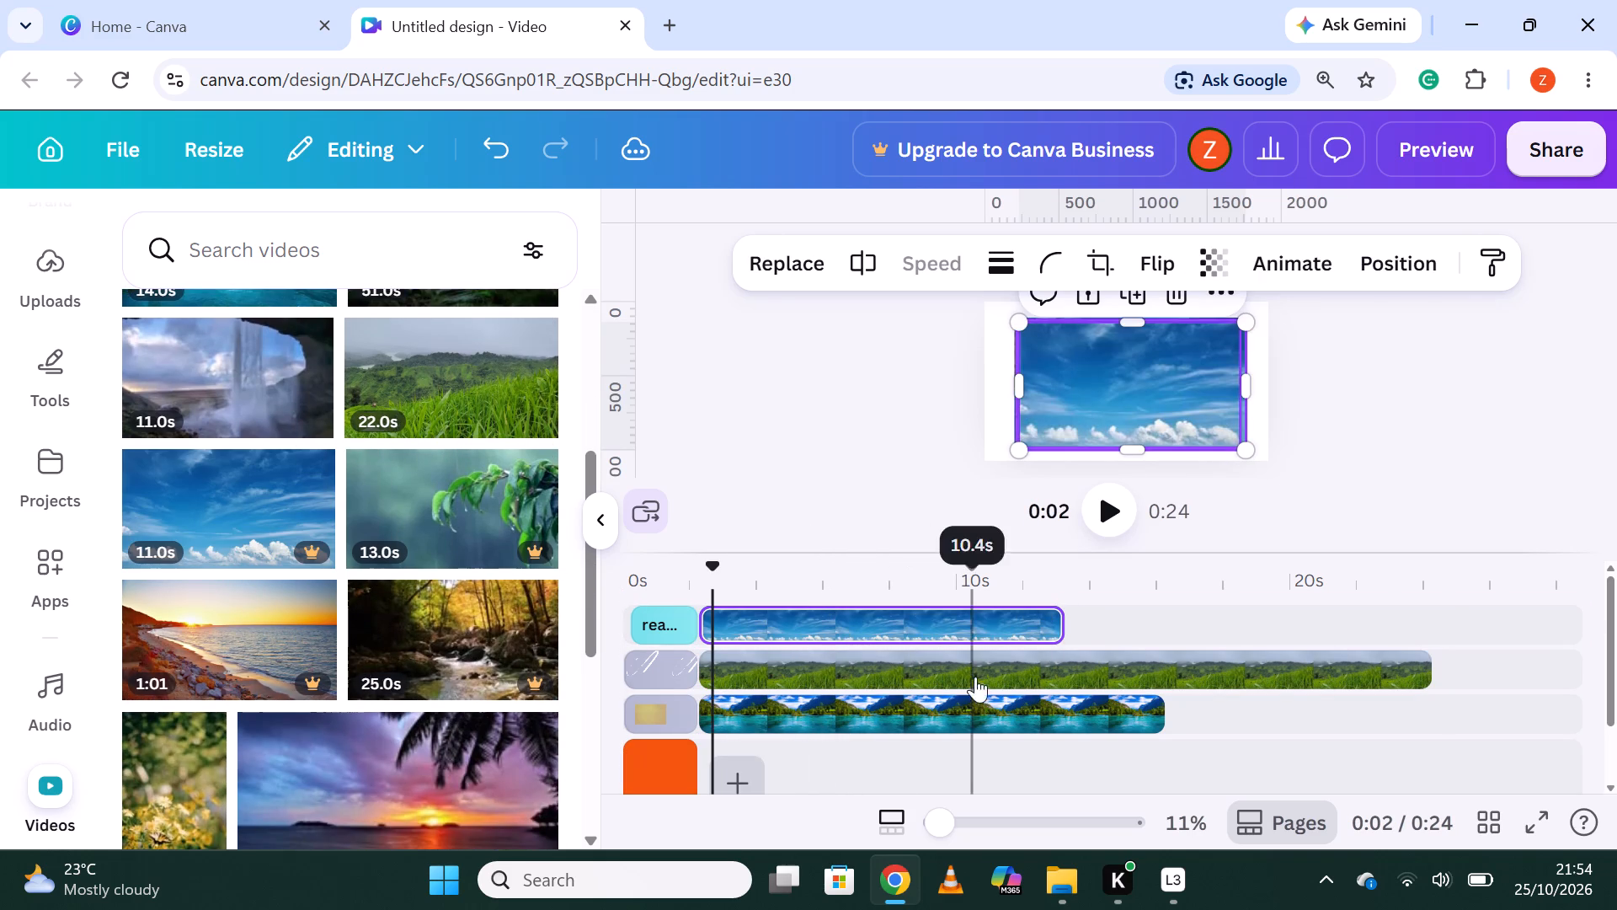
Add the 15-second yellow flowers video and place it directly after the lake clip on the same track.
scroll(315, 701, "down", 1)
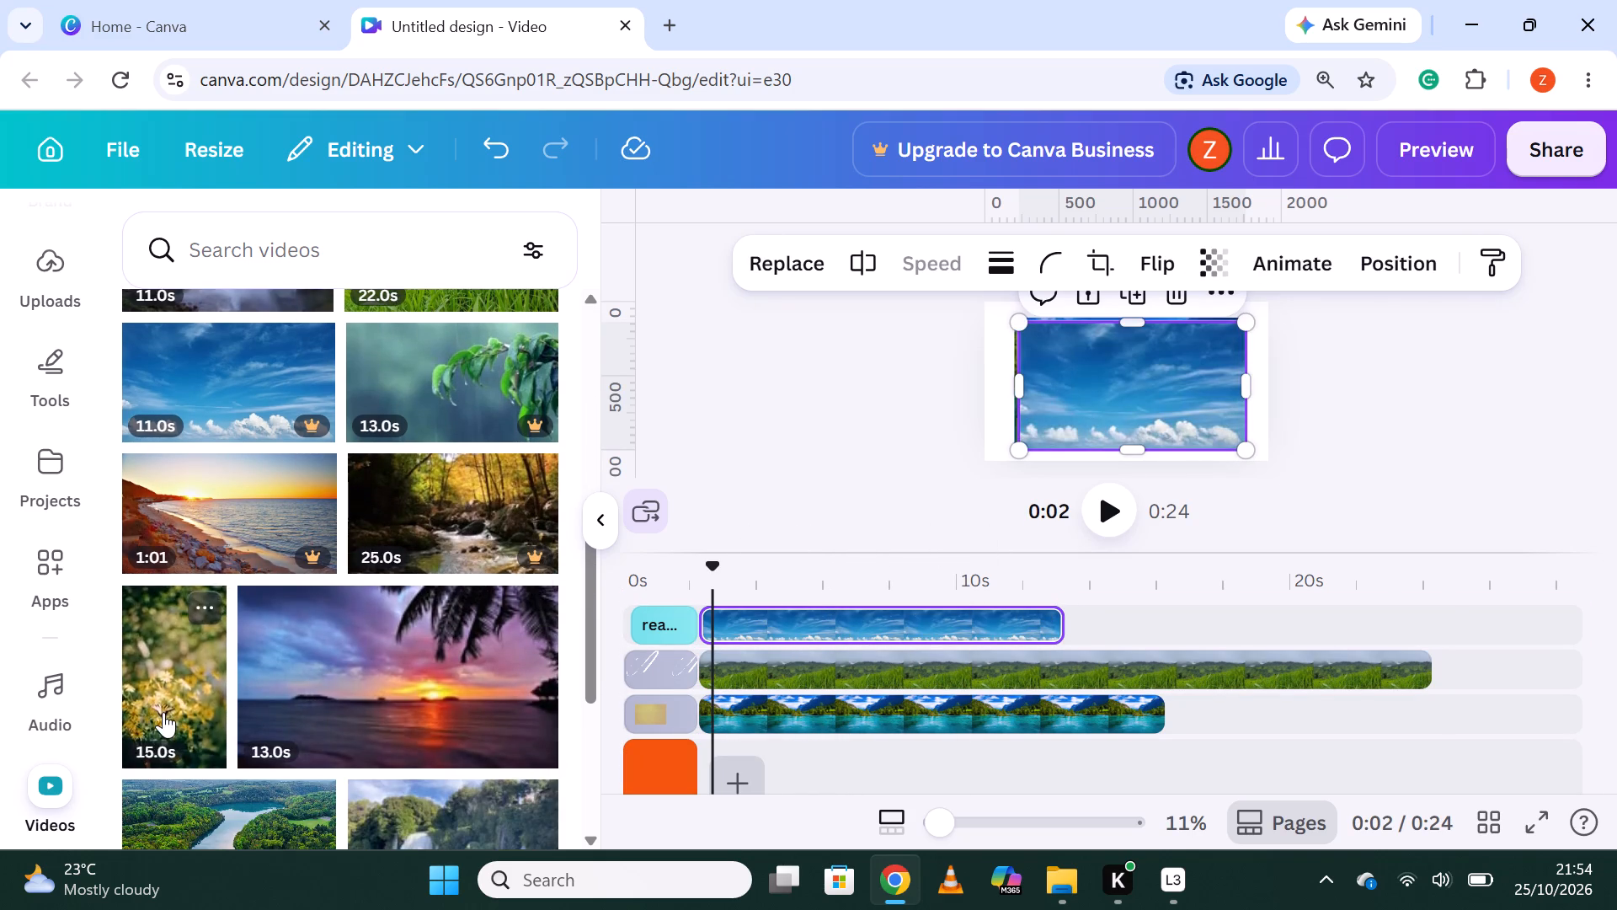
left_click_drag(163, 712, 1212, 702)
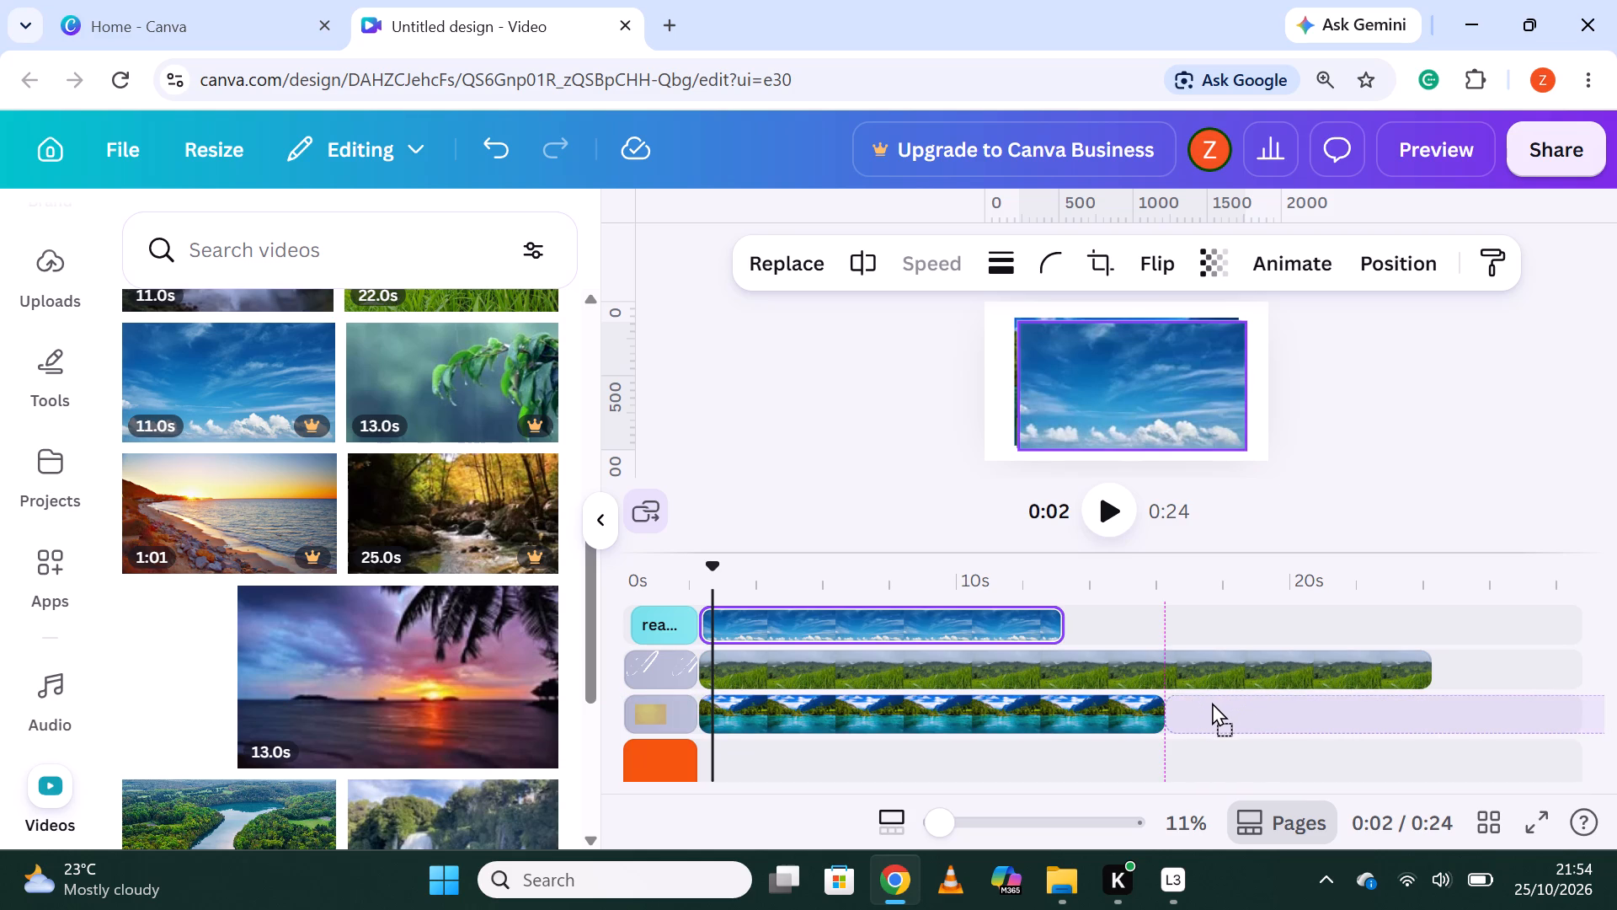
left_click_drag(1212, 702, 1205, 704)
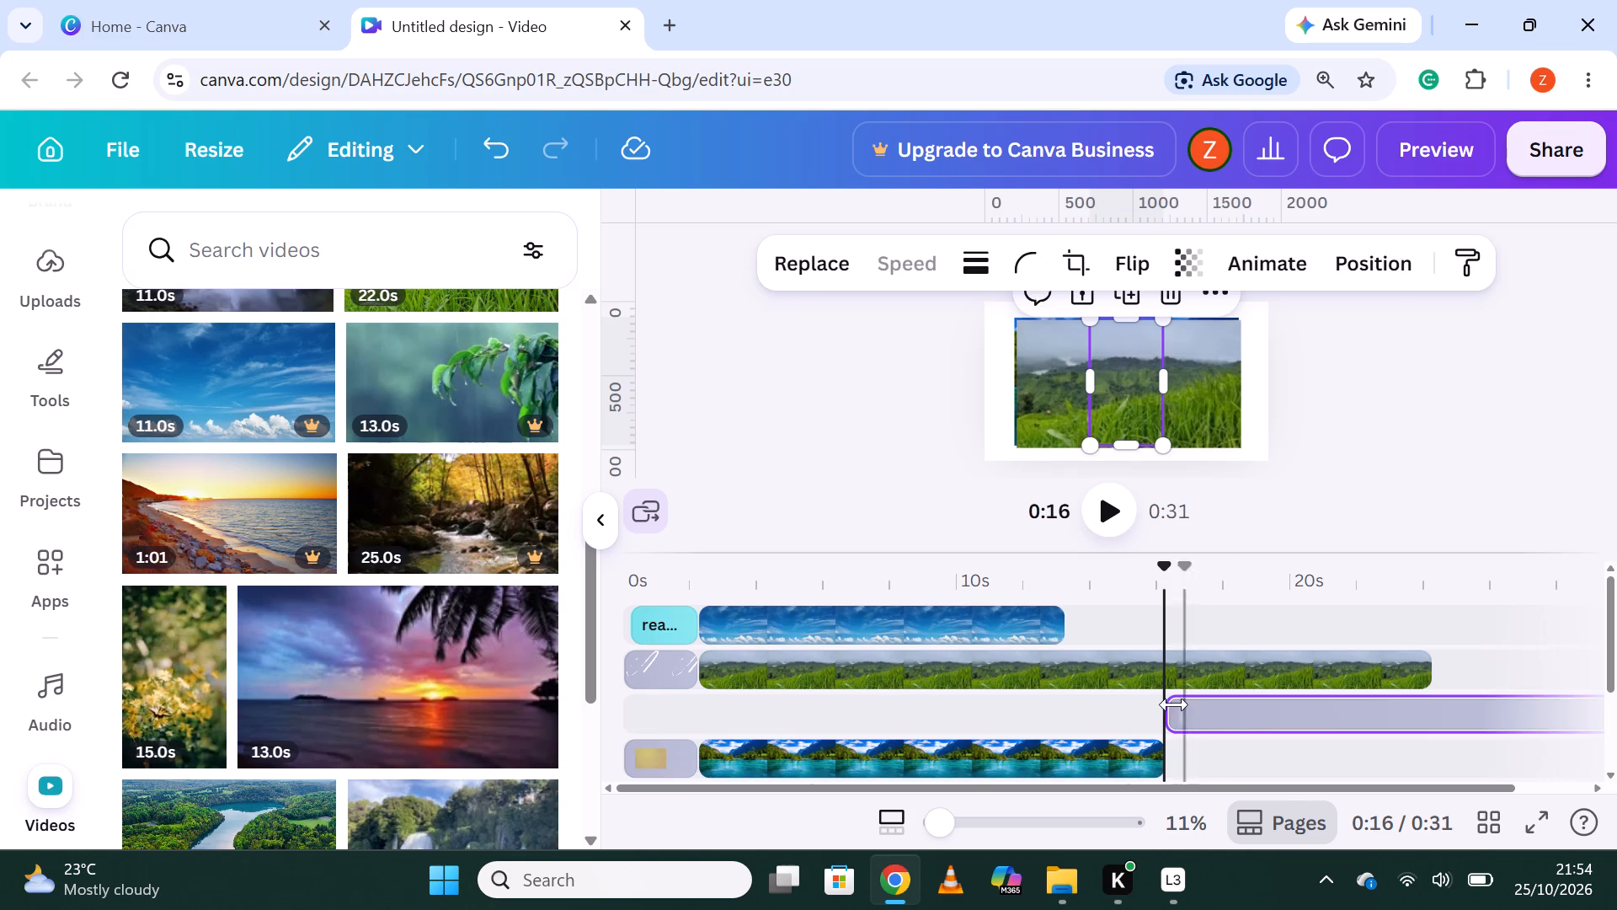
left_click_drag(1232, 709, 1221, 760)
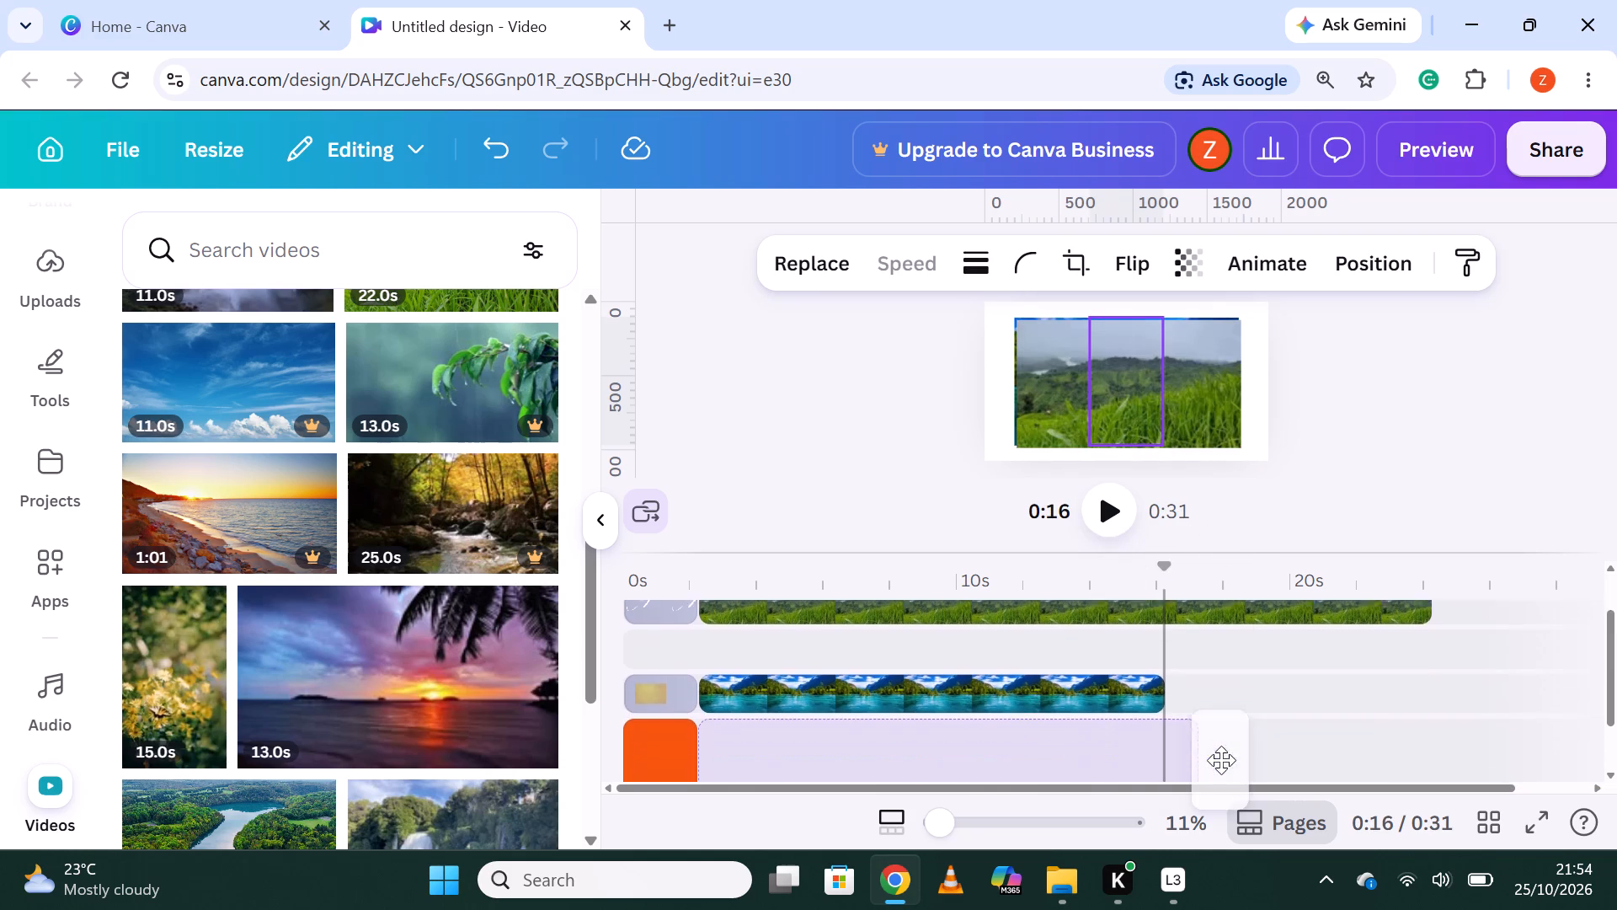
left_click_drag(1221, 760, 1235, 657)
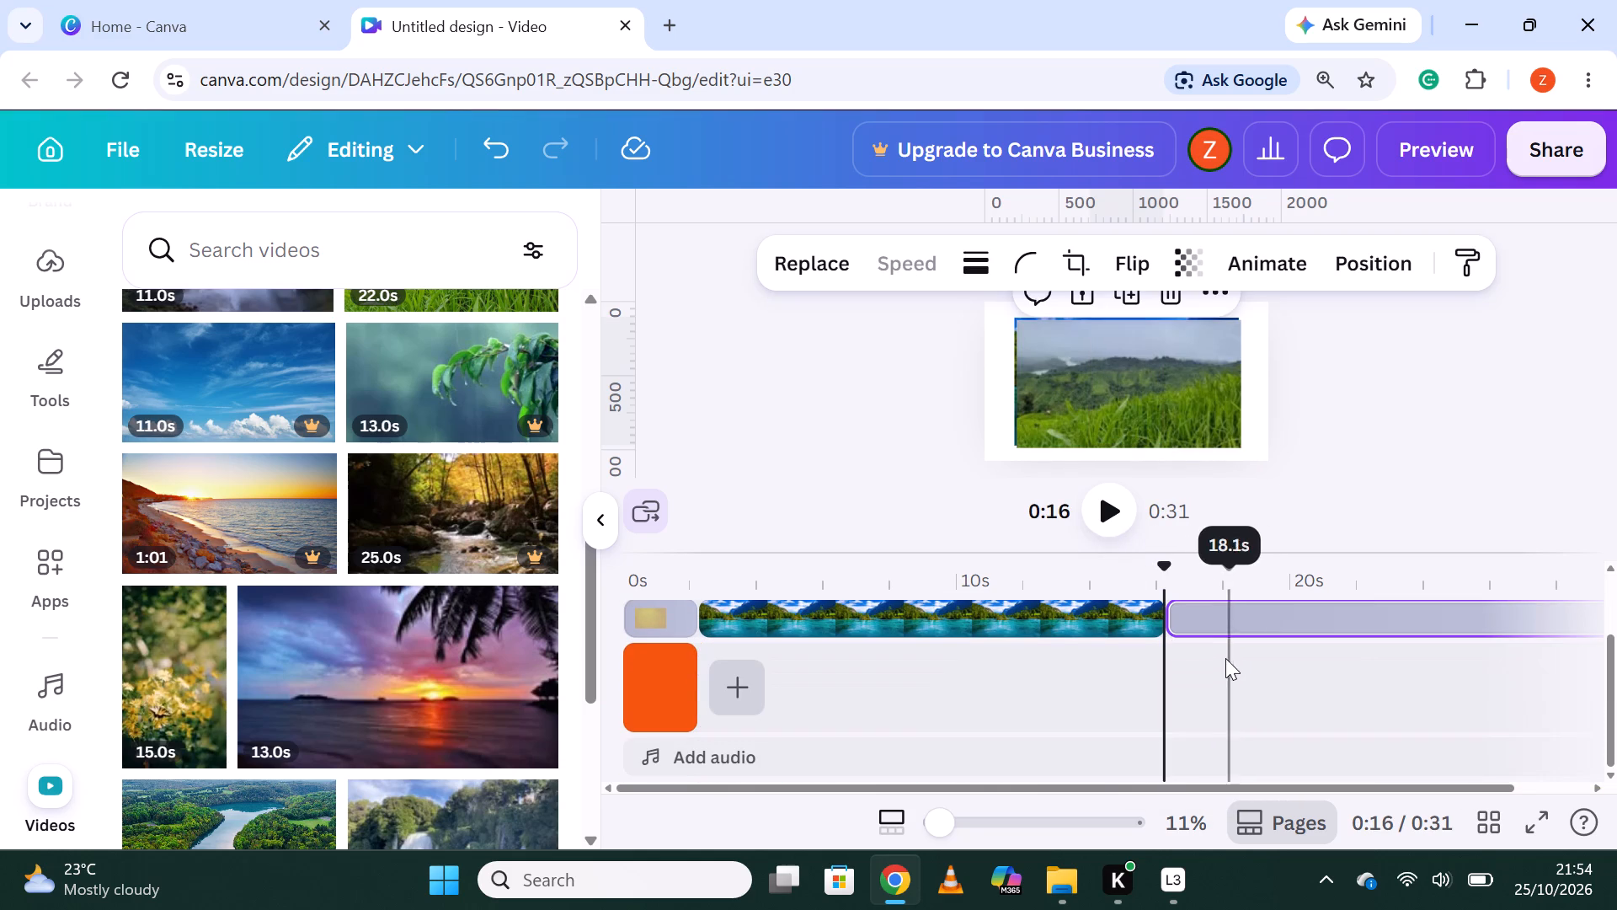
Add the 13-second purple sunset beach video with palm leaves to the top track, directly after the blue sky clip.
scroll(1257, 693, "up", 2)
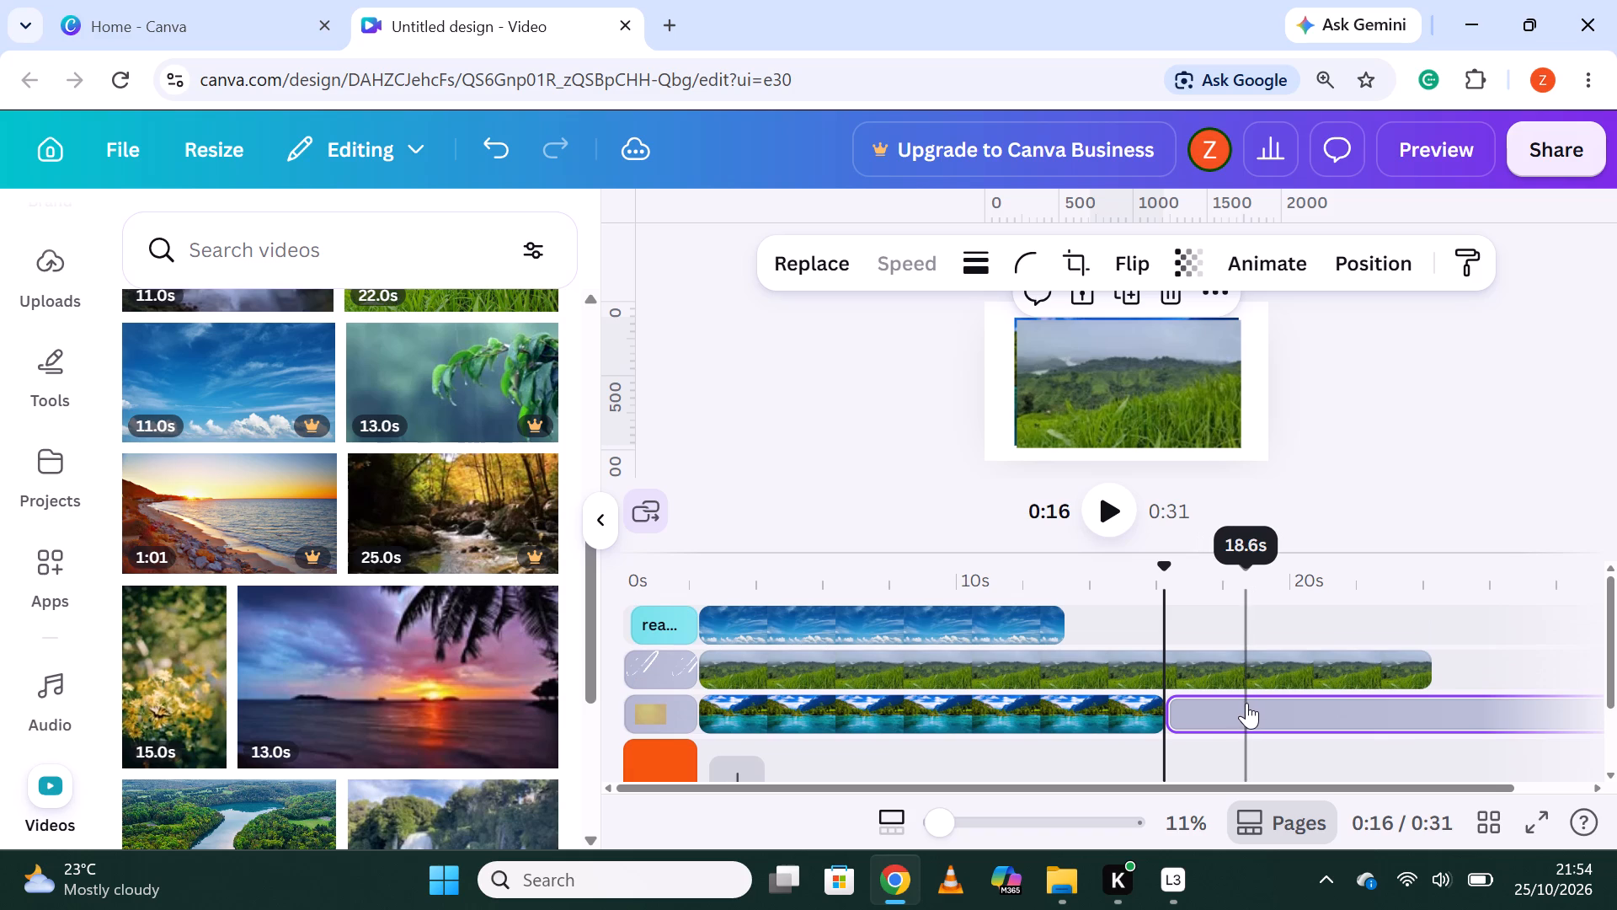
scroll(1071, 691, "up", 1)
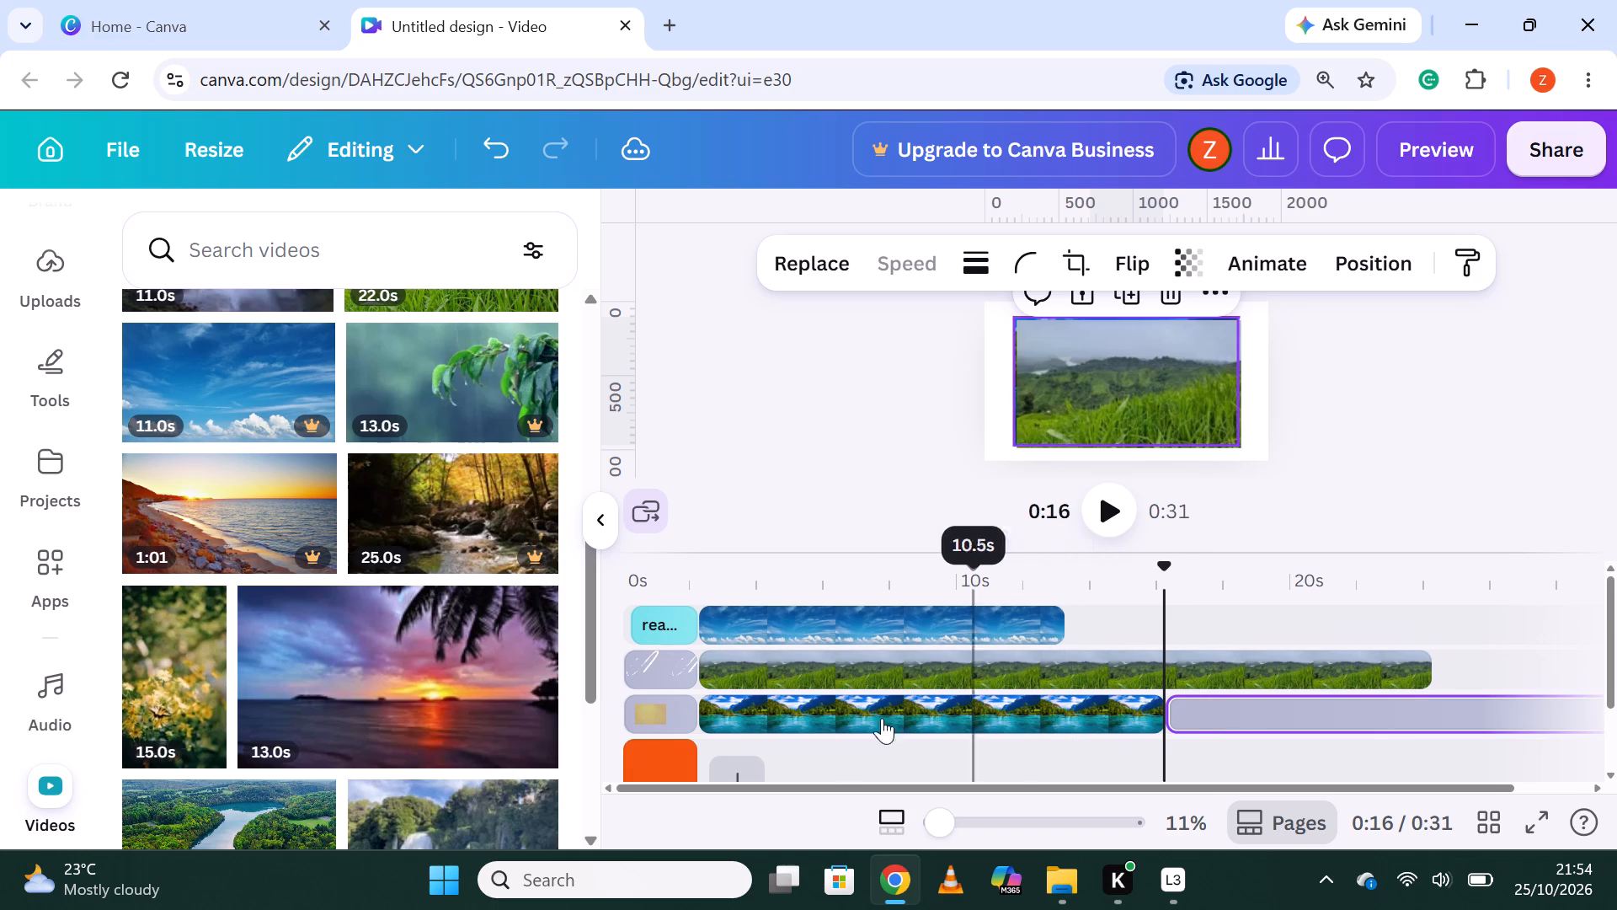
left_click_drag(407, 688, 1256, 627)
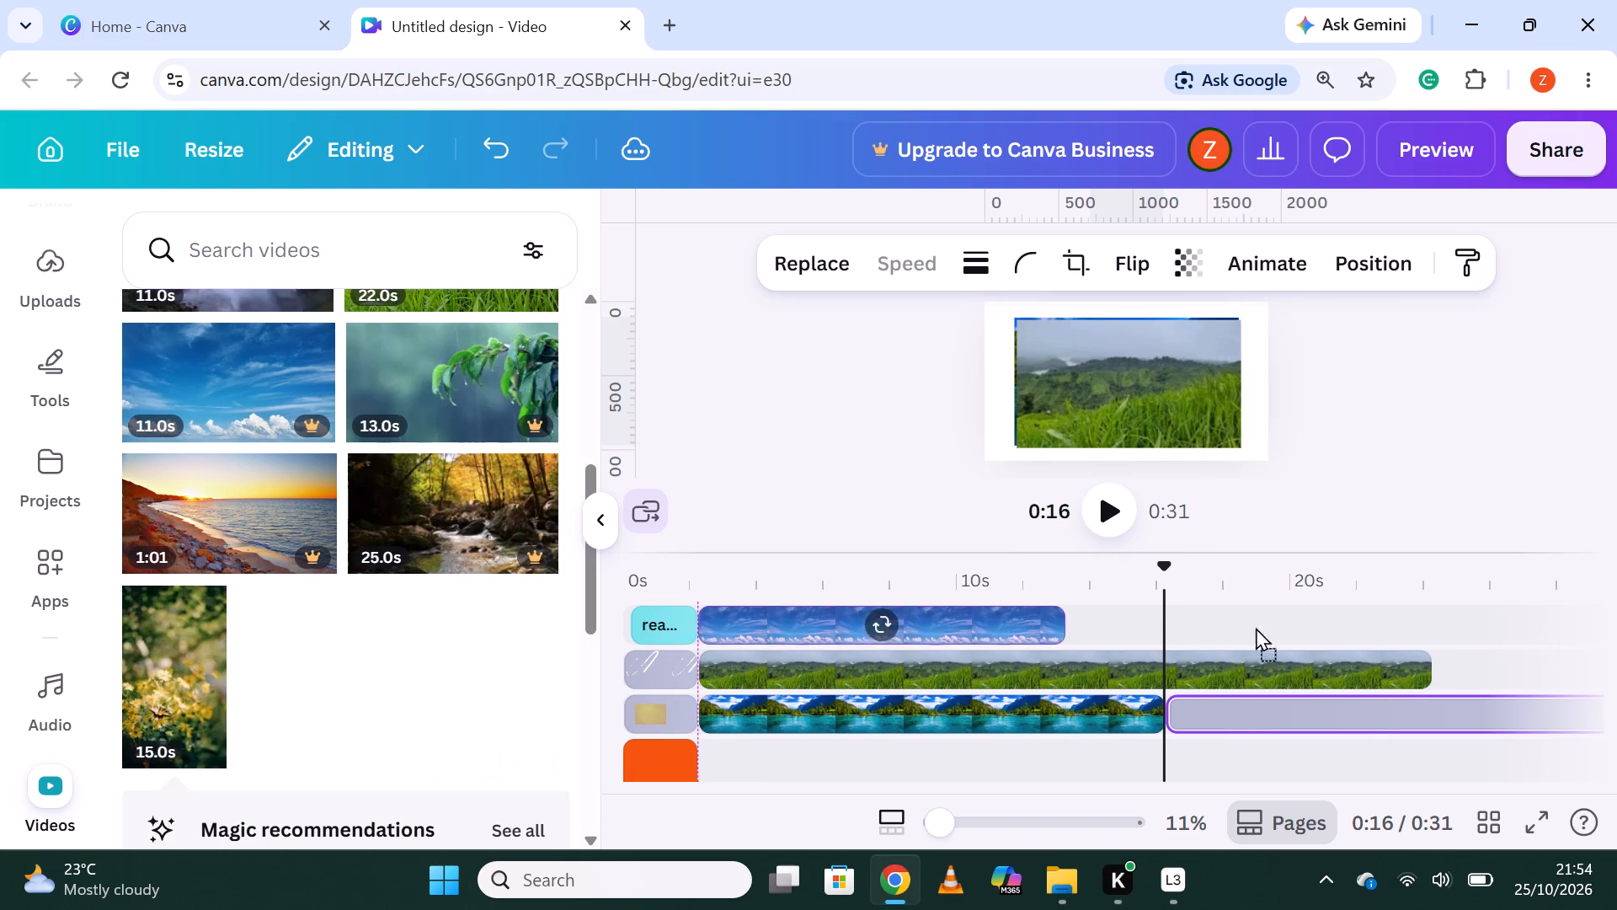
left_click_drag(1256, 627, 1238, 622)
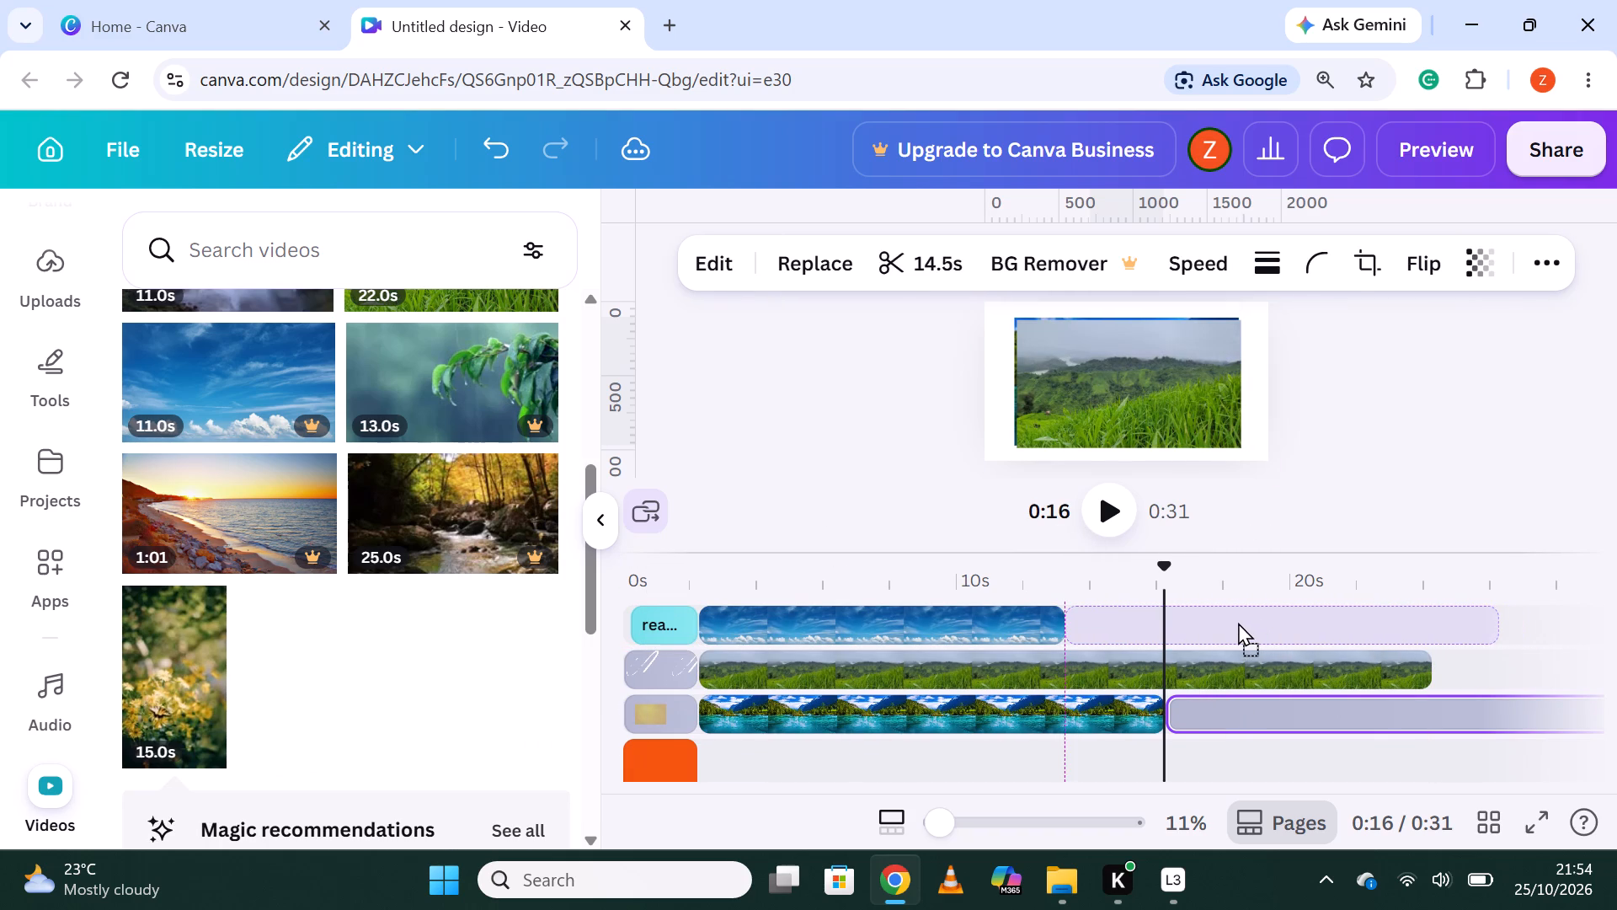
left_click_drag(1238, 622, 1238, 621)
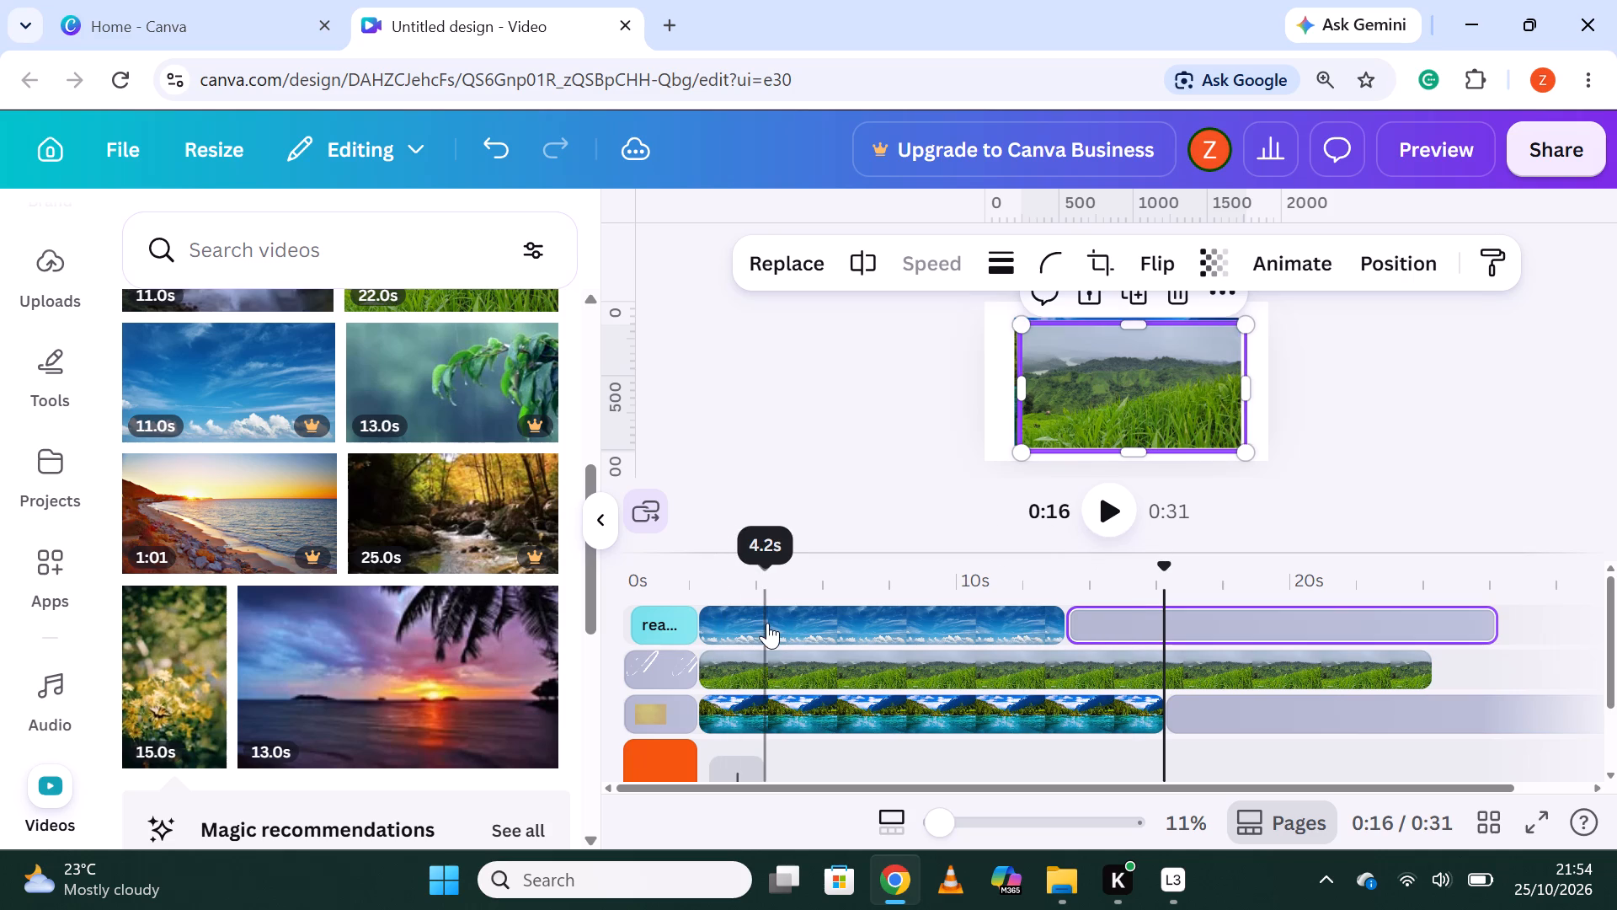
Split the blue sky, green grass and mountain lake clips at about 4.2 seconds on the timeline.
left_click(767, 622)
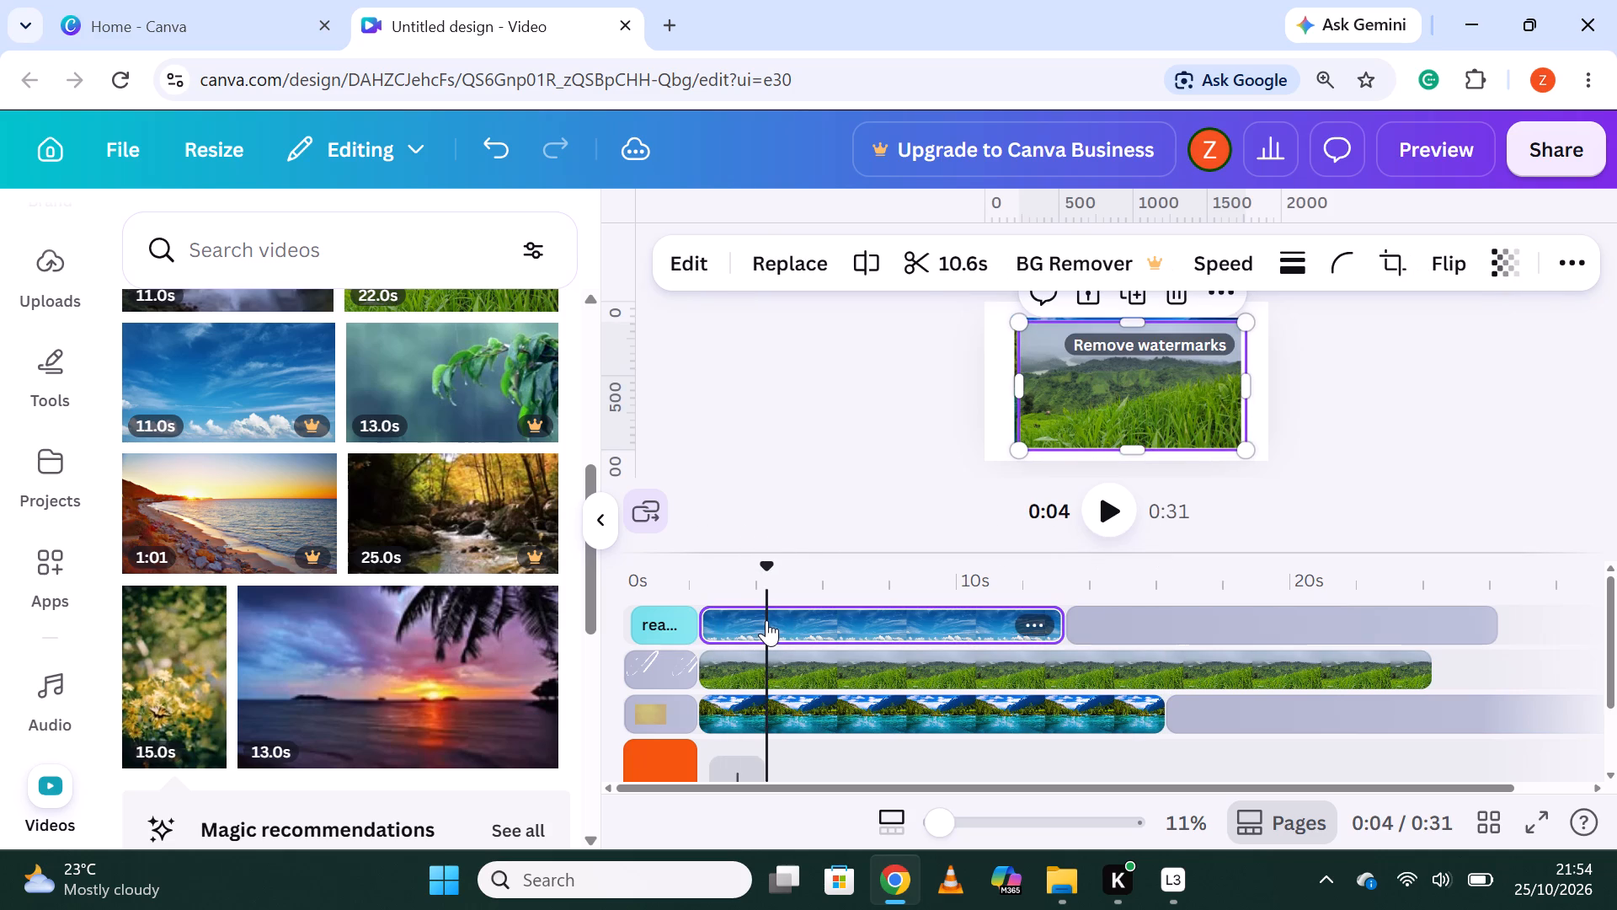
right_click(766, 620)
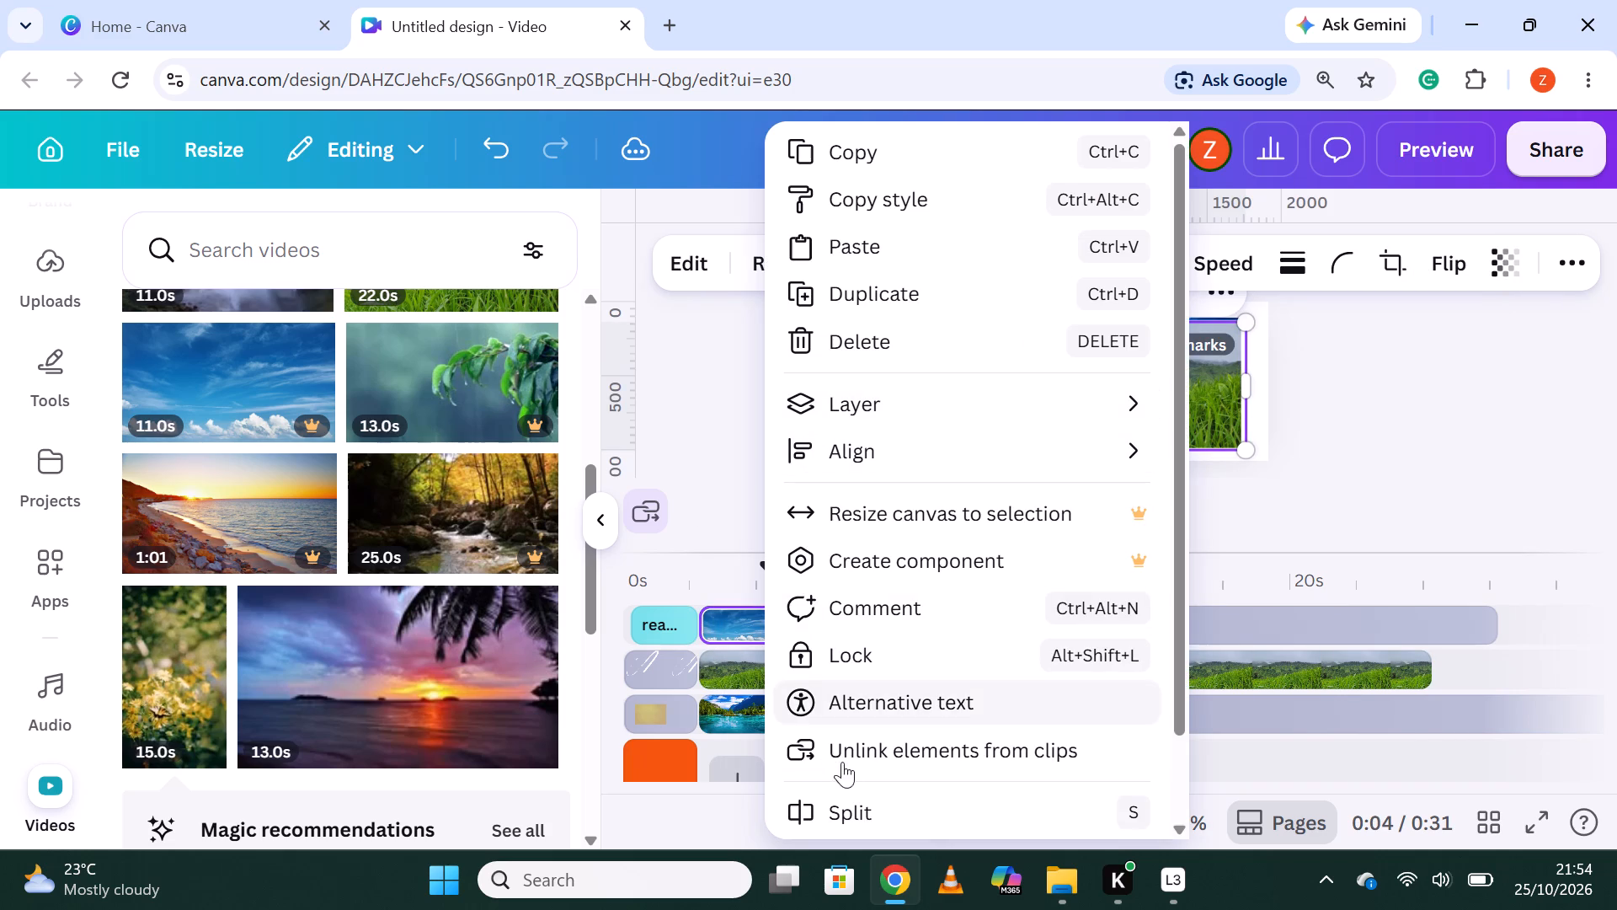
left_click(856, 798)
left_click(833, 806)
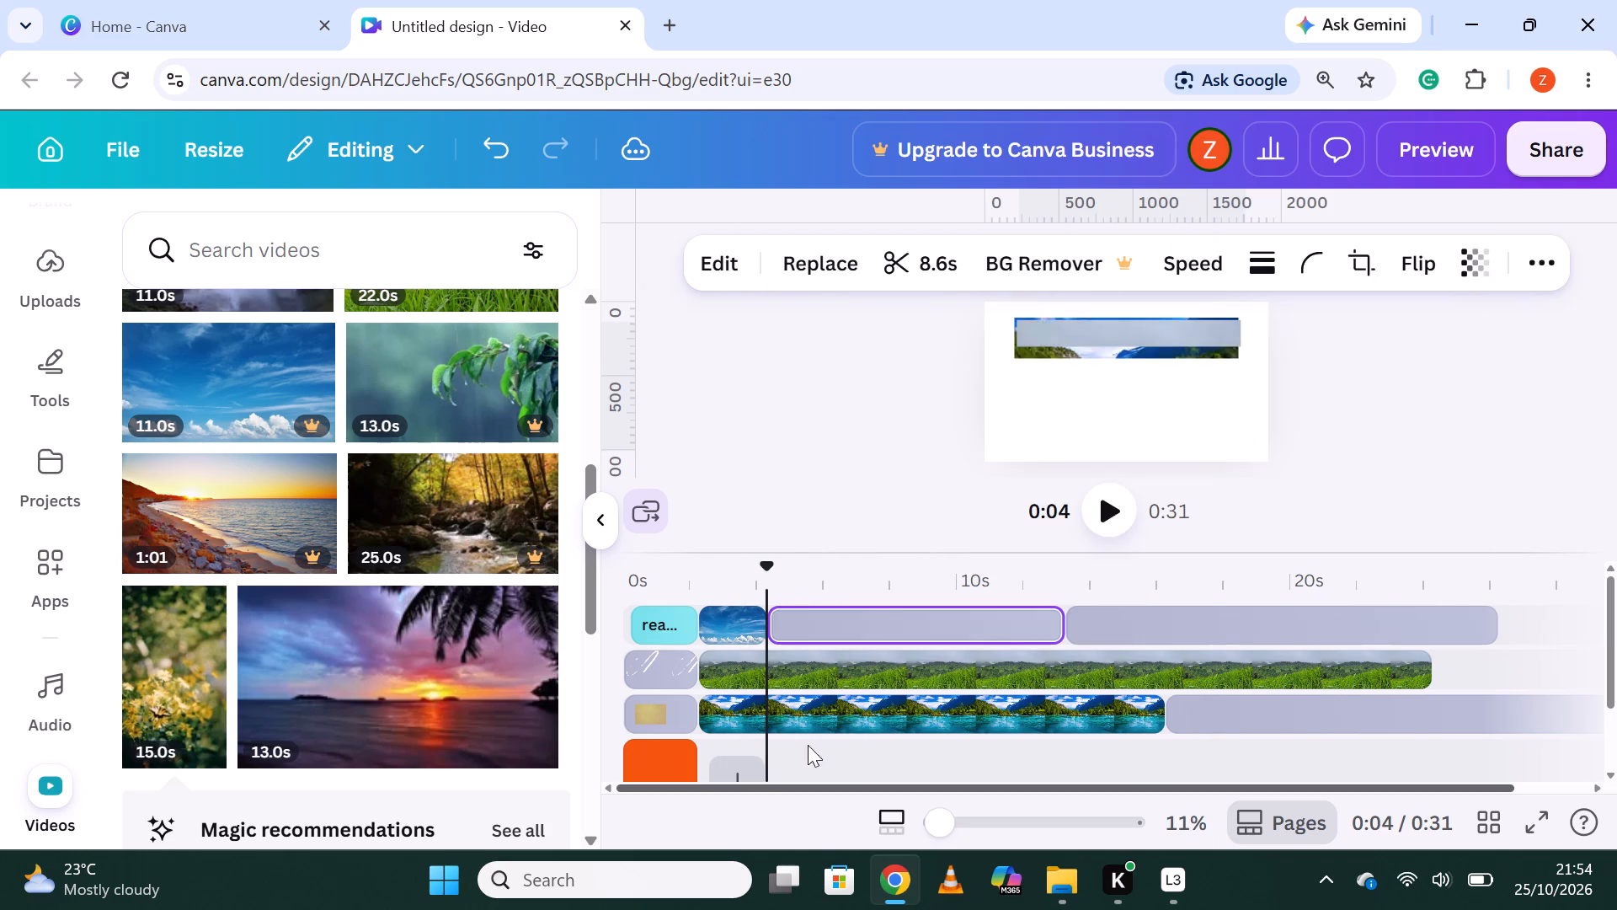
right_click(767, 672)
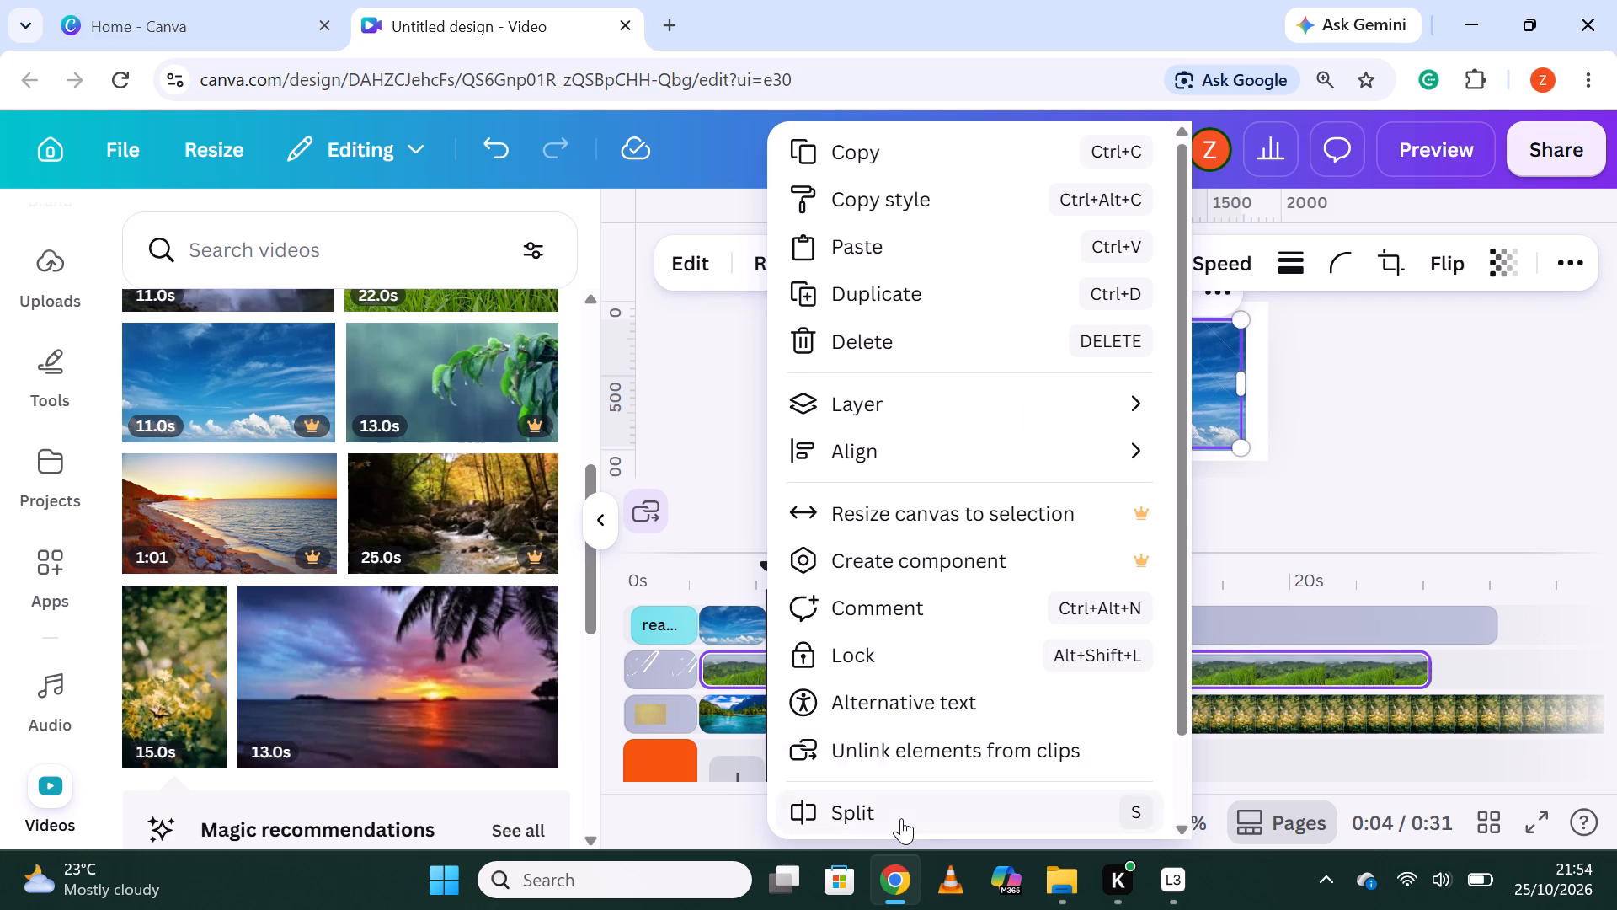
left_click(901, 818)
right_click(768, 705)
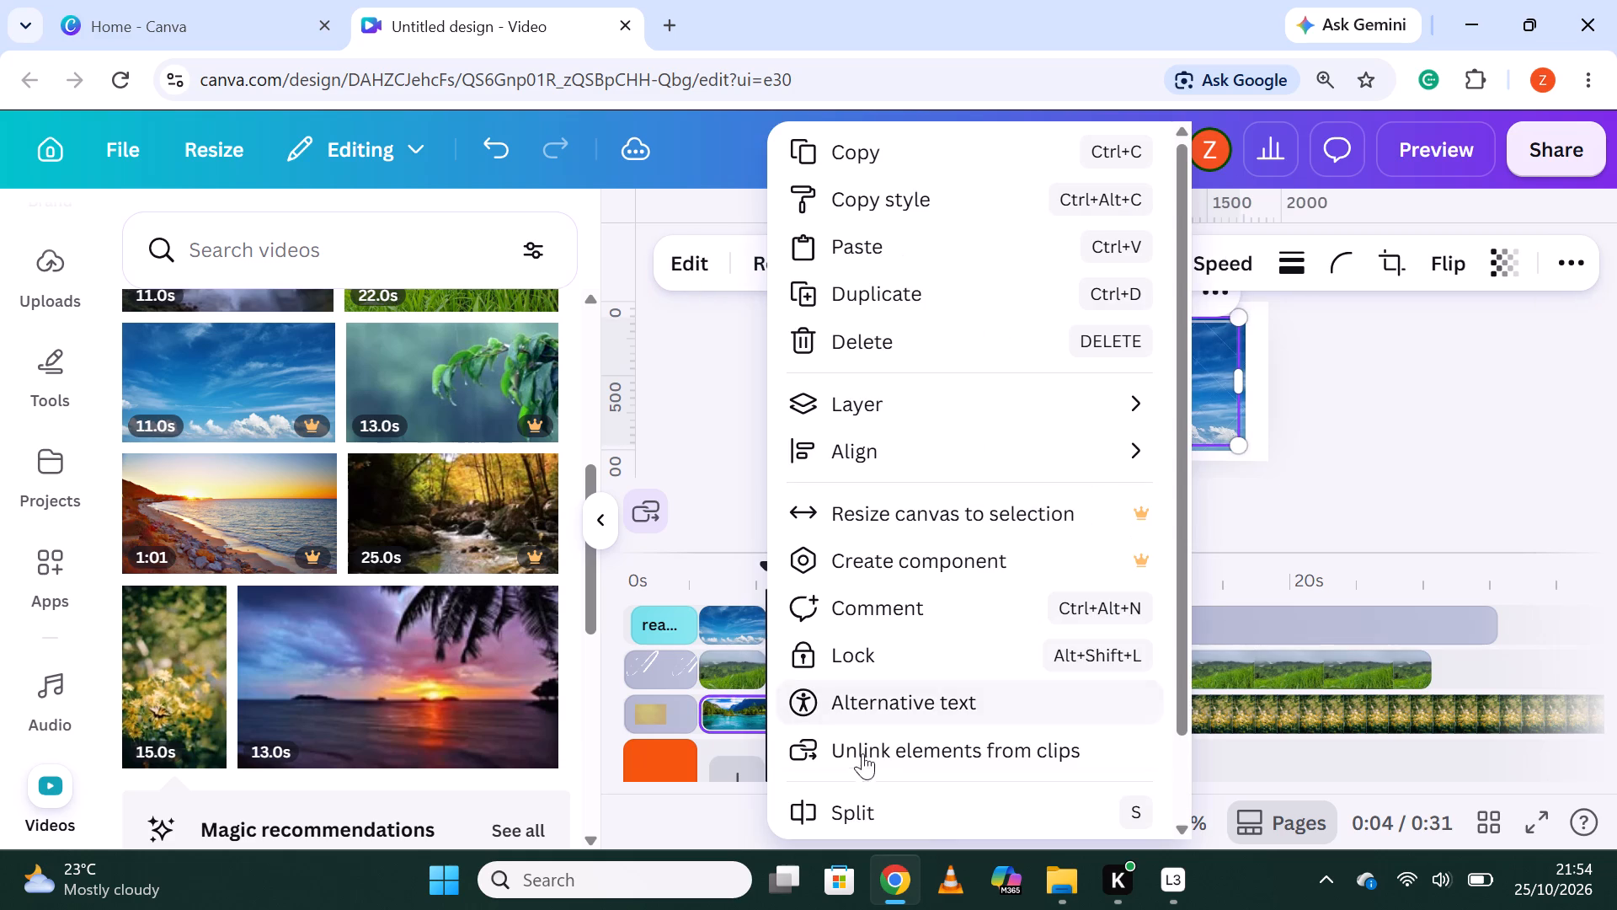
left_click(867, 800)
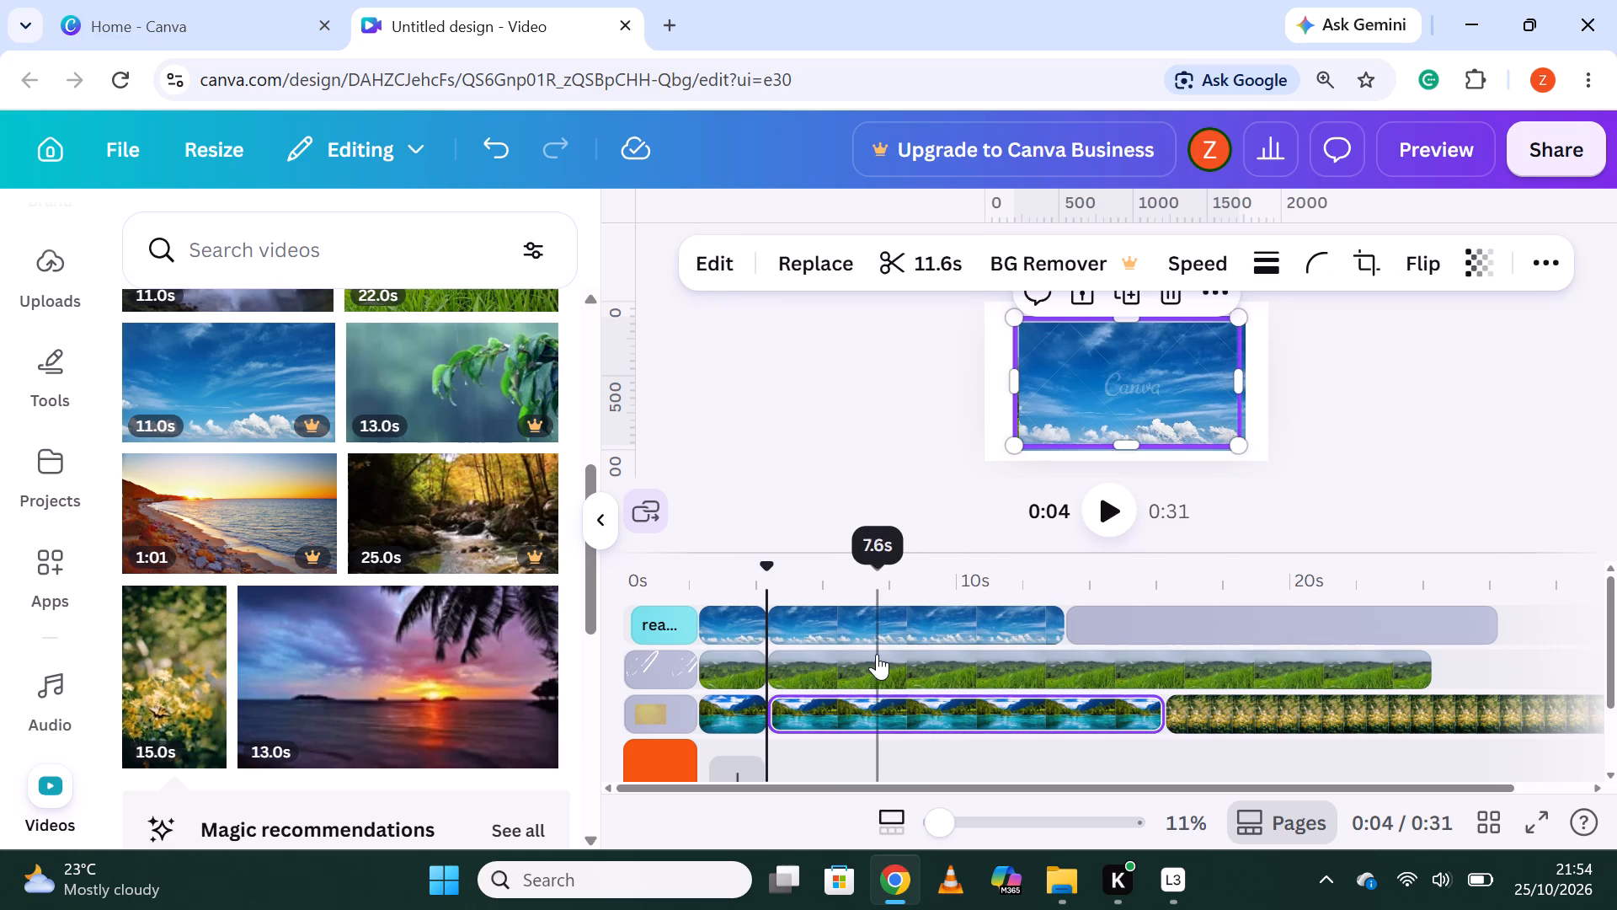
Split the sky, grass and lake clips again at about 7.6 seconds on the timeline.
left_click(879, 655)
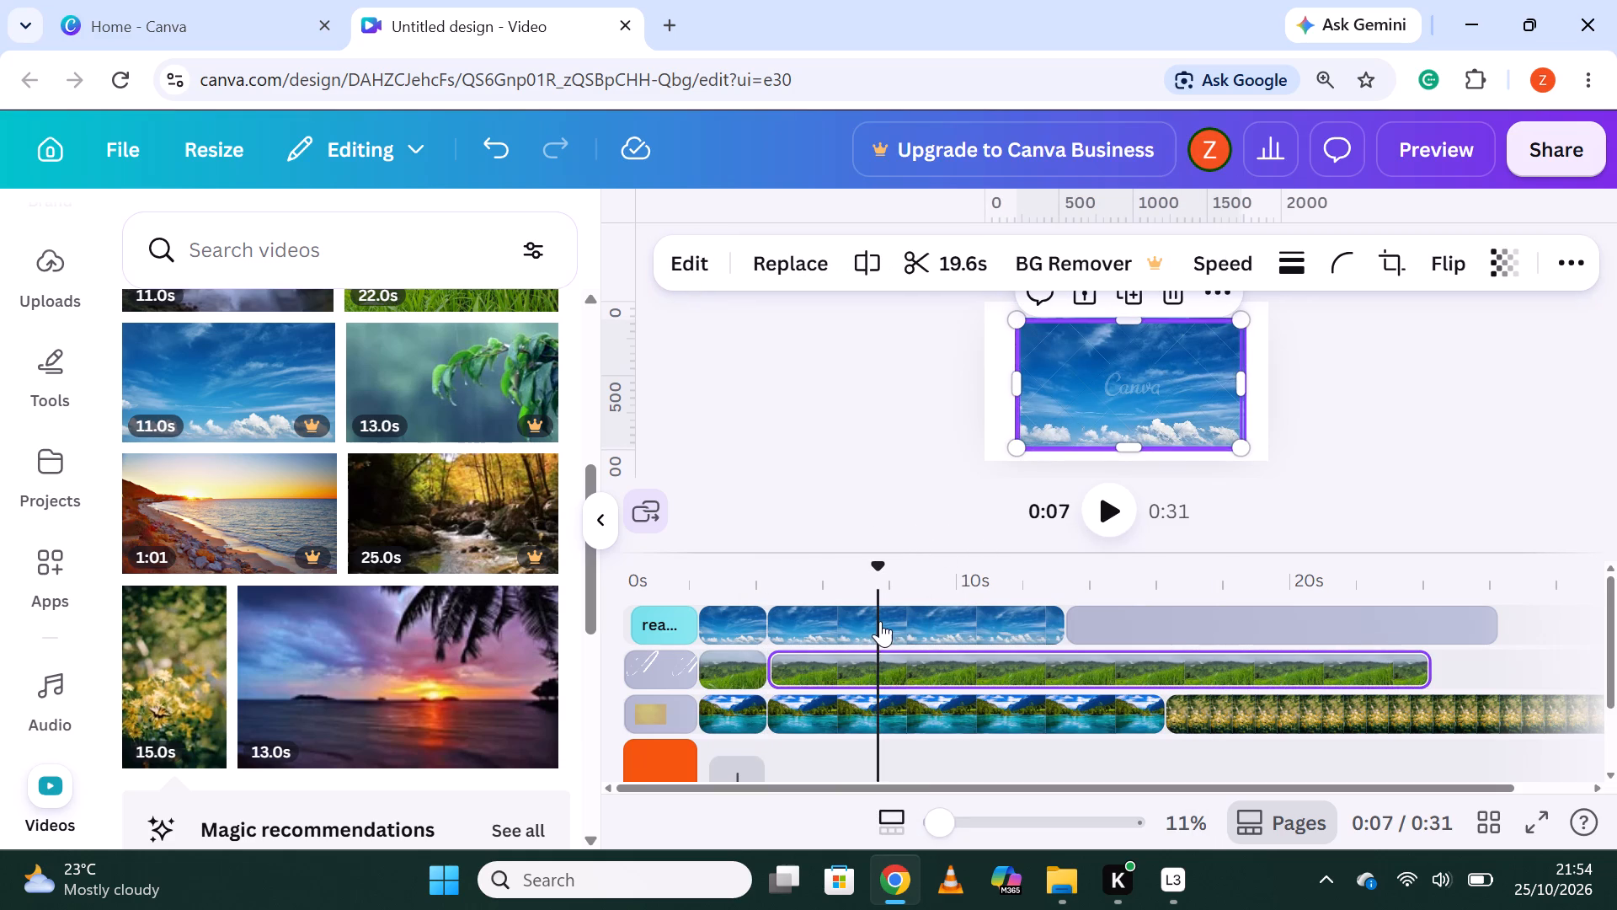
right_click(878, 627)
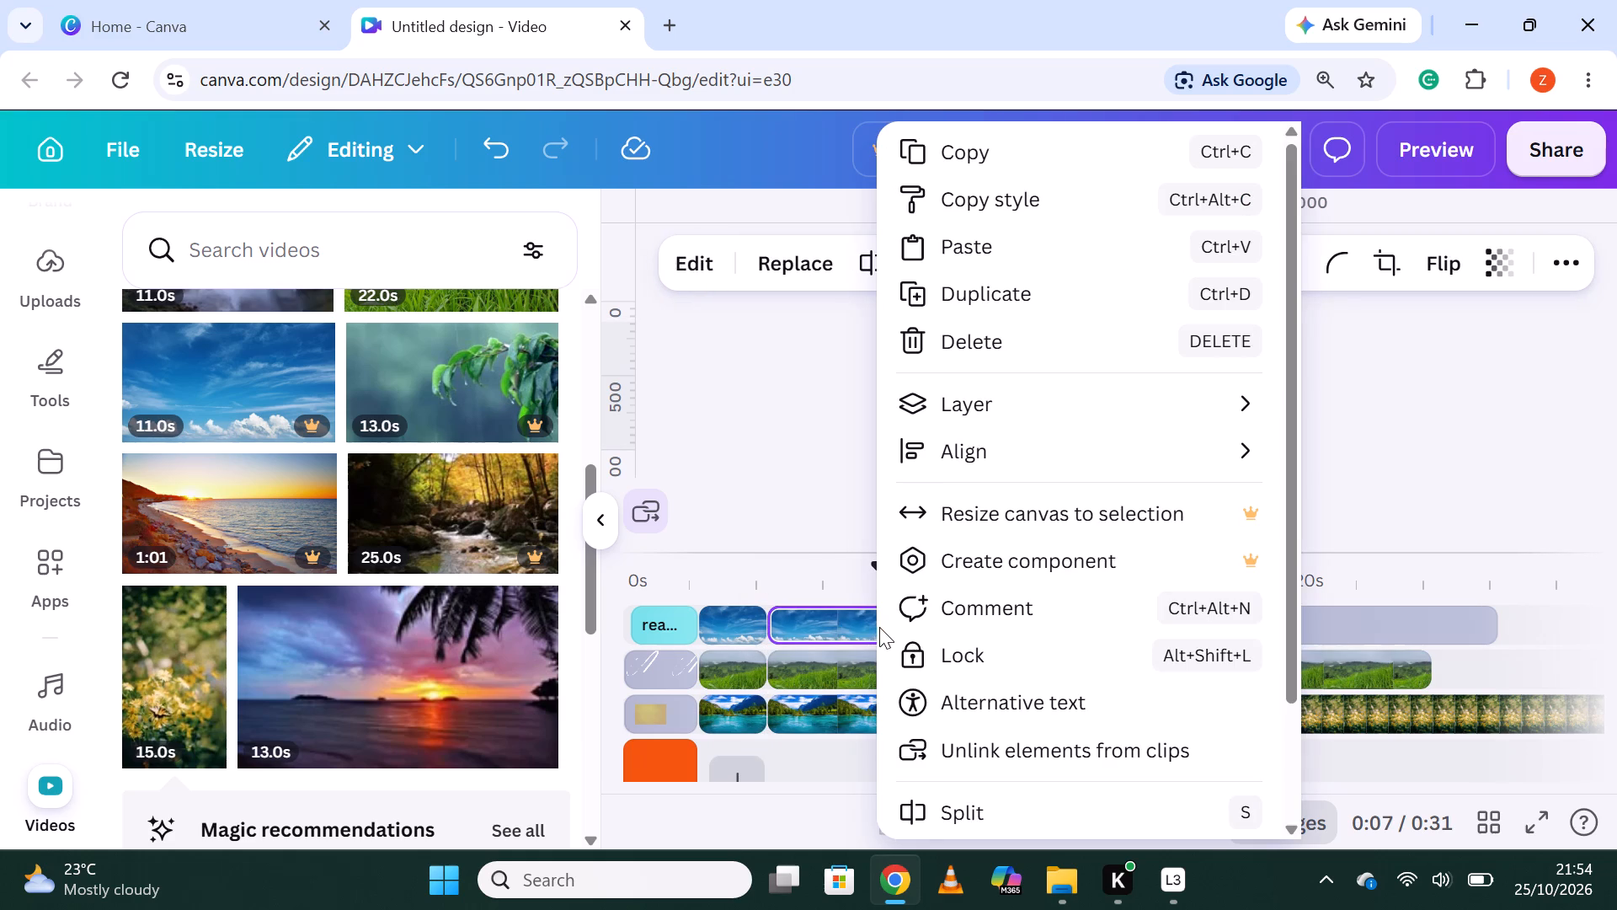
left_click(963, 806)
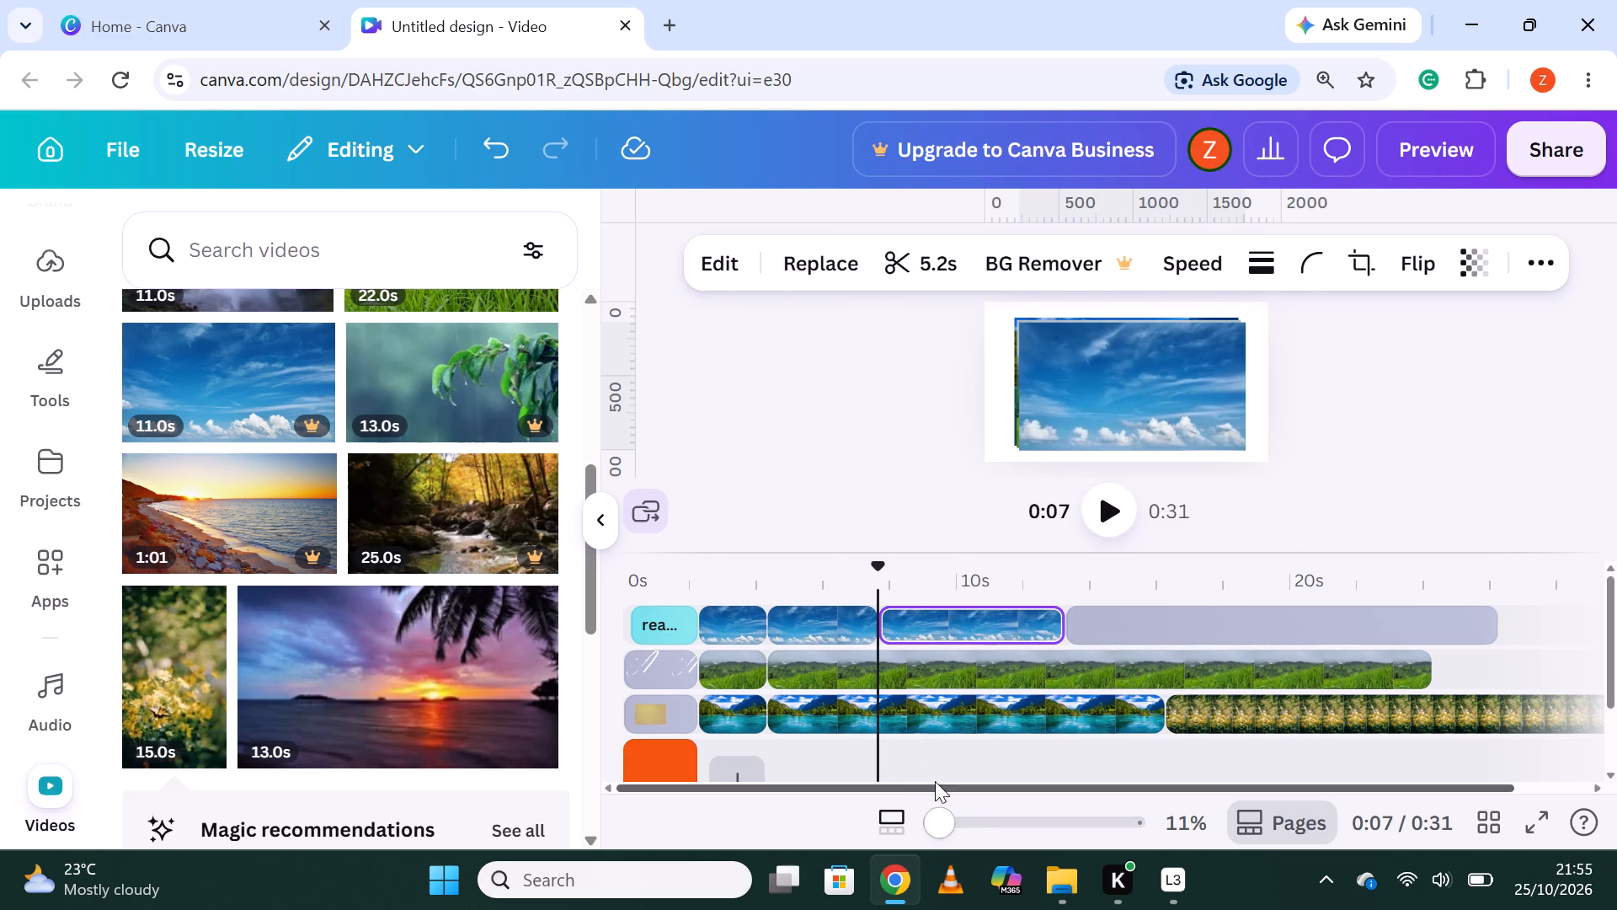
right_click(878, 674)
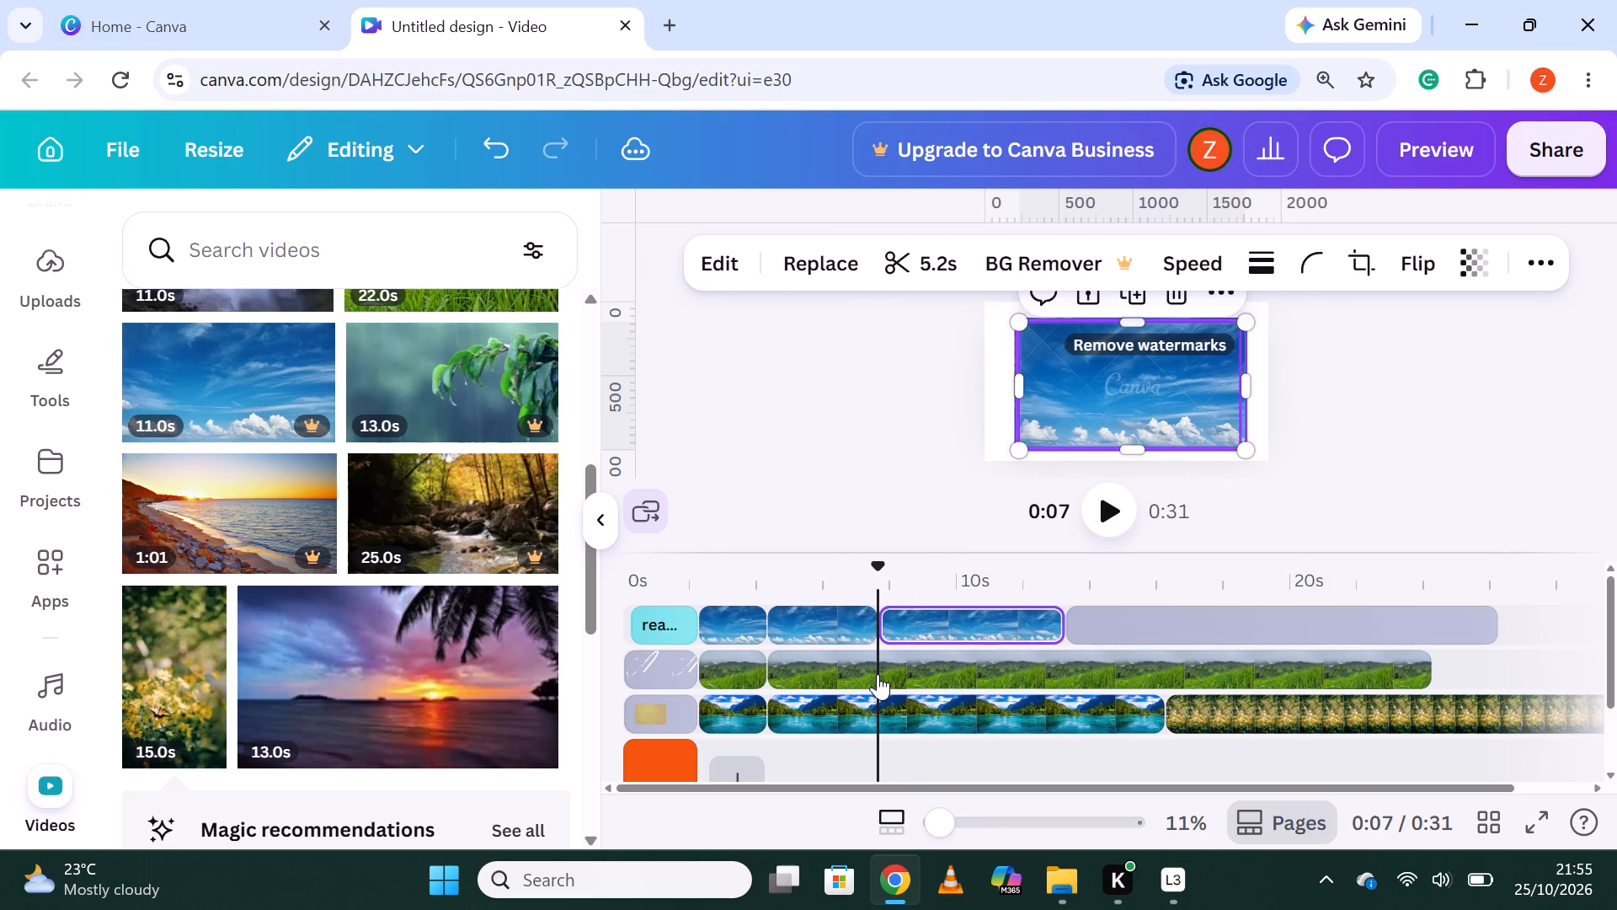
left_click(958, 806)
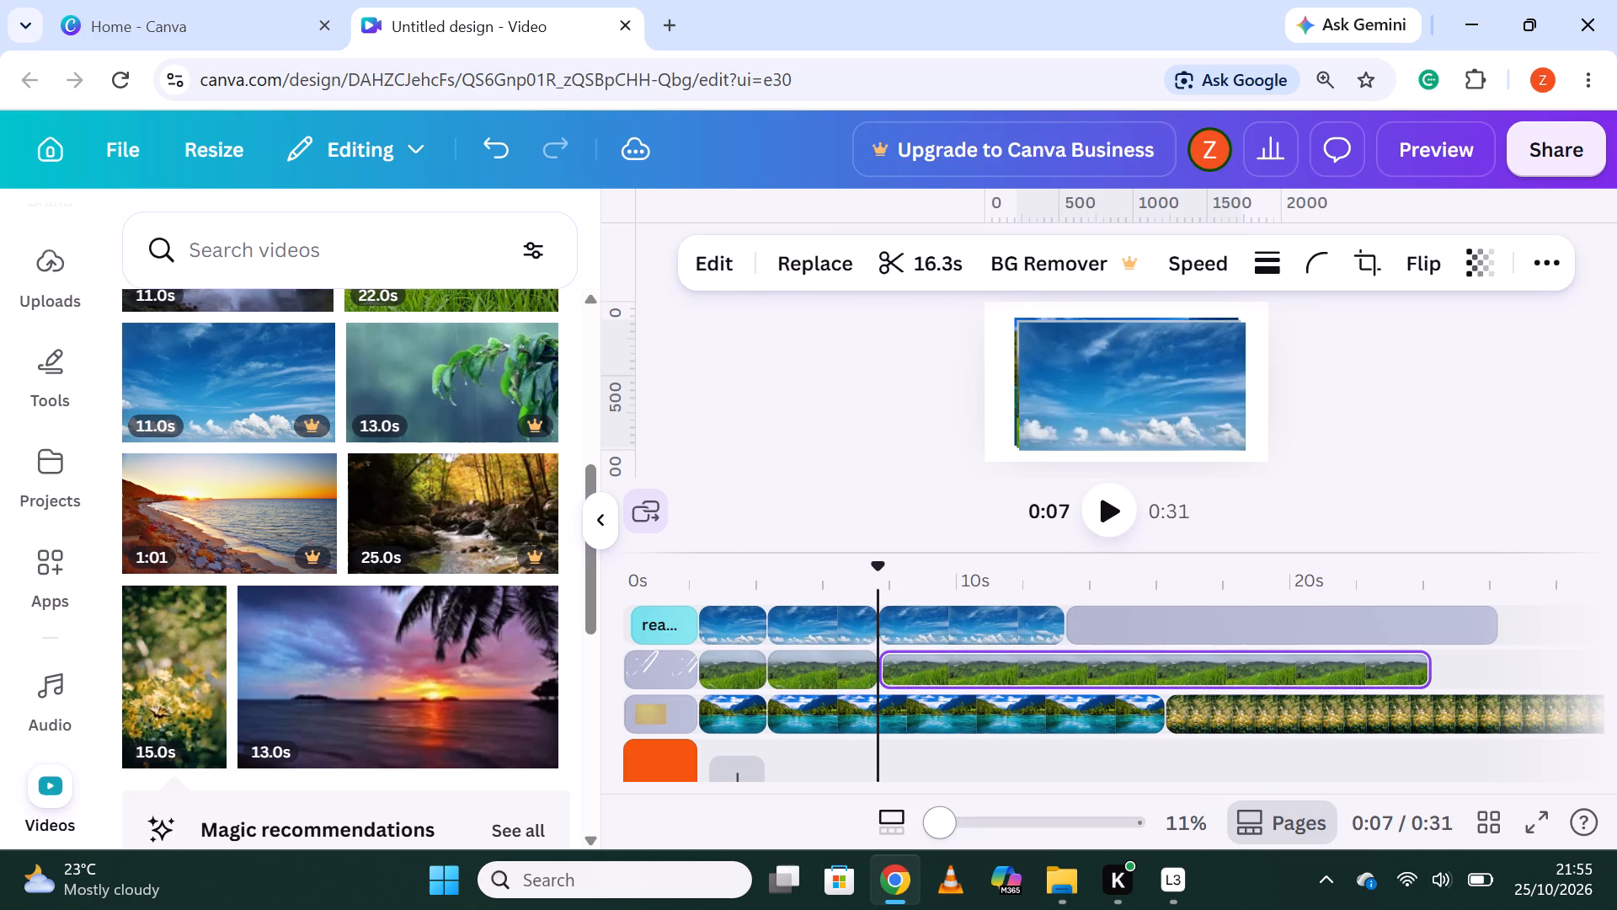
right_click(878, 718)
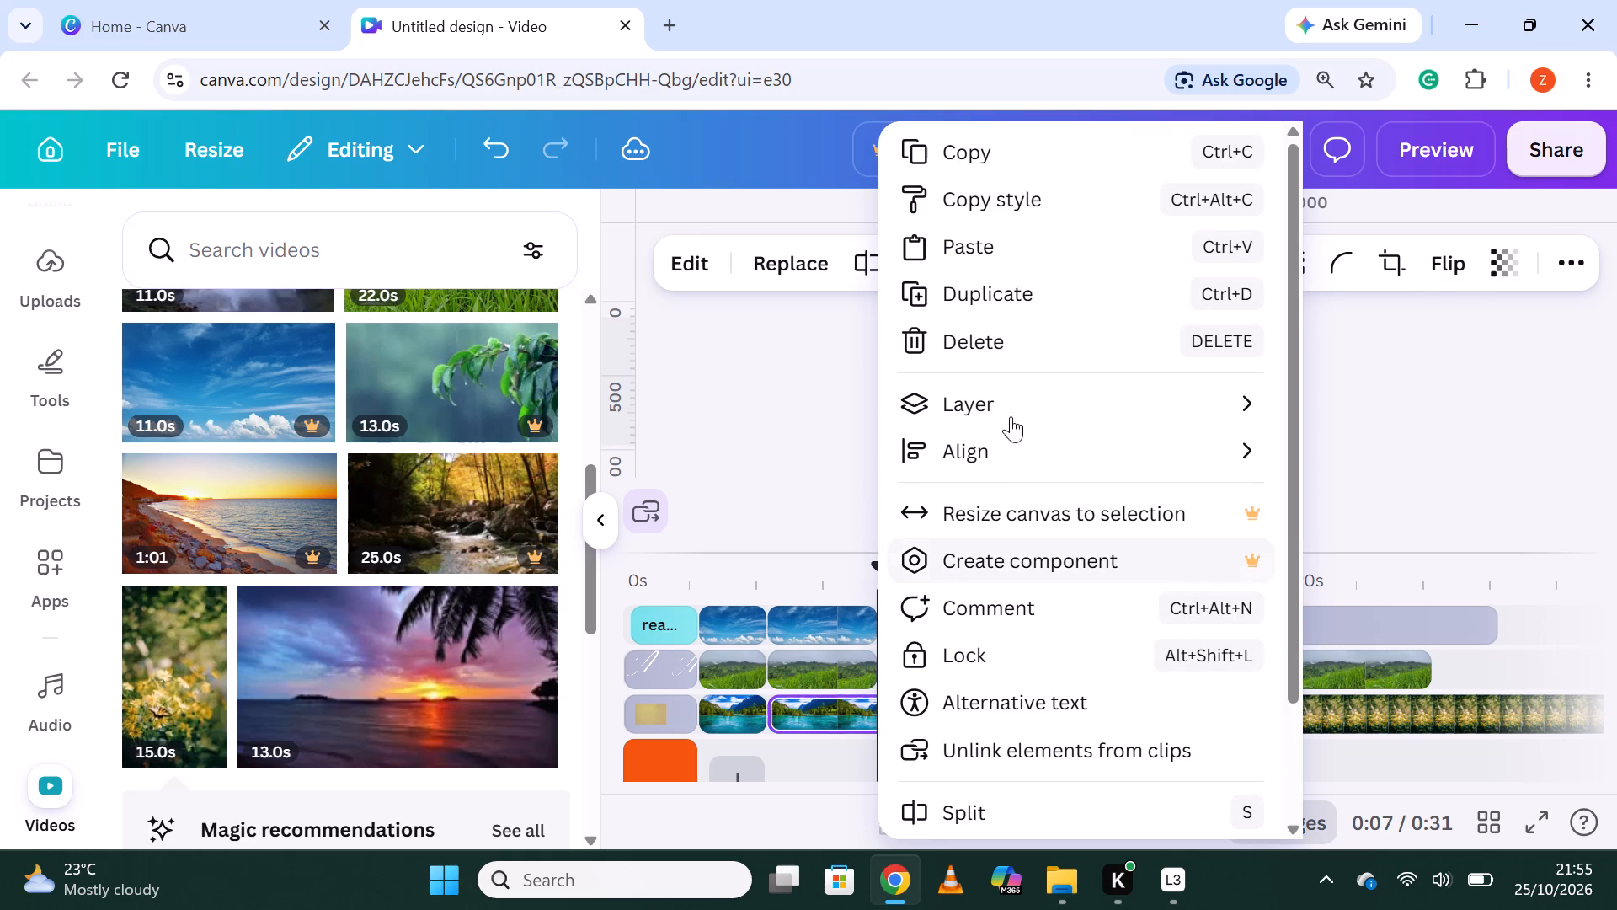
left_click(988, 799)
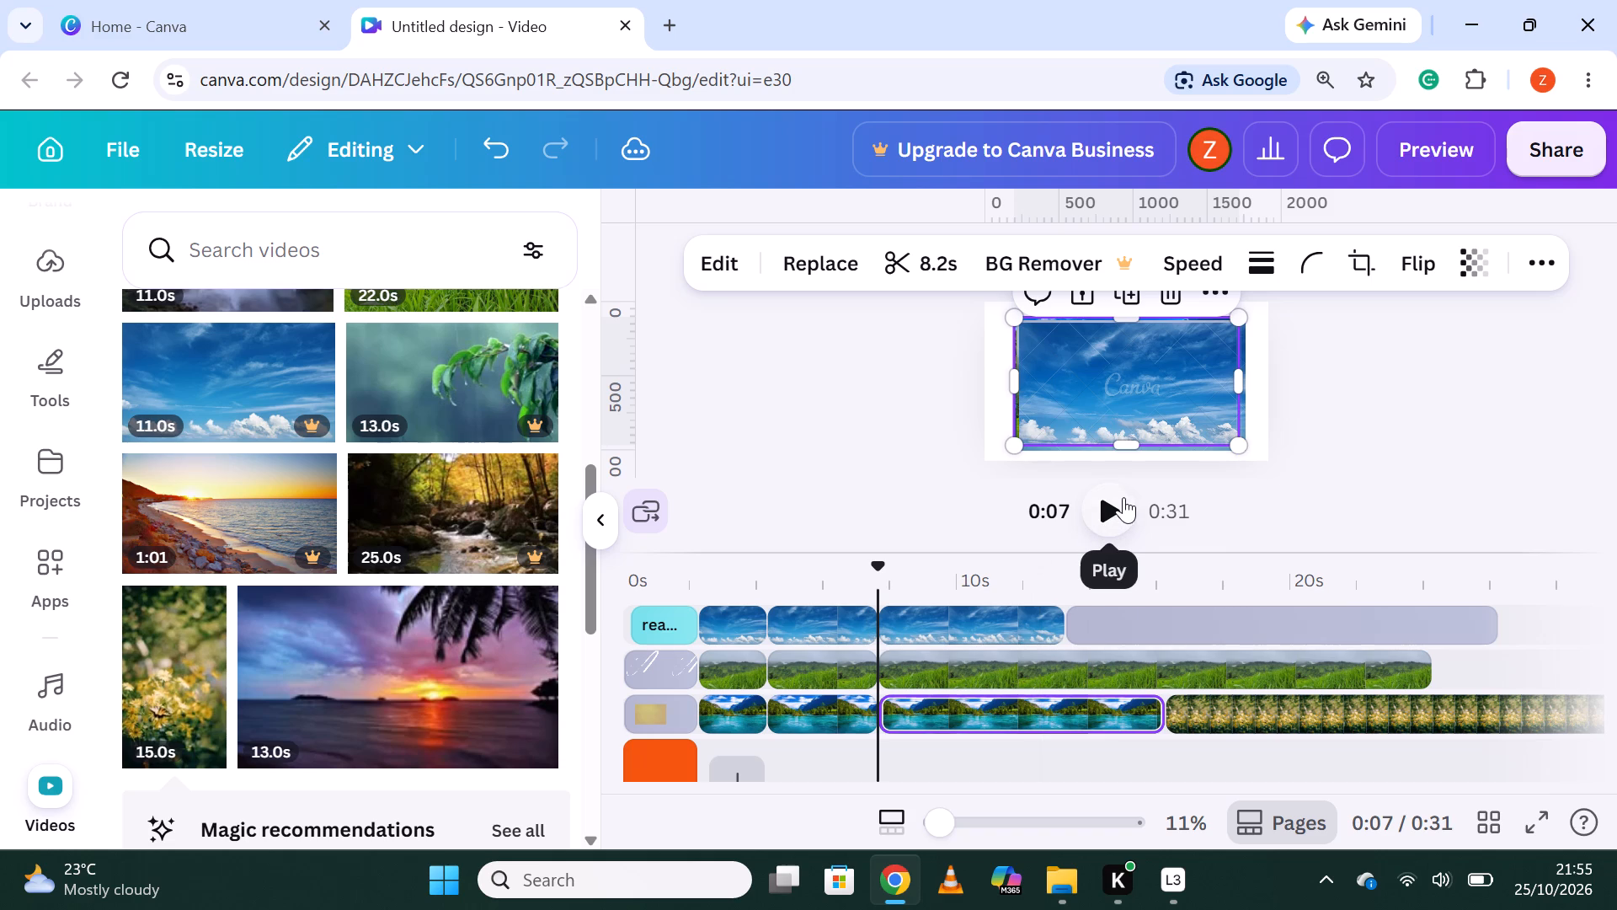
Split the last blue sky segment on the top track at about 10.2 seconds.
left_click(968, 633)
right_click(965, 631)
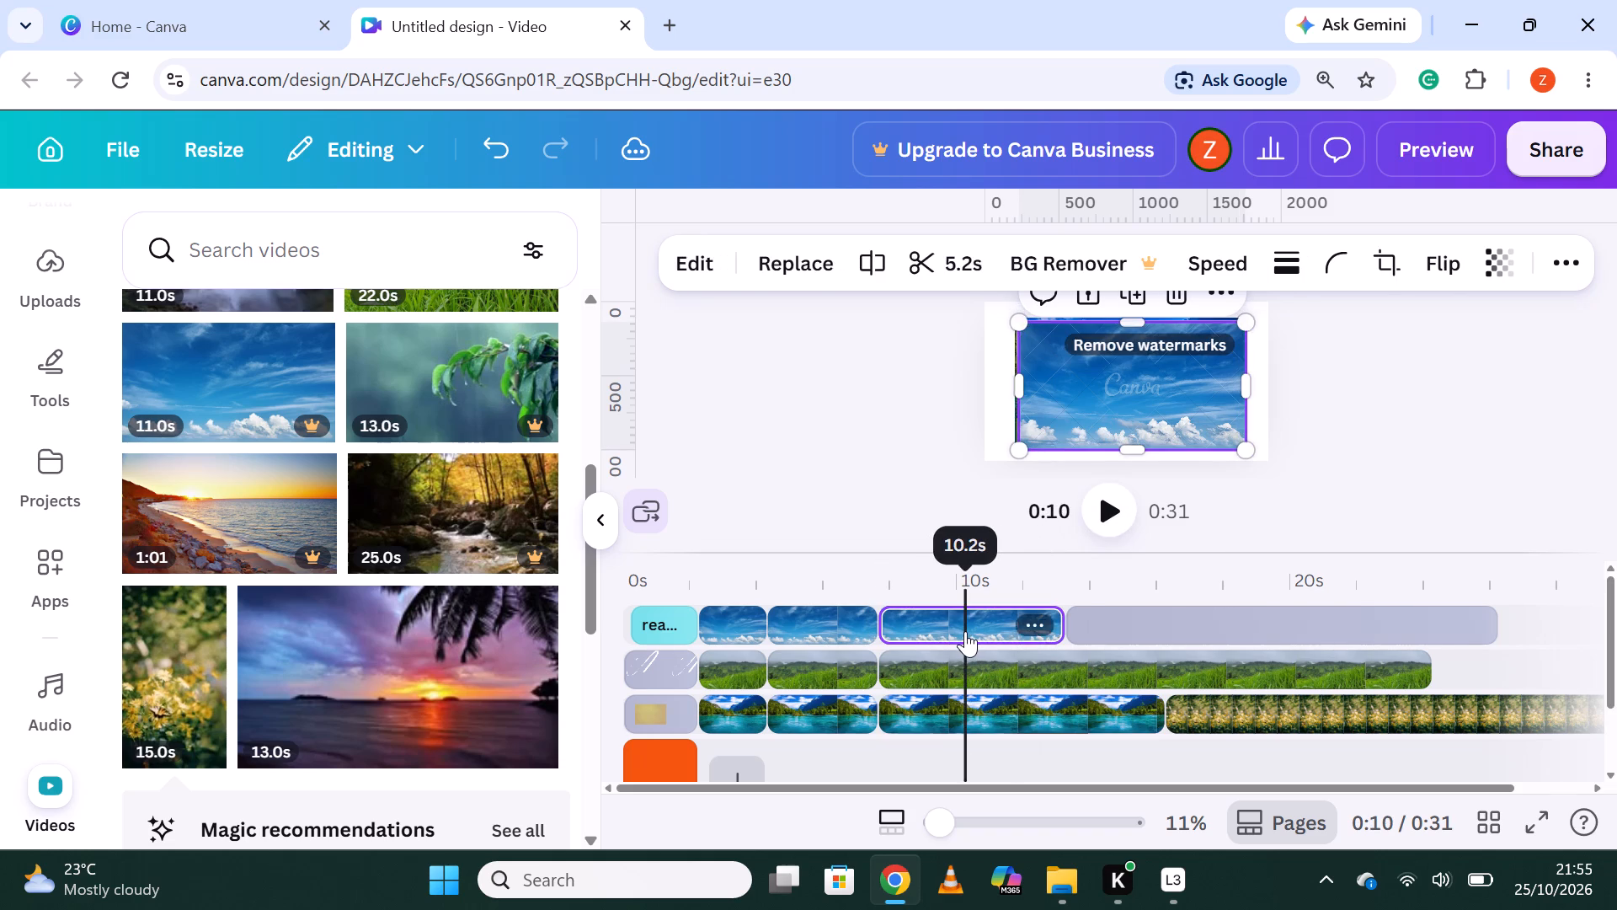
left_click(1066, 806)
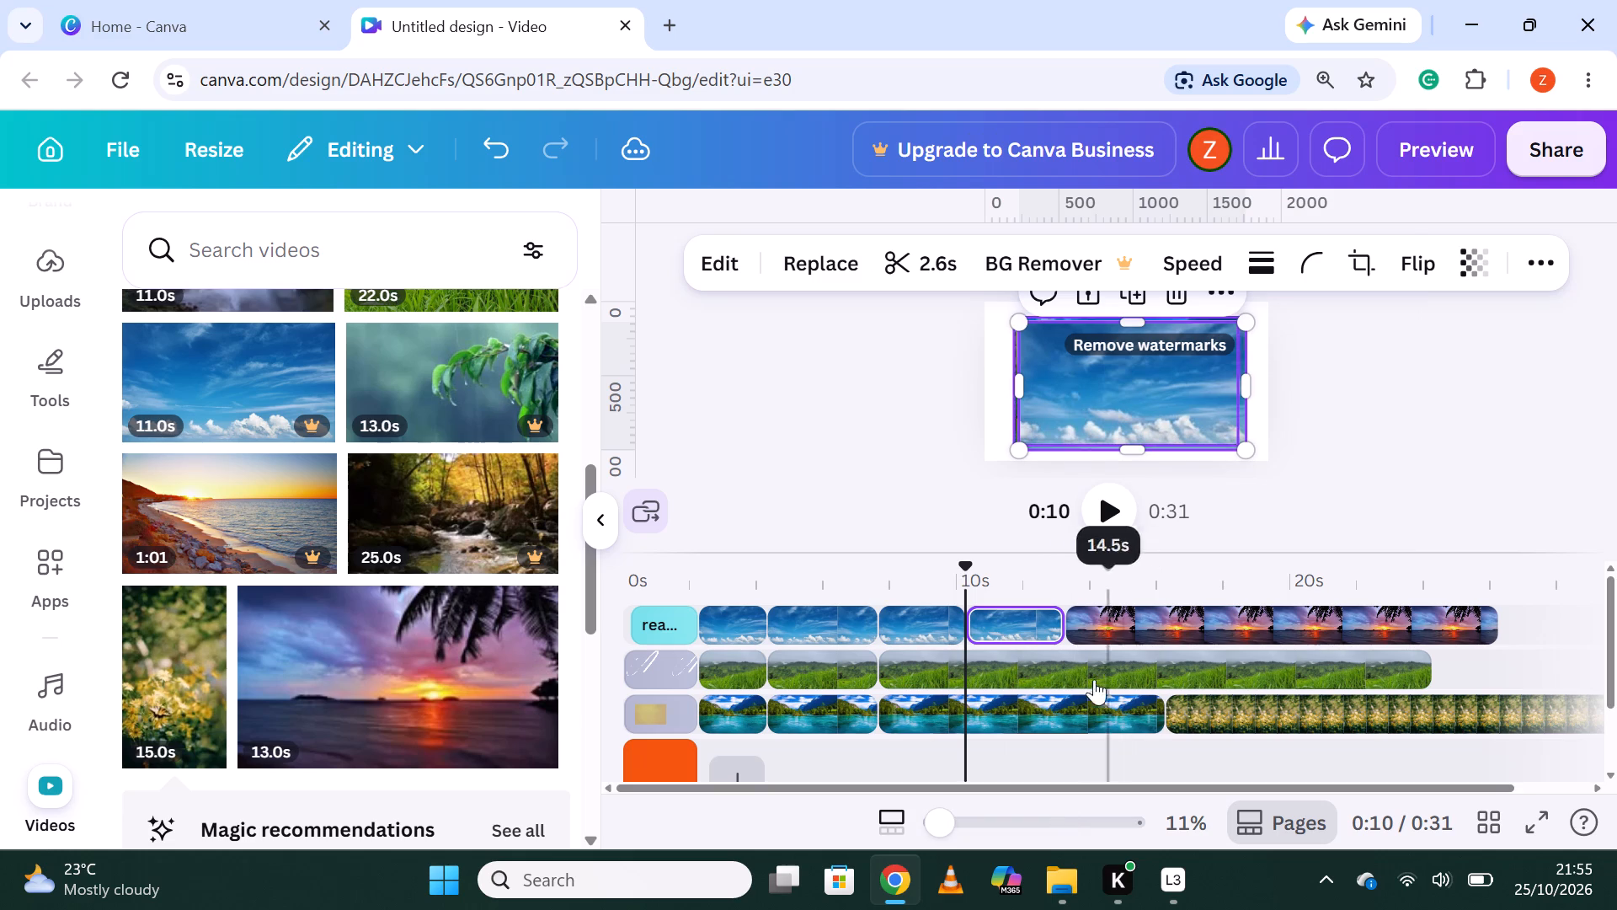
Split the grass and lake clips at about 13.2 seconds, where the sunset clip begins.
left_click(1065, 650)
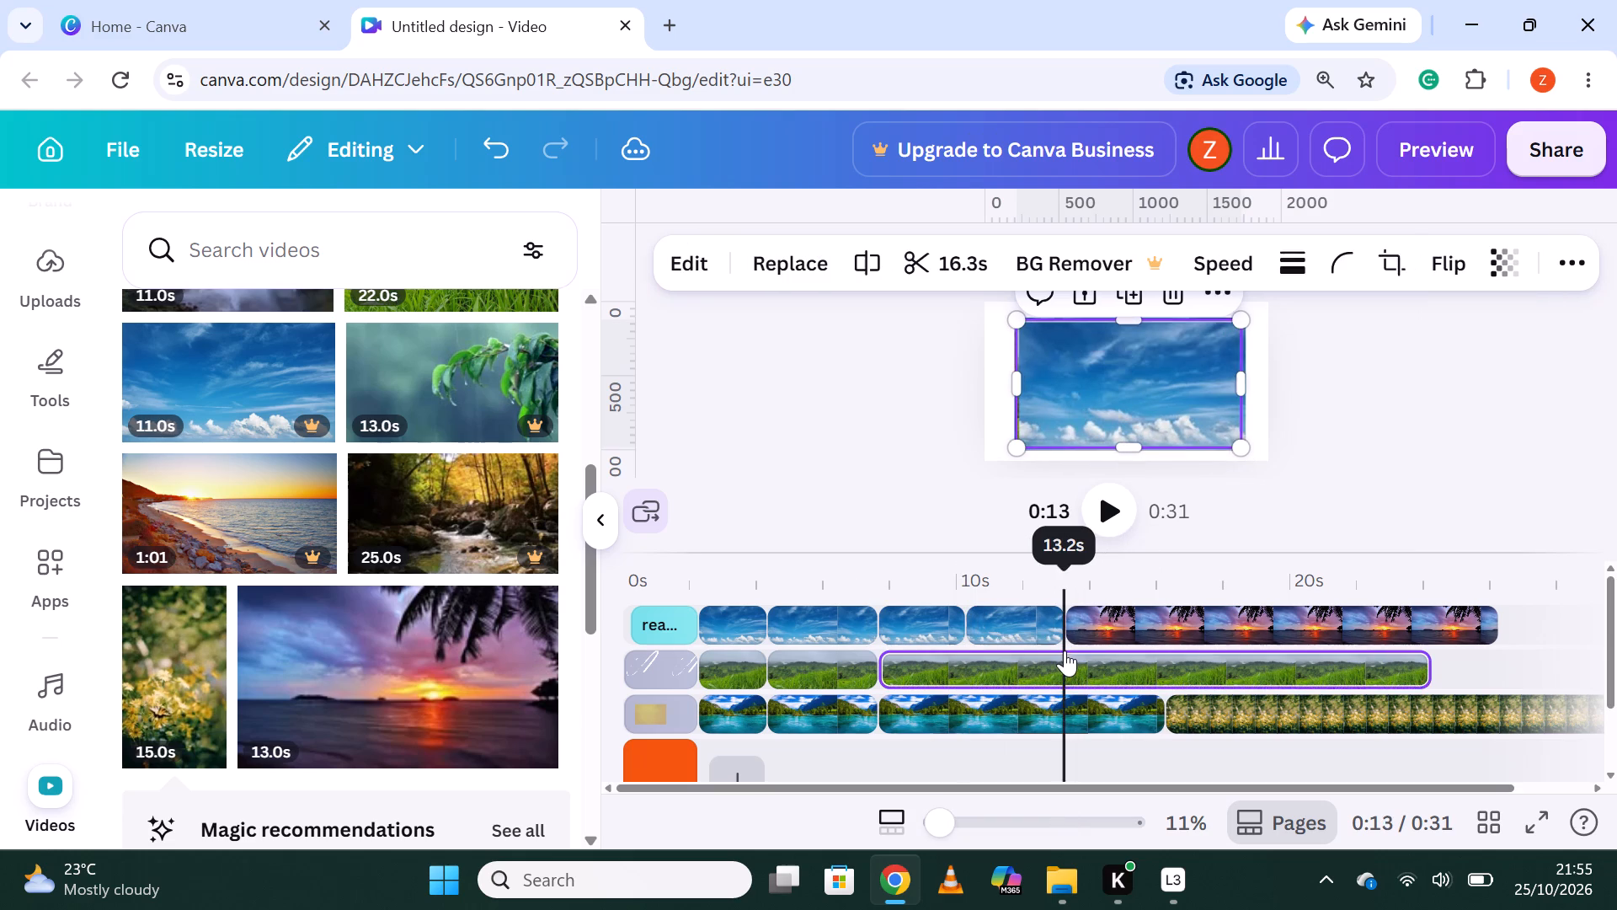
right_click(1065, 650)
left_click(1158, 814)
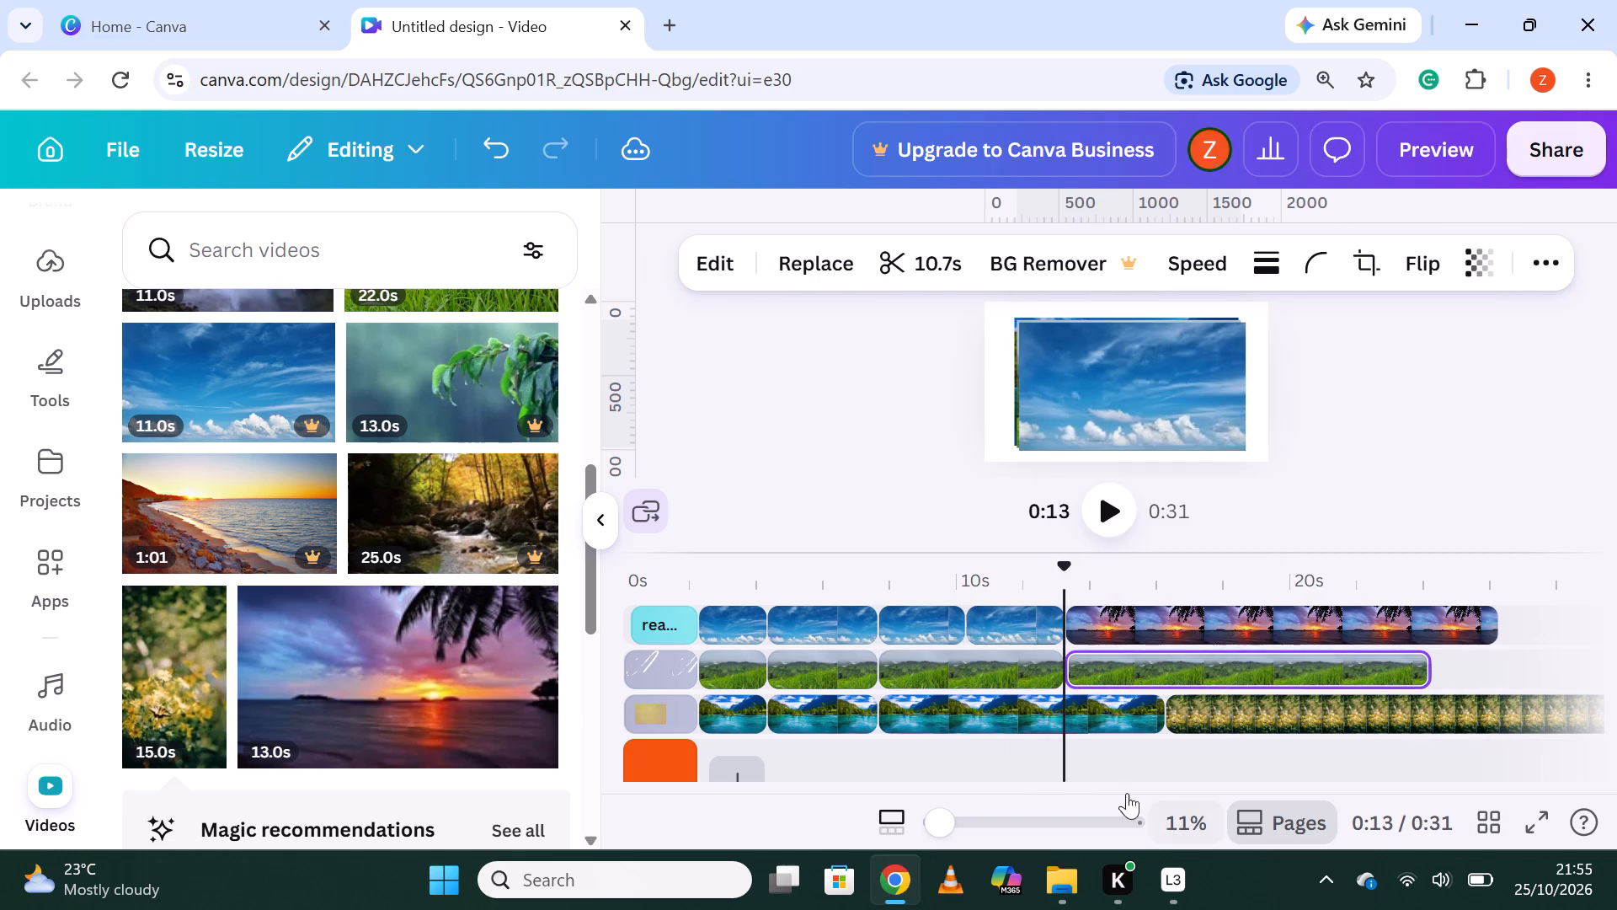
right_click(1064, 718)
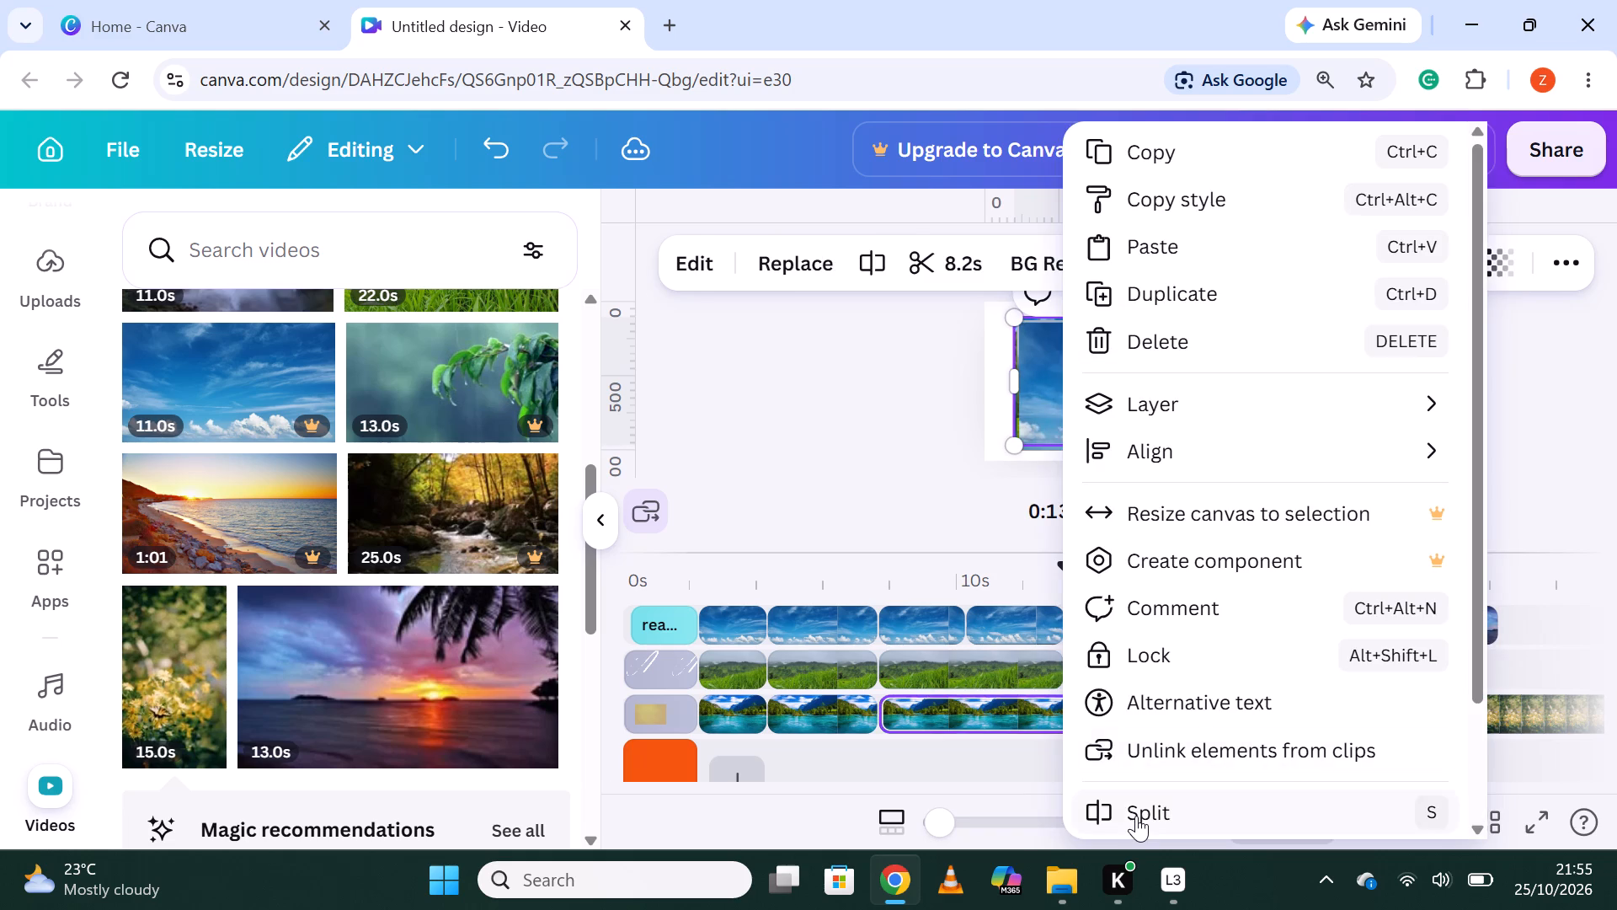
left_click(1136, 816)
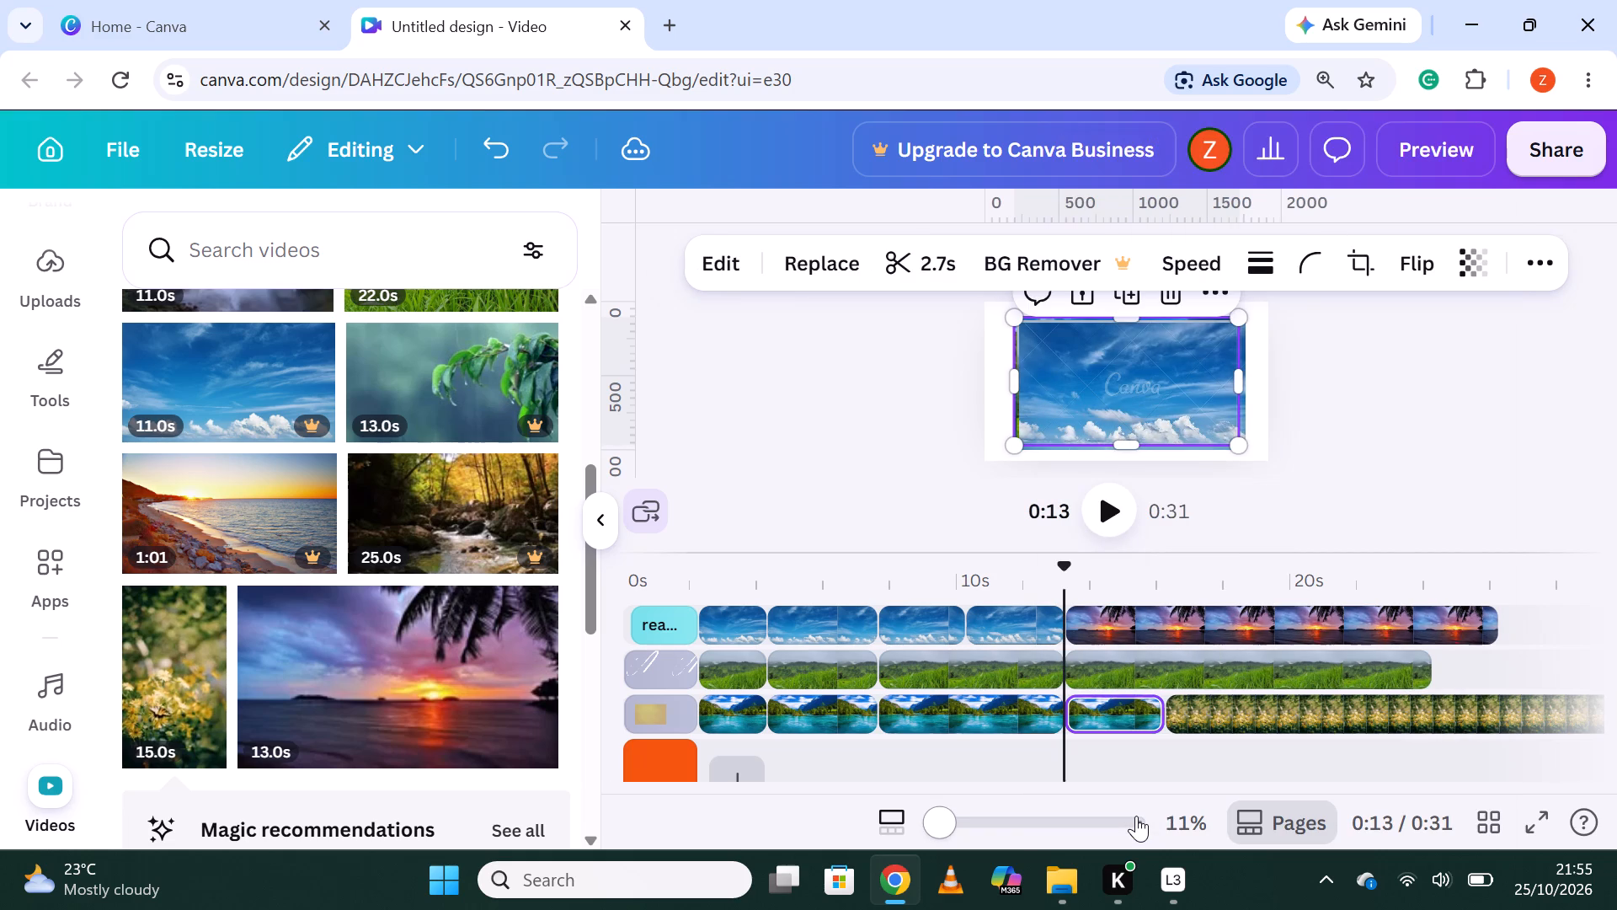
Split the sunset and grass clips at about 16.1 seconds, near the start of the yellow flowers clip.
left_click(1163, 644)
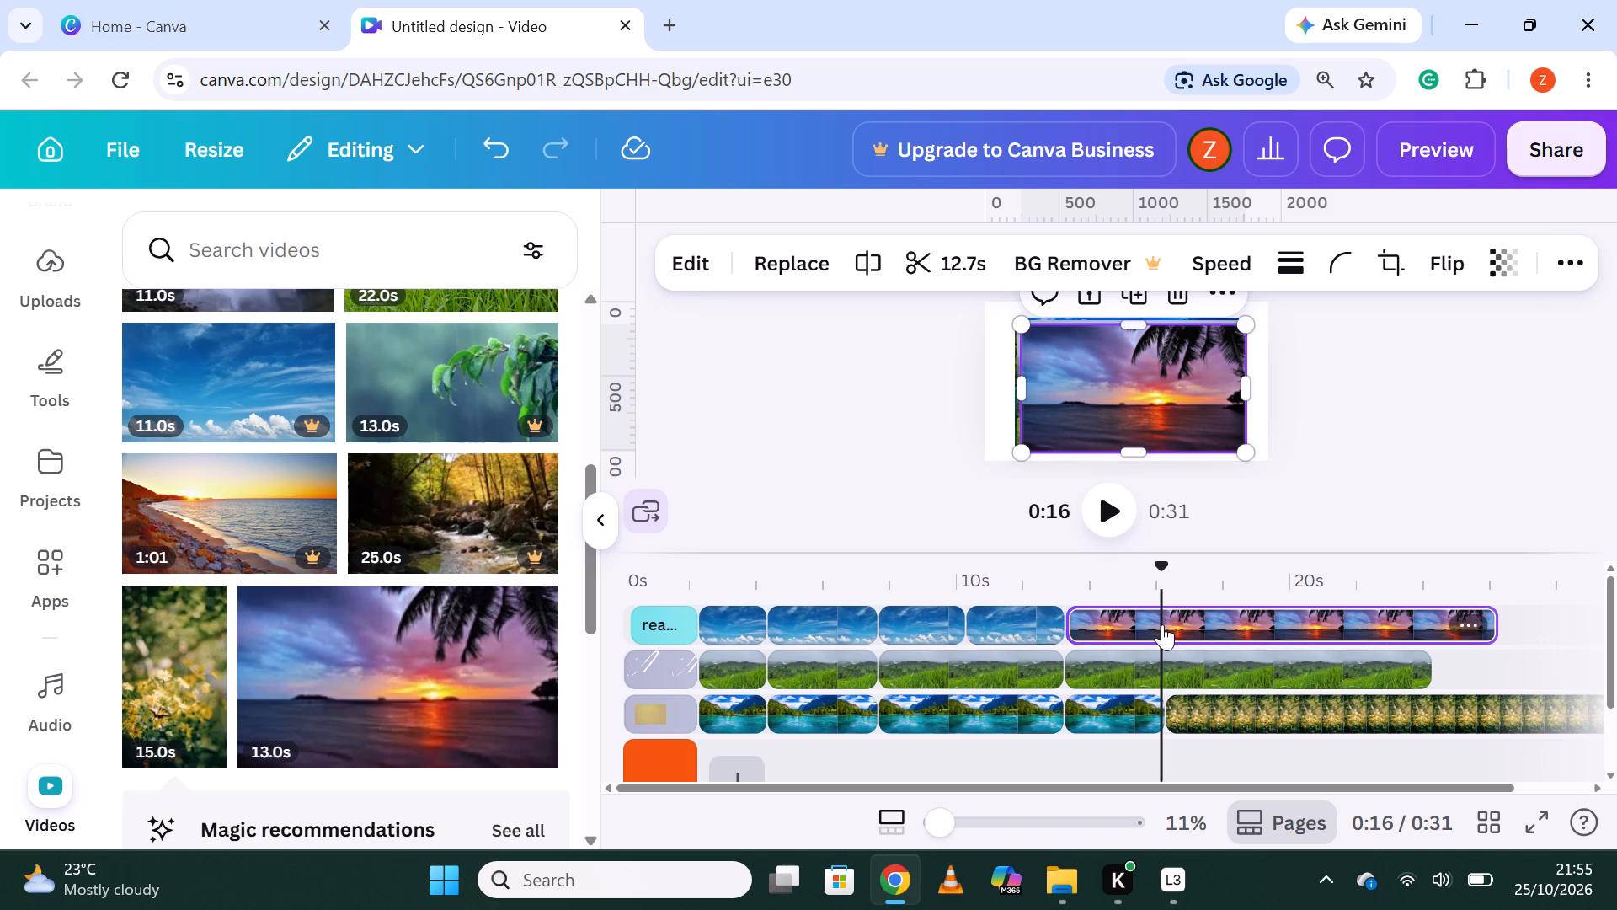
right_click(1162, 624)
left_click(1229, 806)
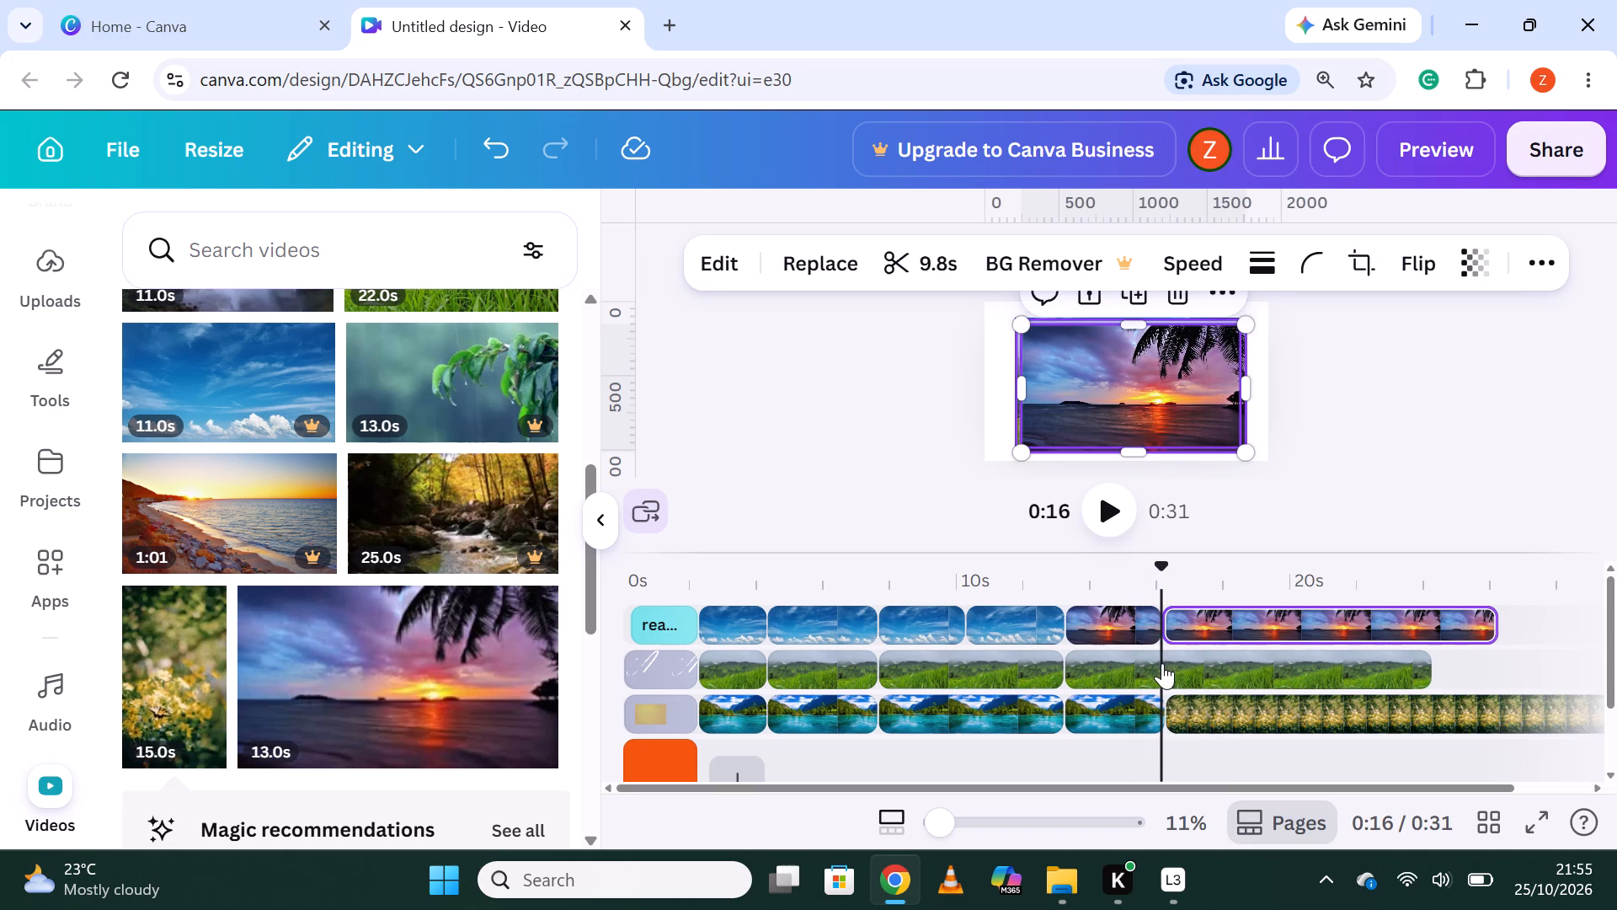
right_click(1161, 667)
left_click(1211, 821)
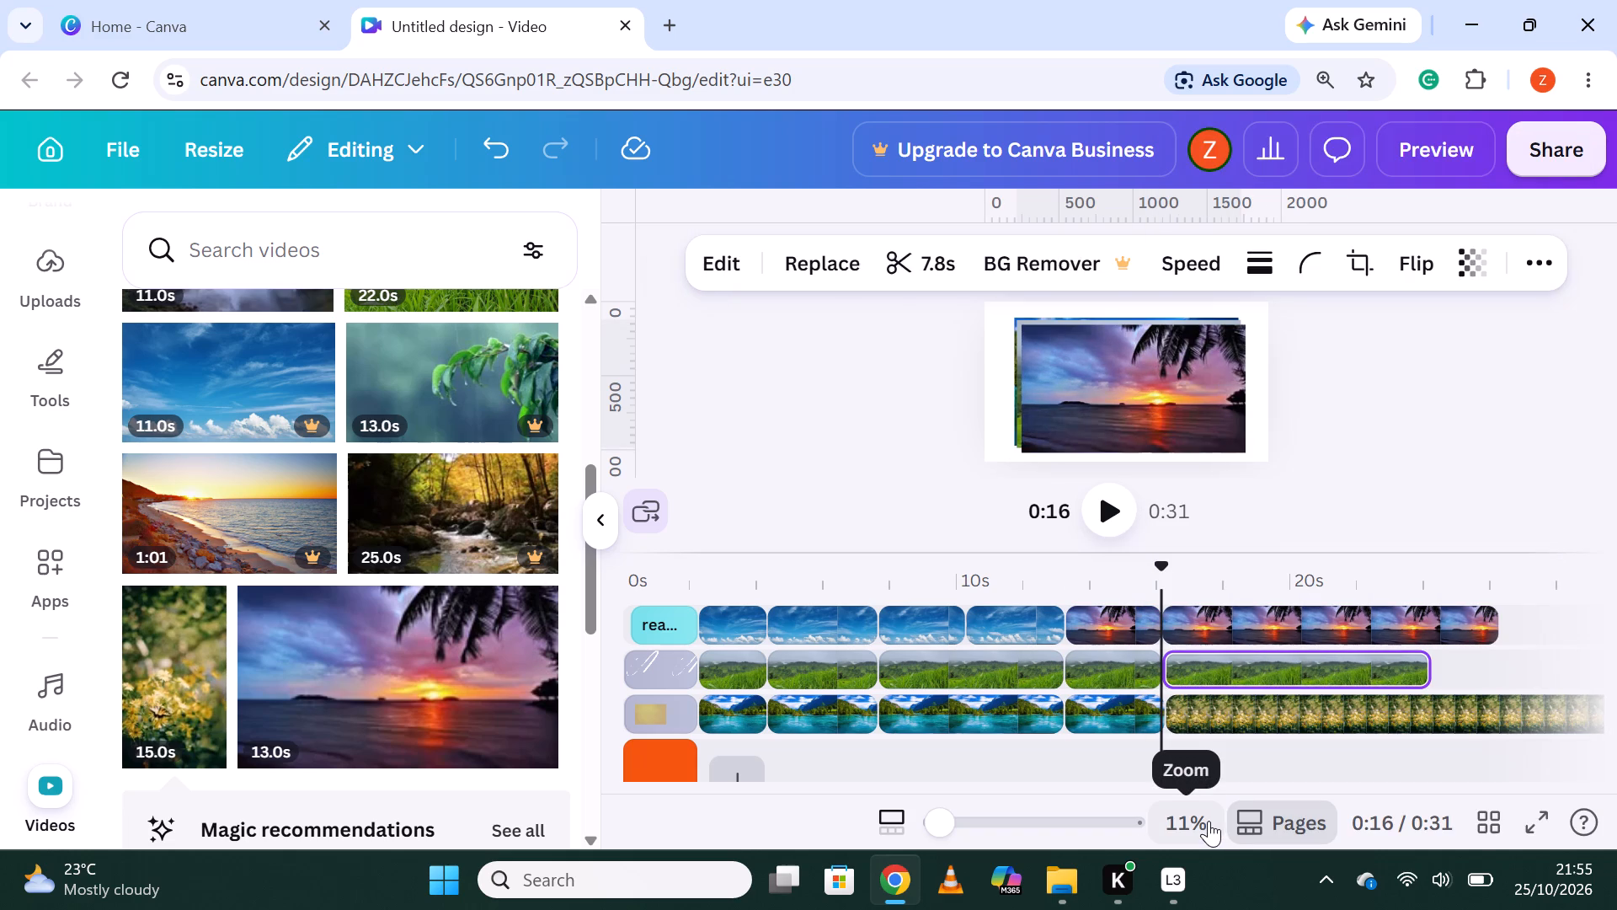
Split the last green grass segment on the middle track at about 19.2 seconds.
left_click(1267, 652)
right_click(1267, 652)
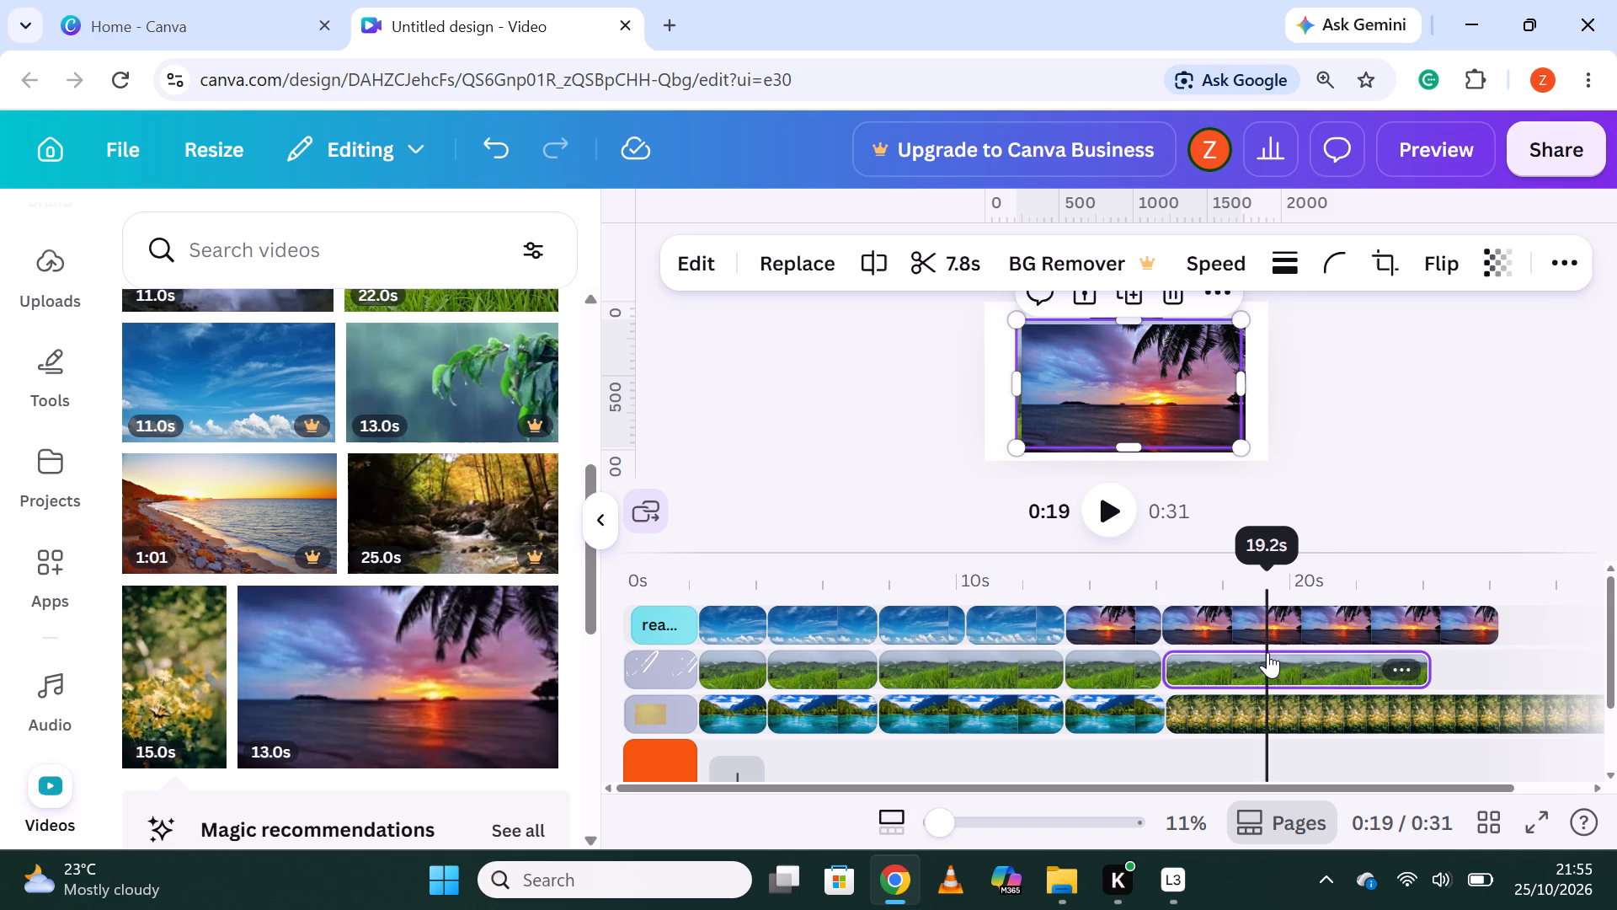
left_click(1241, 819)
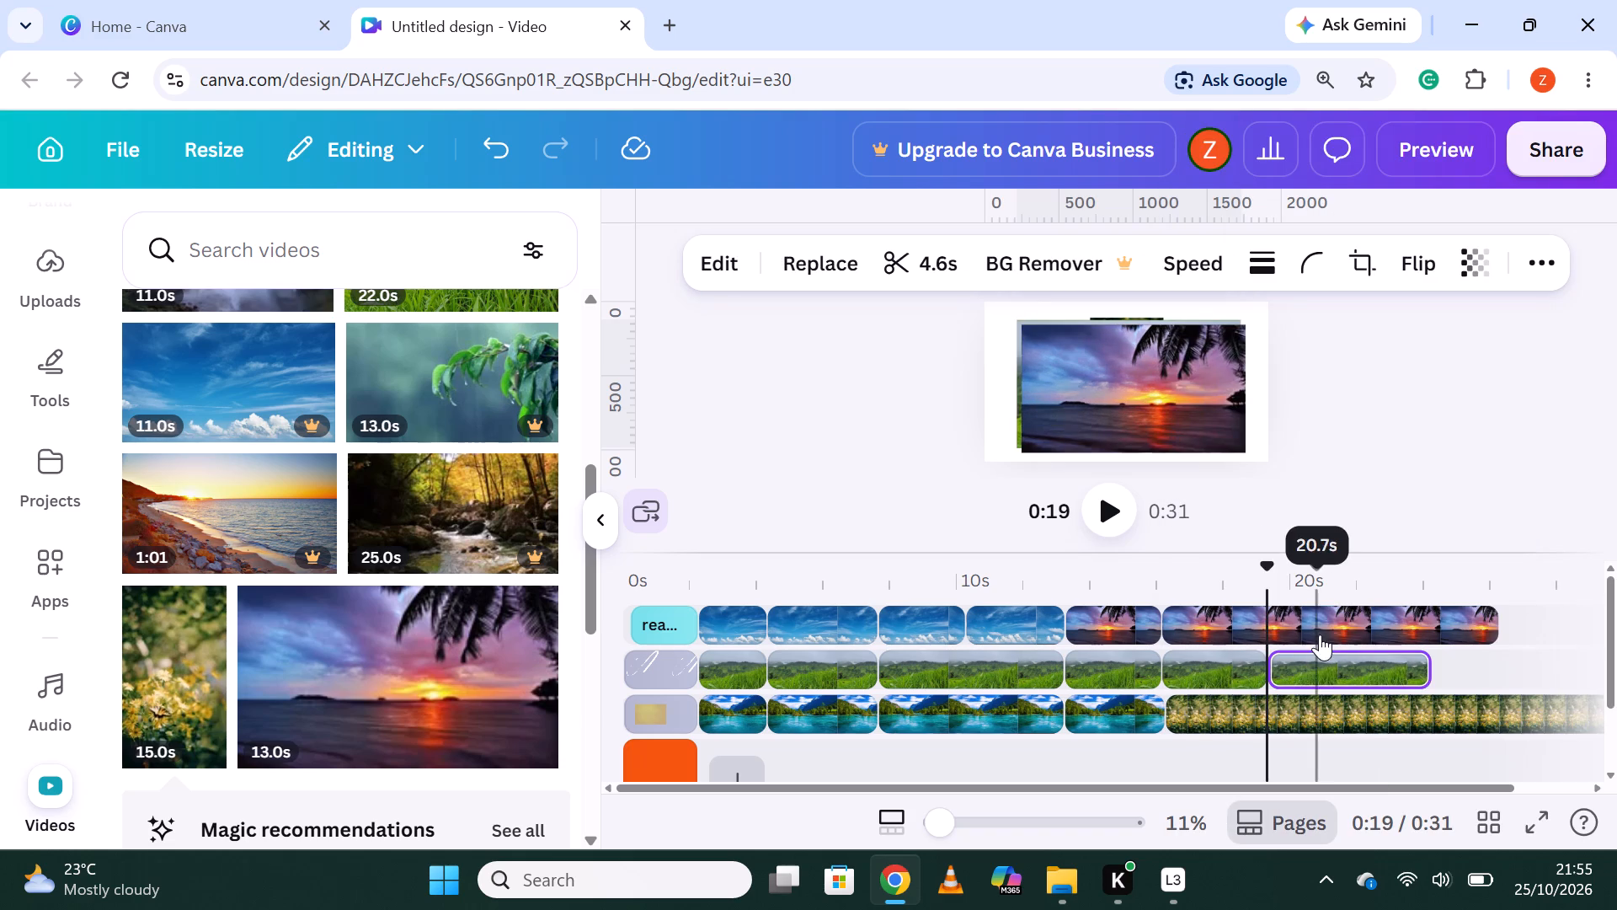
Split the last sunset segment on the top track at about 21.6 seconds.
left_click(1346, 629)
right_click(1347, 629)
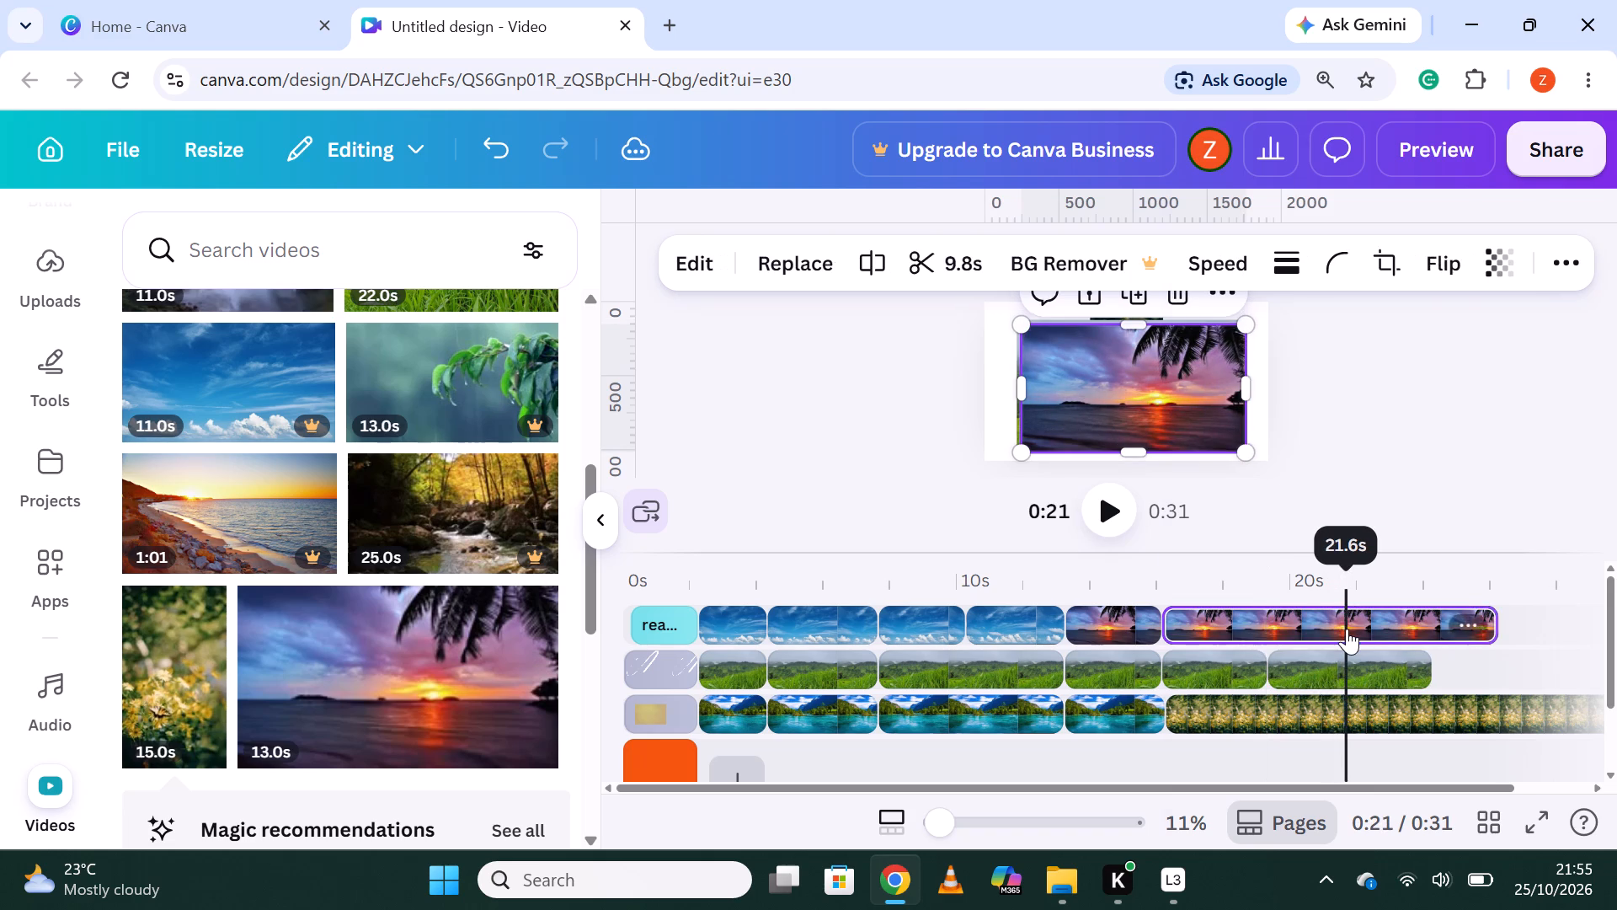
left_click(1340, 808)
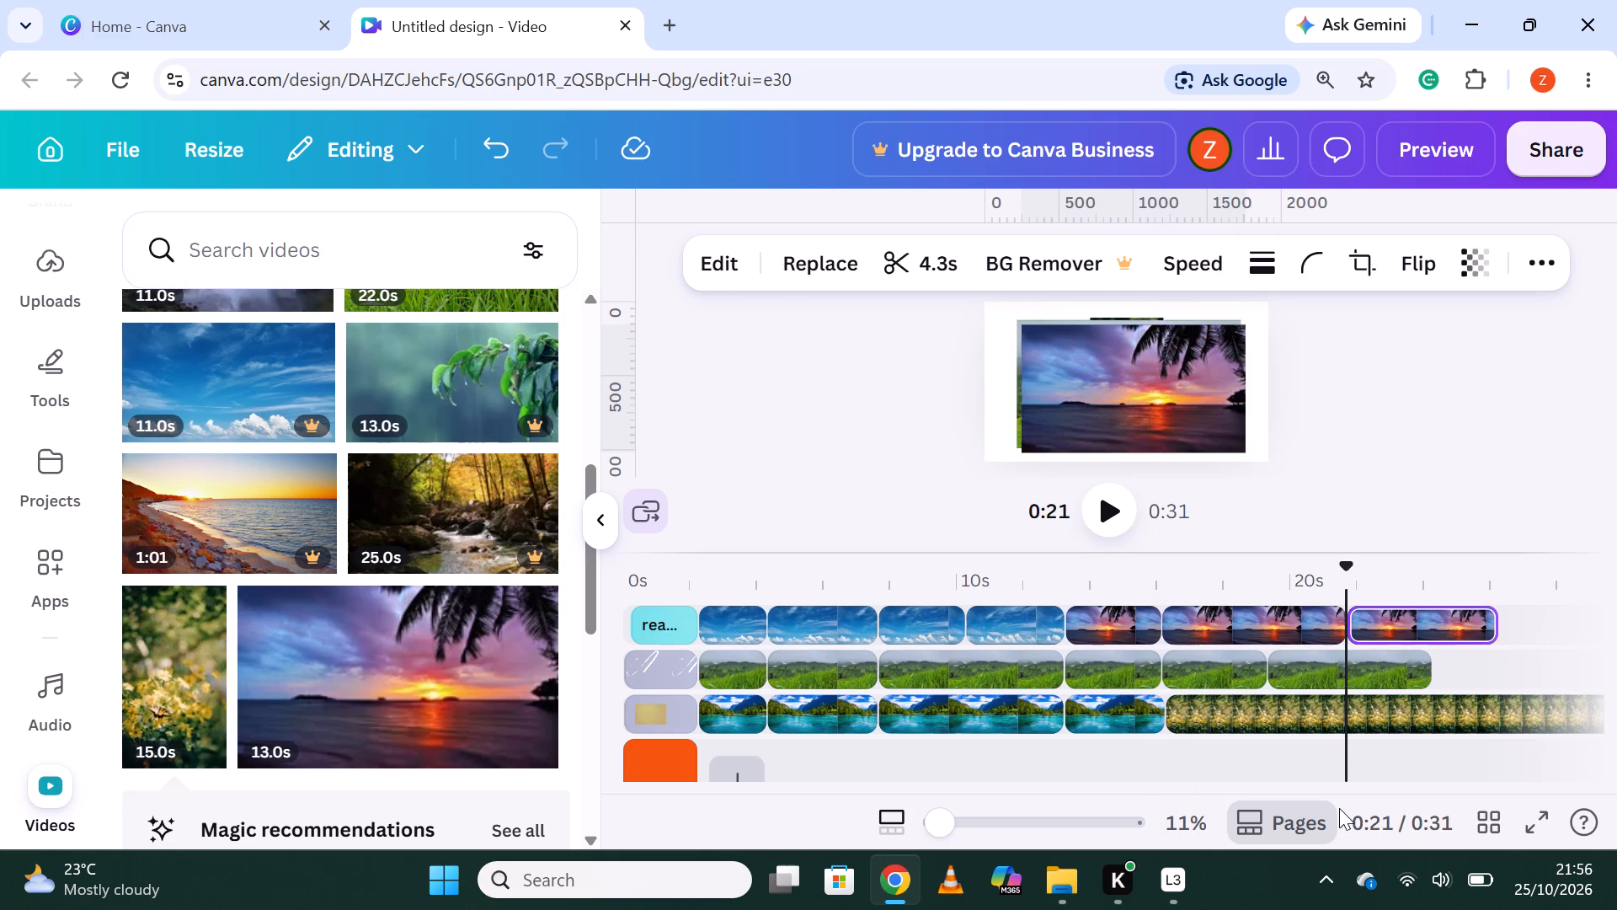
Split the sunset and yellow flowers clips at about 24.2 seconds, where the grass clip ends.
left_click(1433, 618)
right_click(1434, 618)
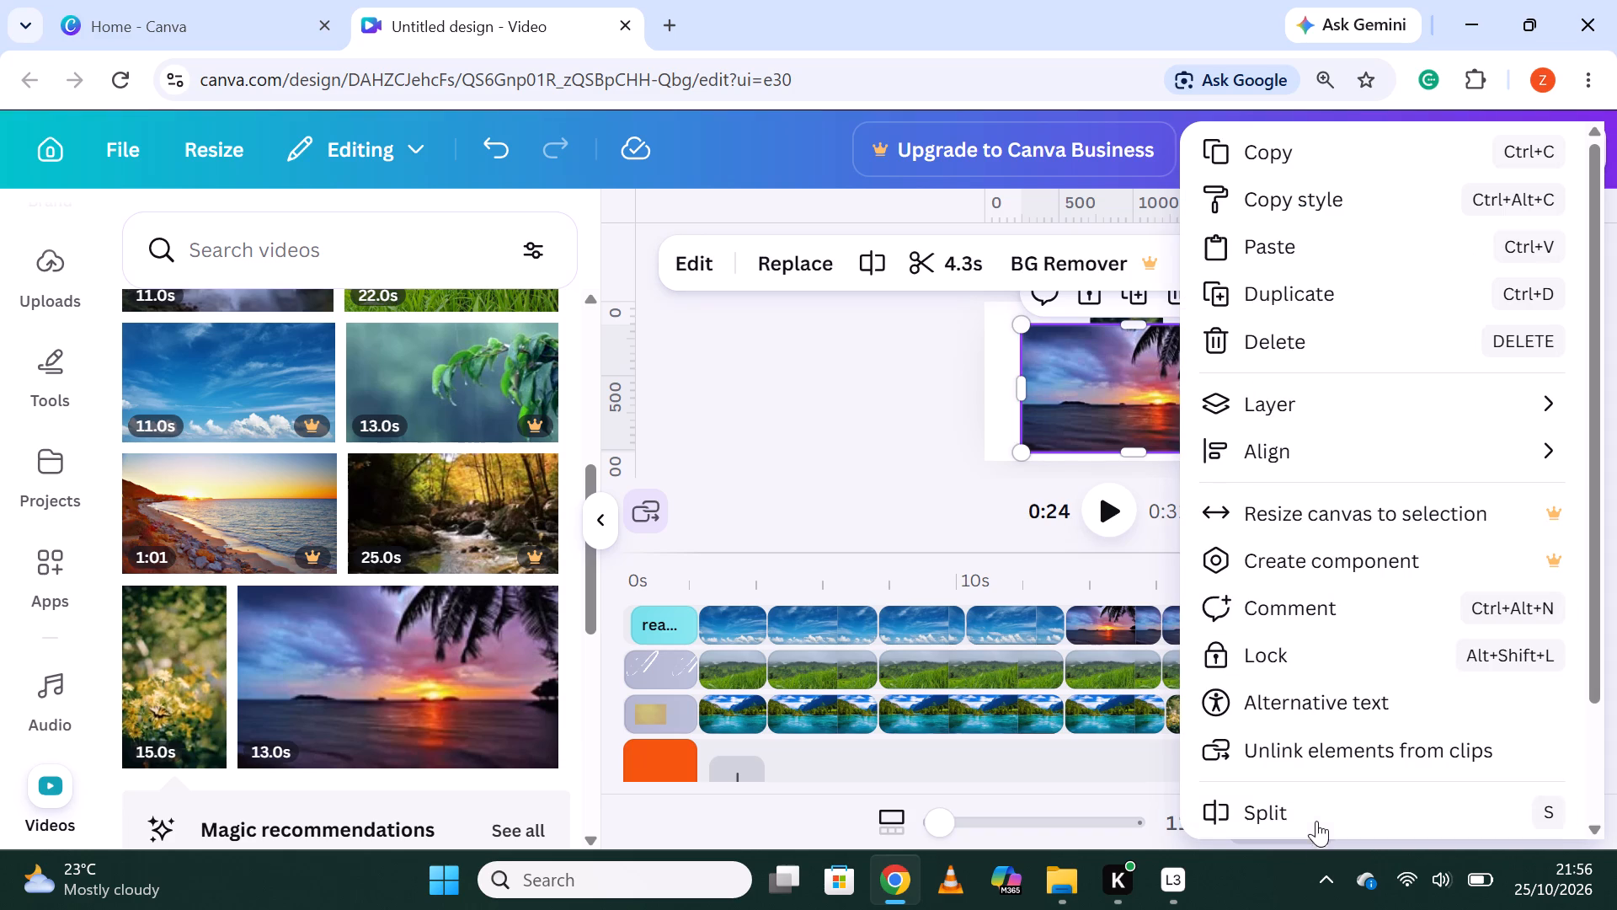
left_click(1321, 800)
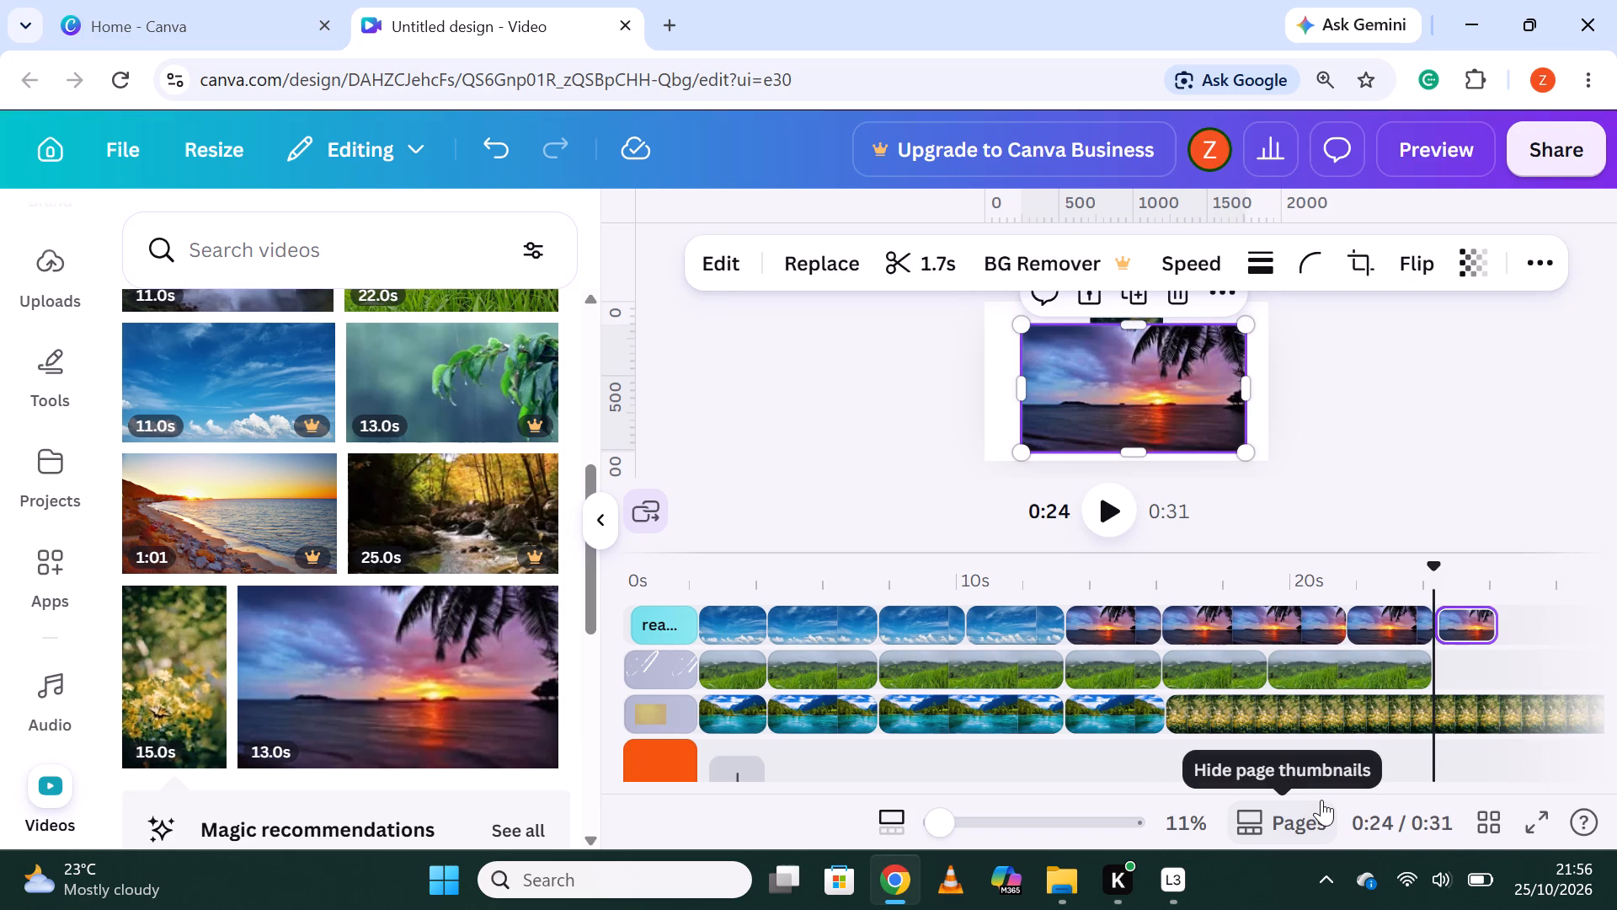
right_click(1435, 709)
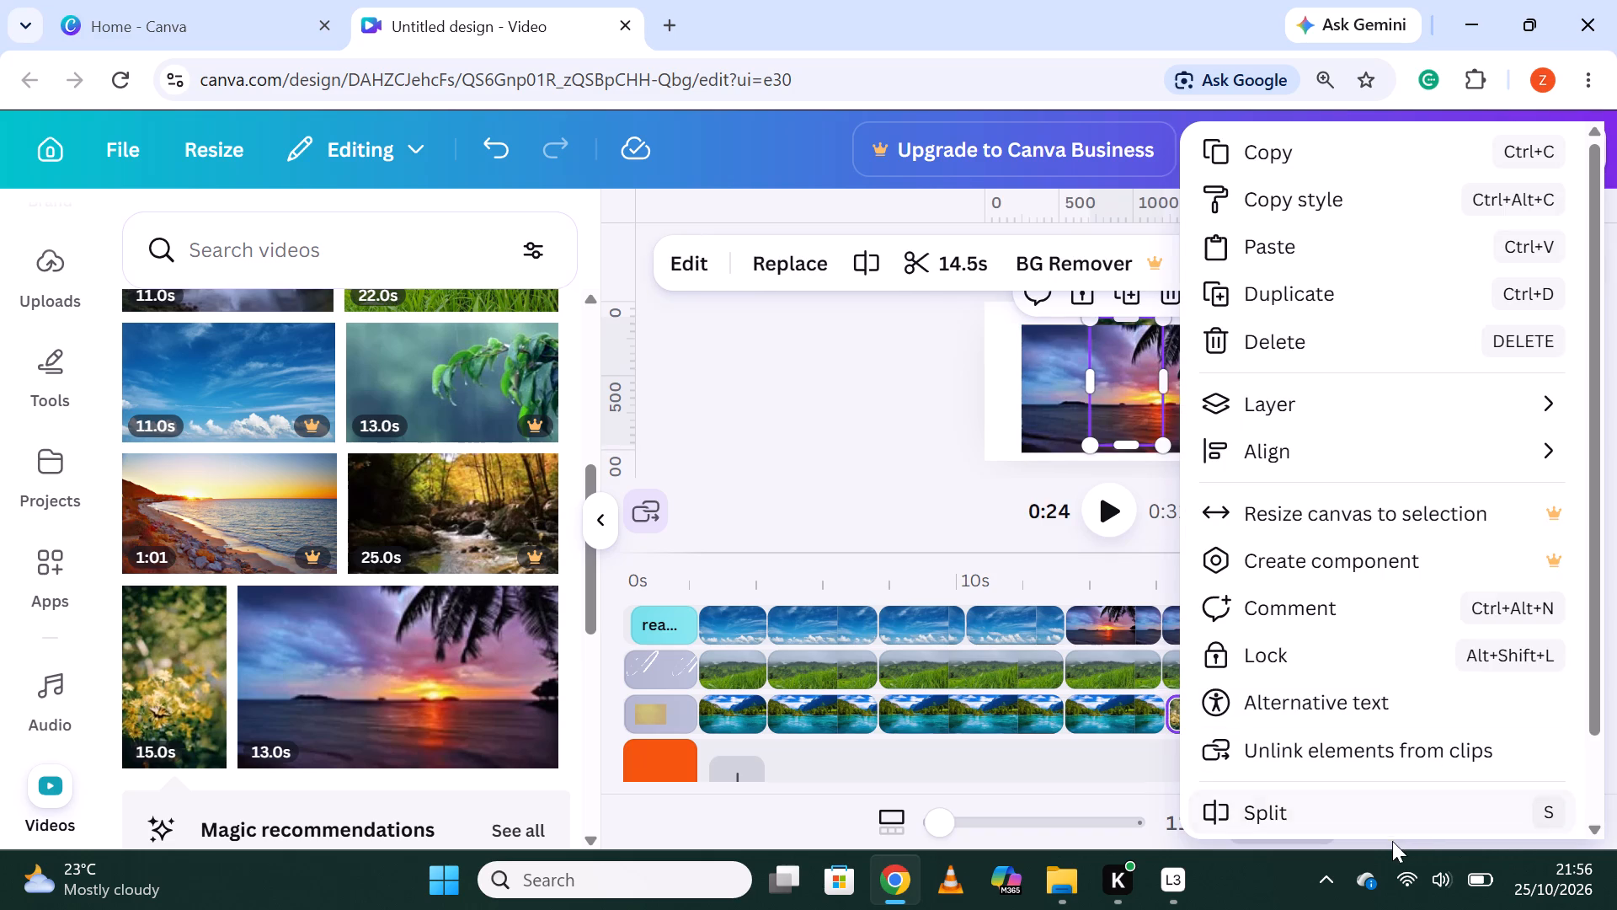
left_click(1385, 806)
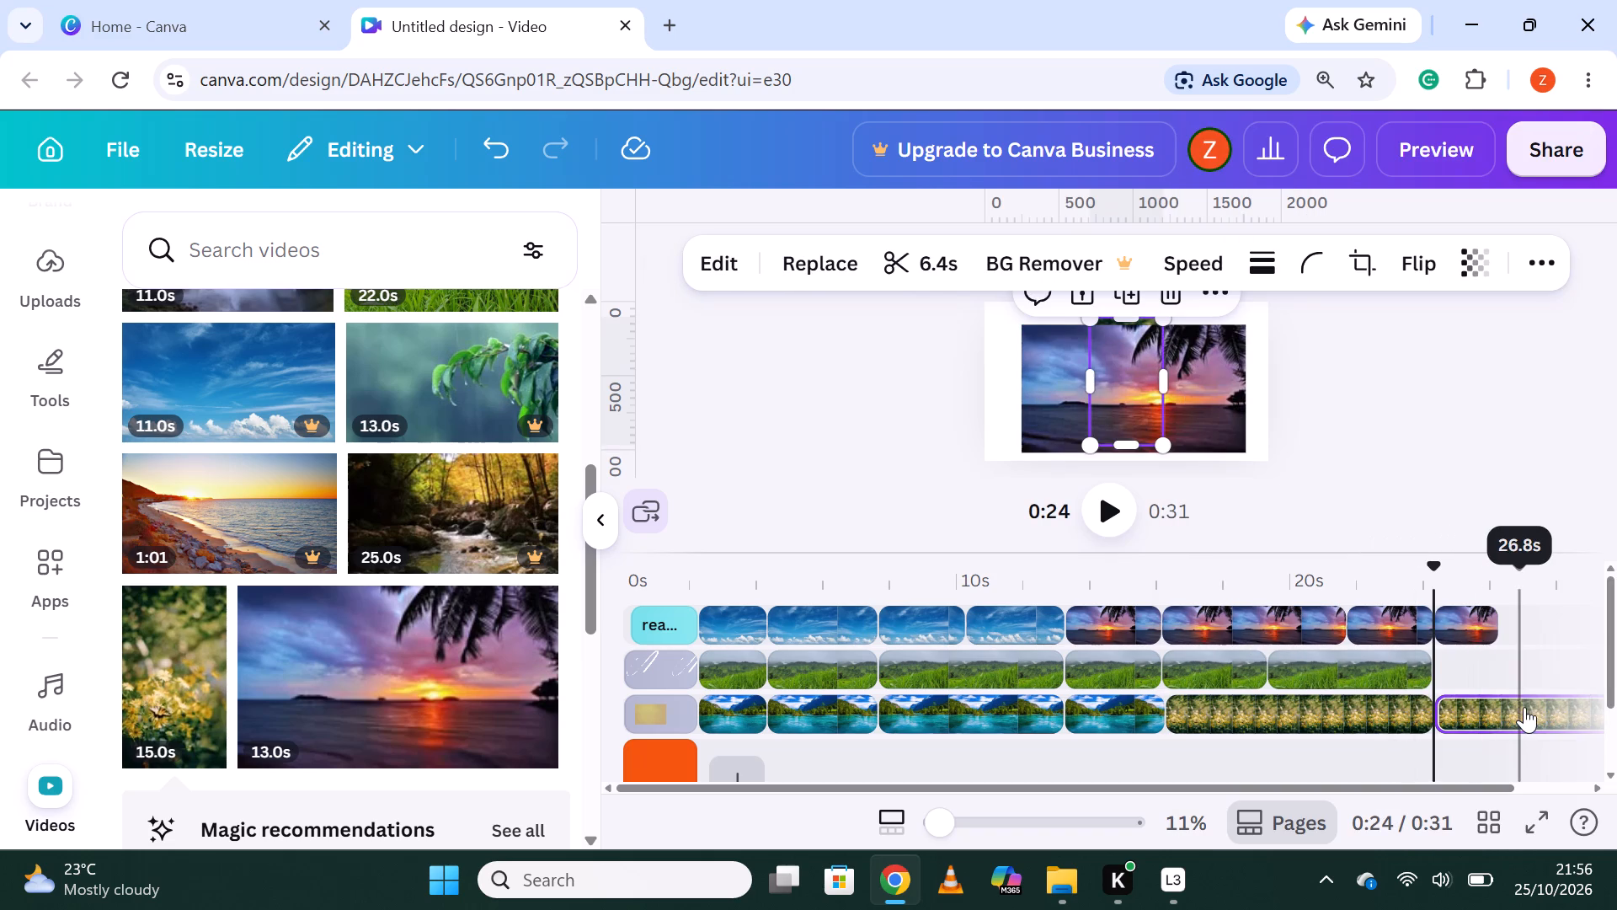
Delete the yellow flowers segment that starts at about 24.2 seconds on the bottom clip track.
left_click(1525, 707)
right_click(1525, 707)
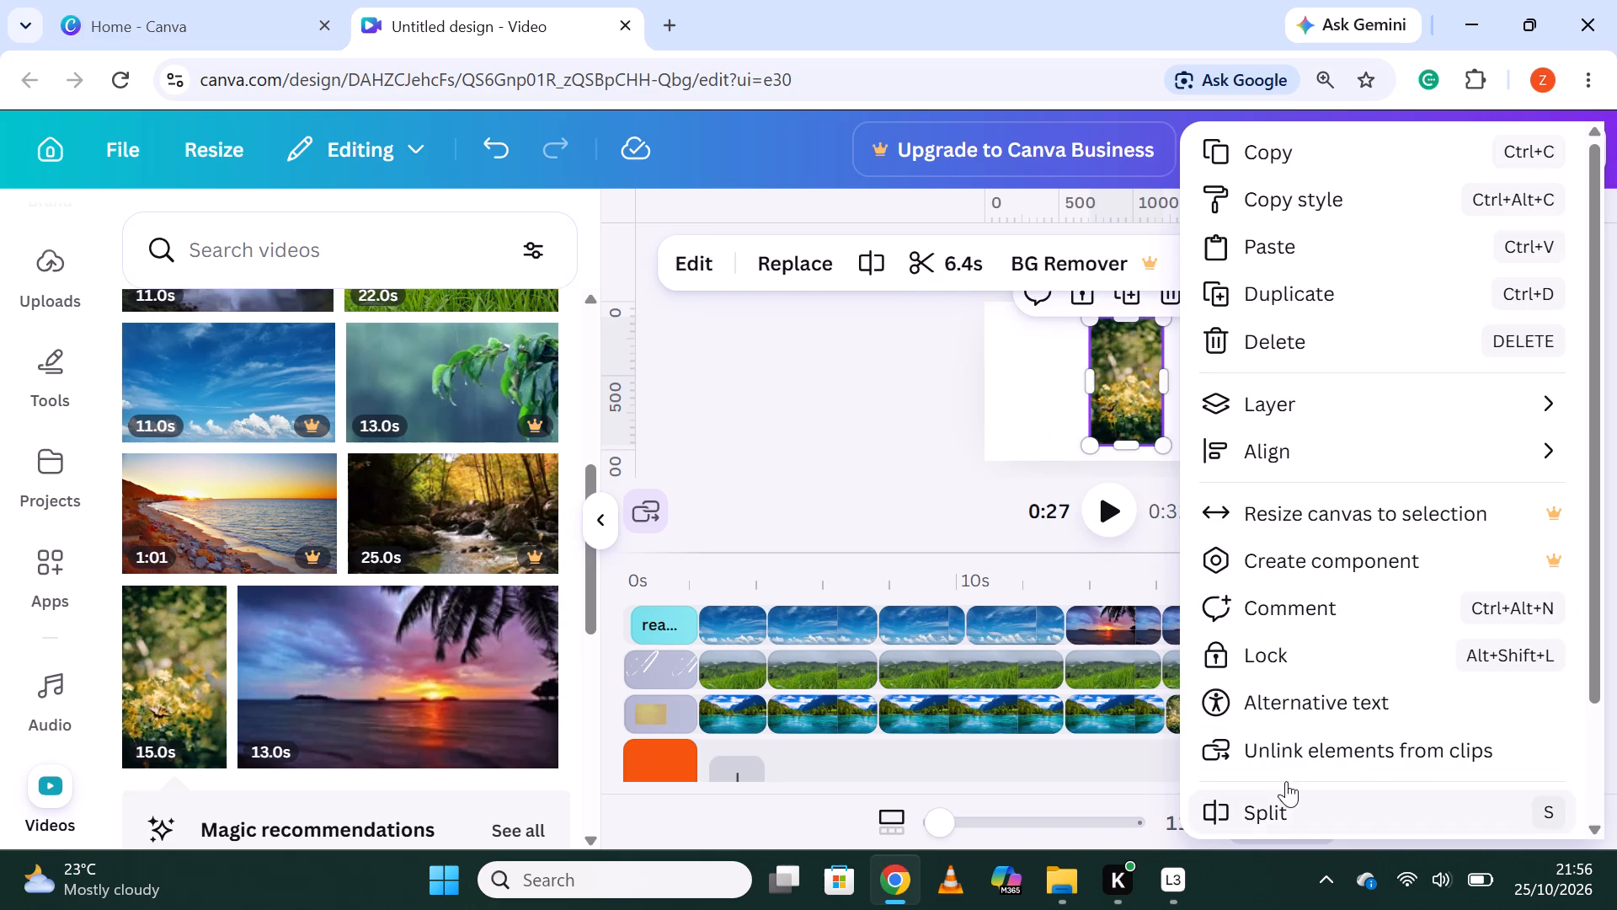
left_click(1364, 331)
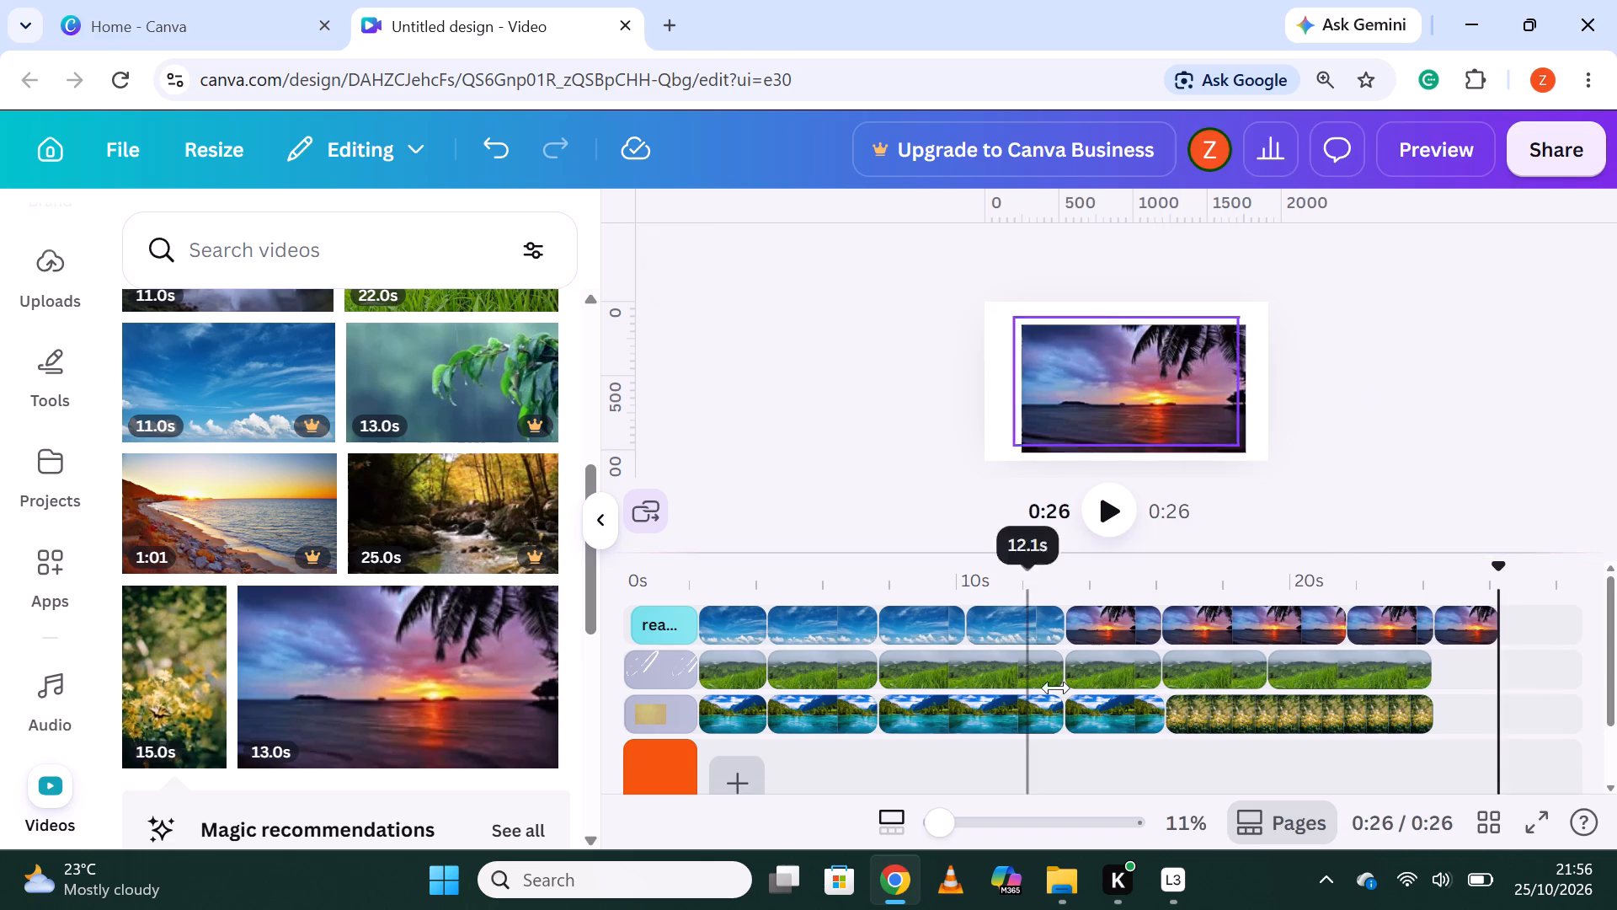
Move the last sunset segment to the middle track after the grass, and shift the preceding sunset segment to about 24.2 seconds on the top track.
left_click_drag(1455, 624, 1460, 665)
left_click_drag(1406, 623, 1472, 625)
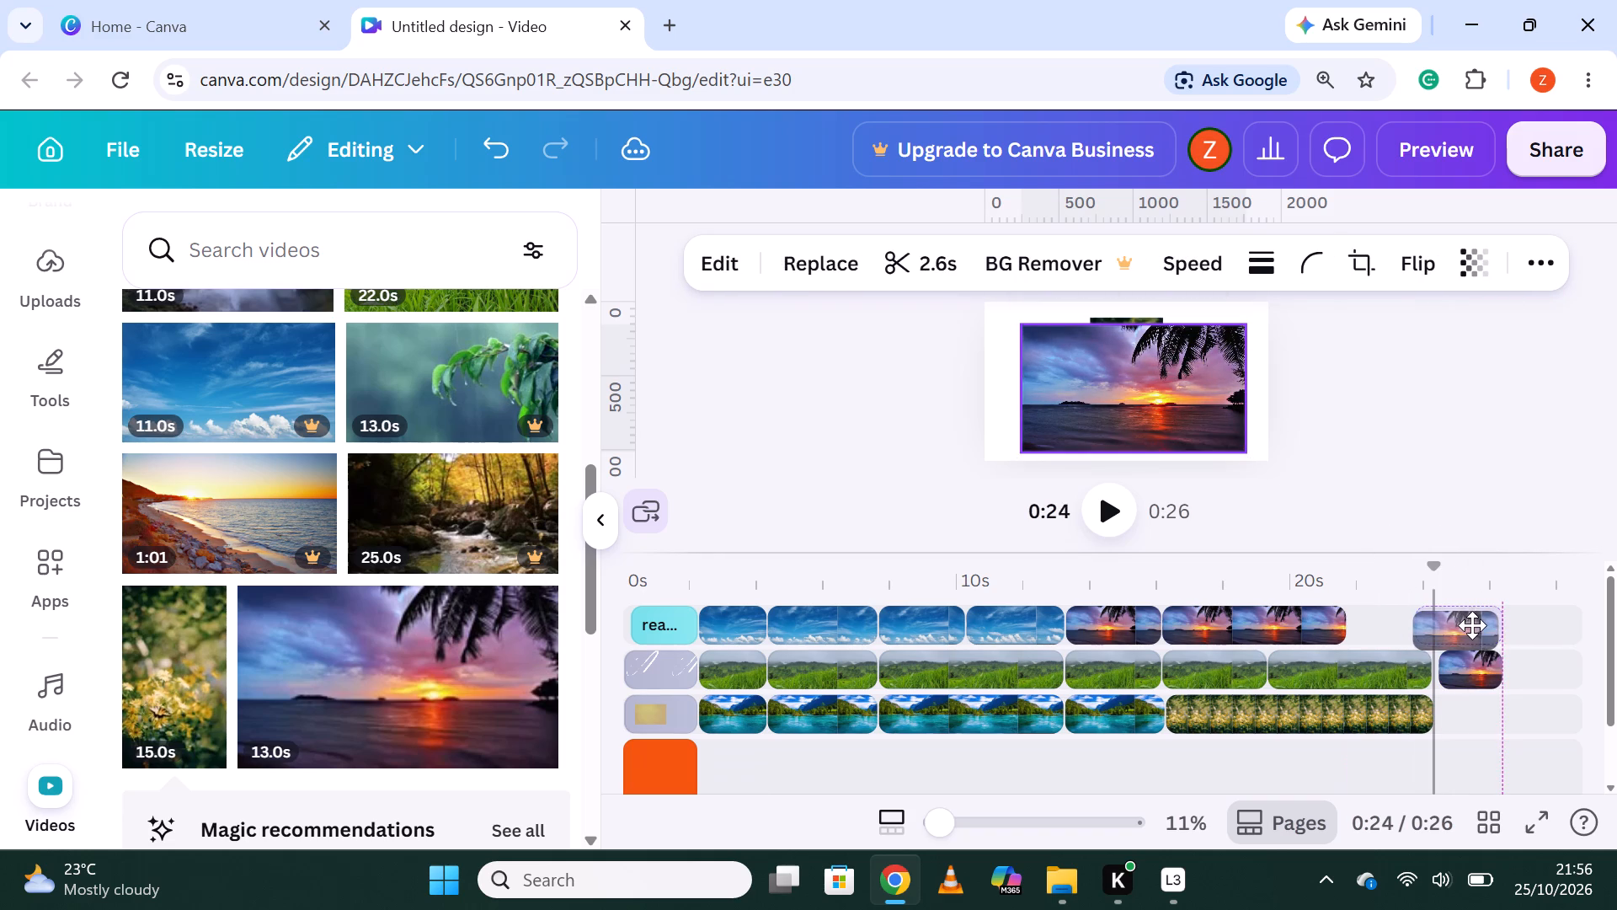
left_click_drag(1472, 625, 1484, 613)
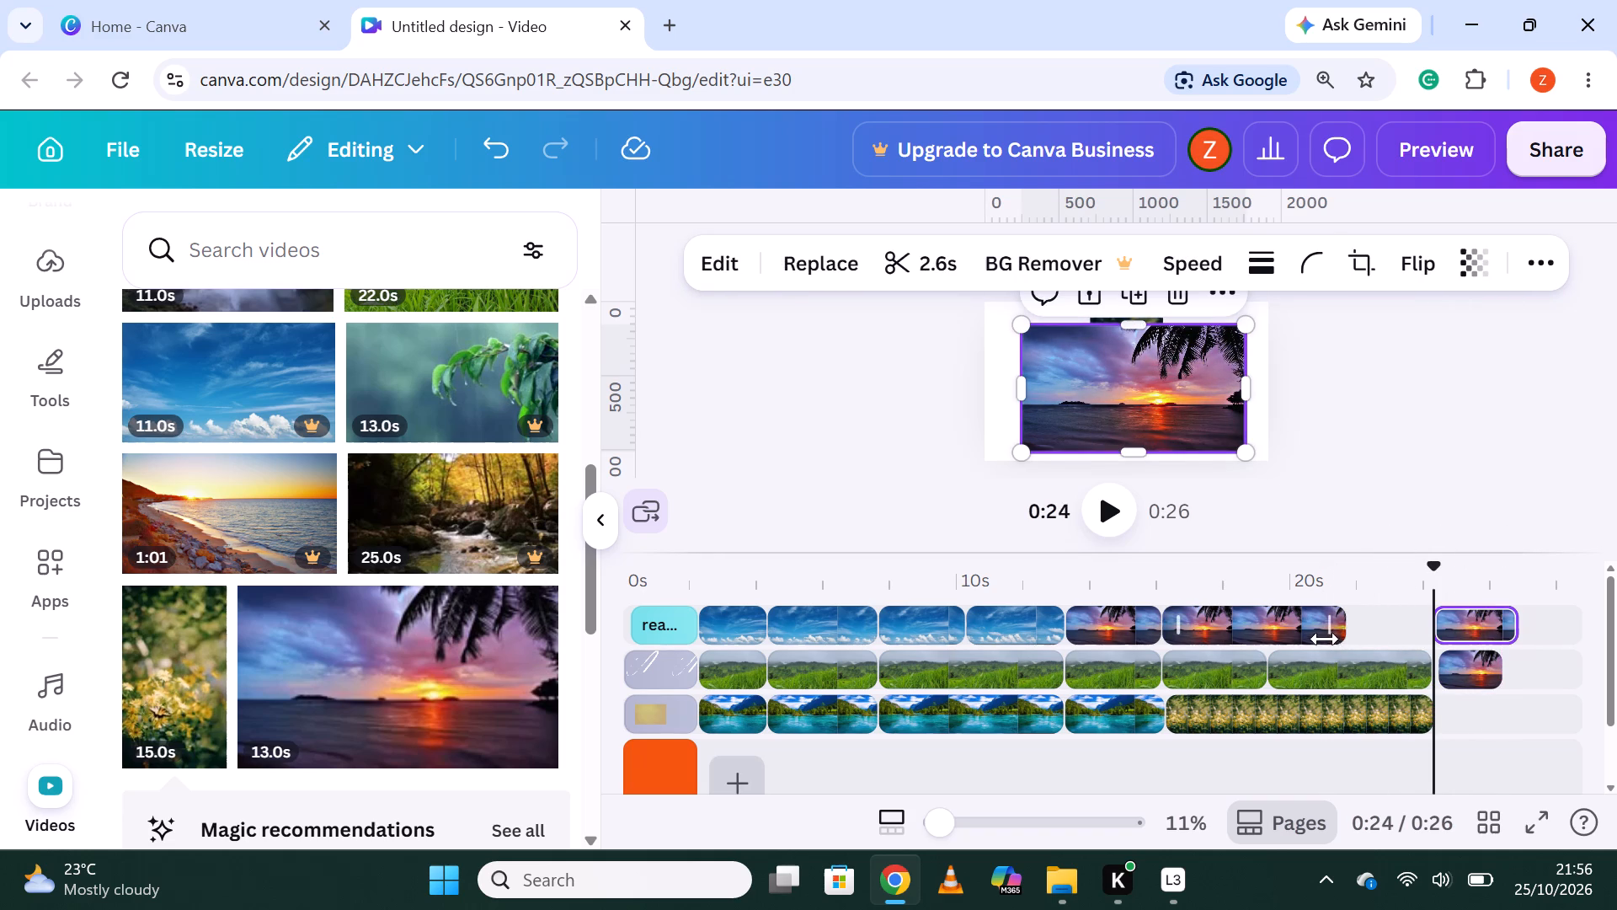
Move the 5.5-second sunset segment to a new track below the flowers and split it into 3.0-second and 2.5-second pieces.
left_click_drag(1302, 630, 1559, 720)
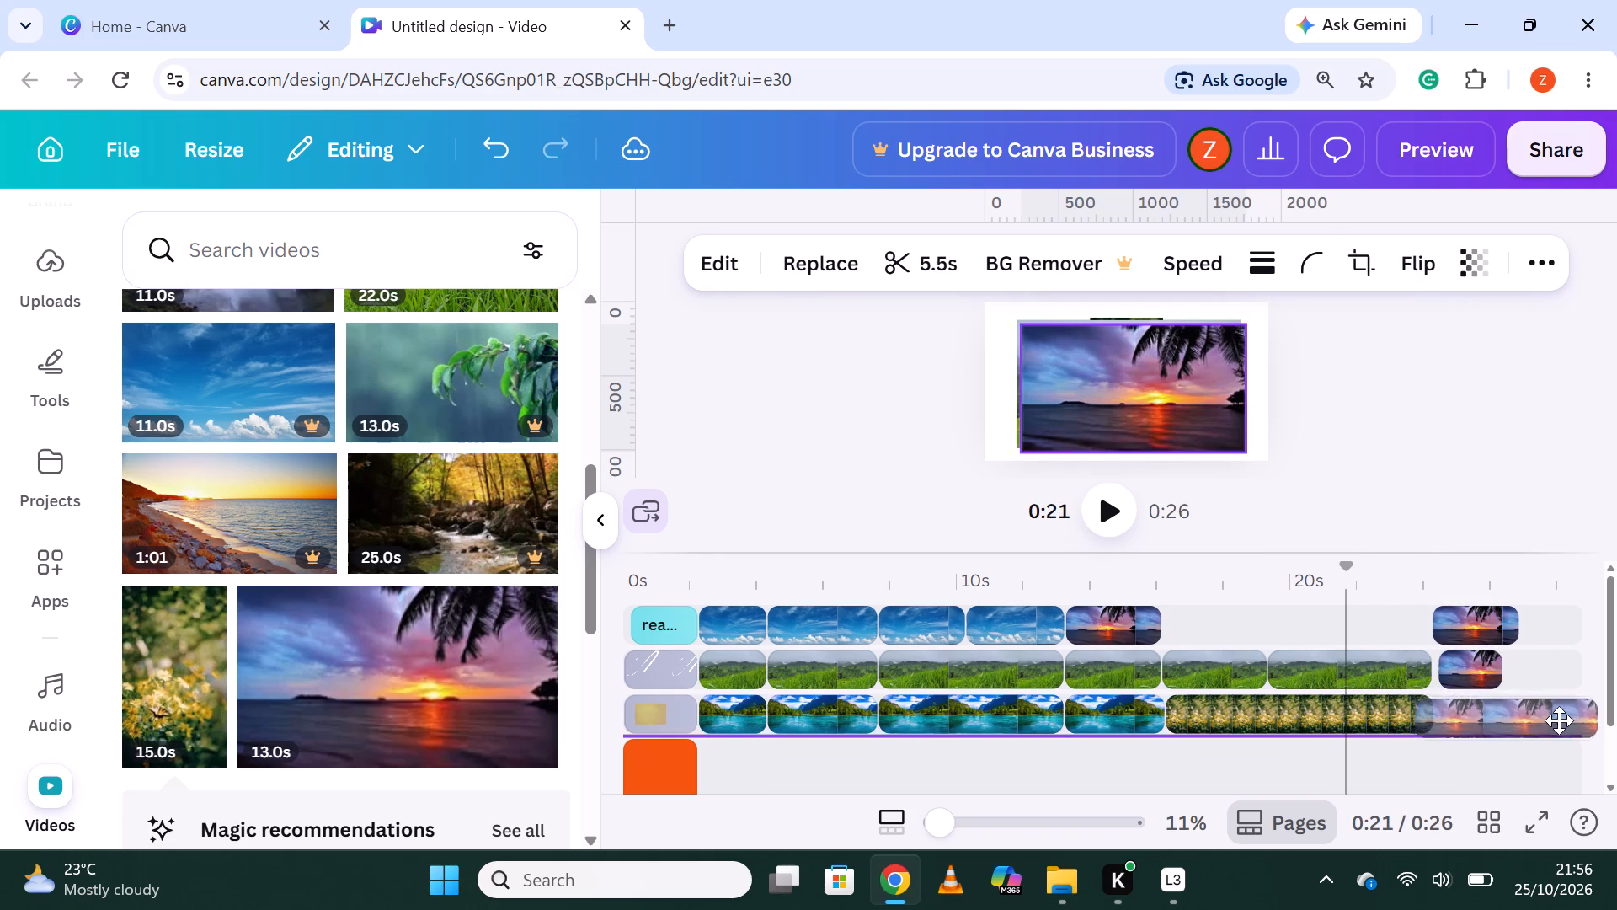
left_click_drag(1559, 720, 1569, 717)
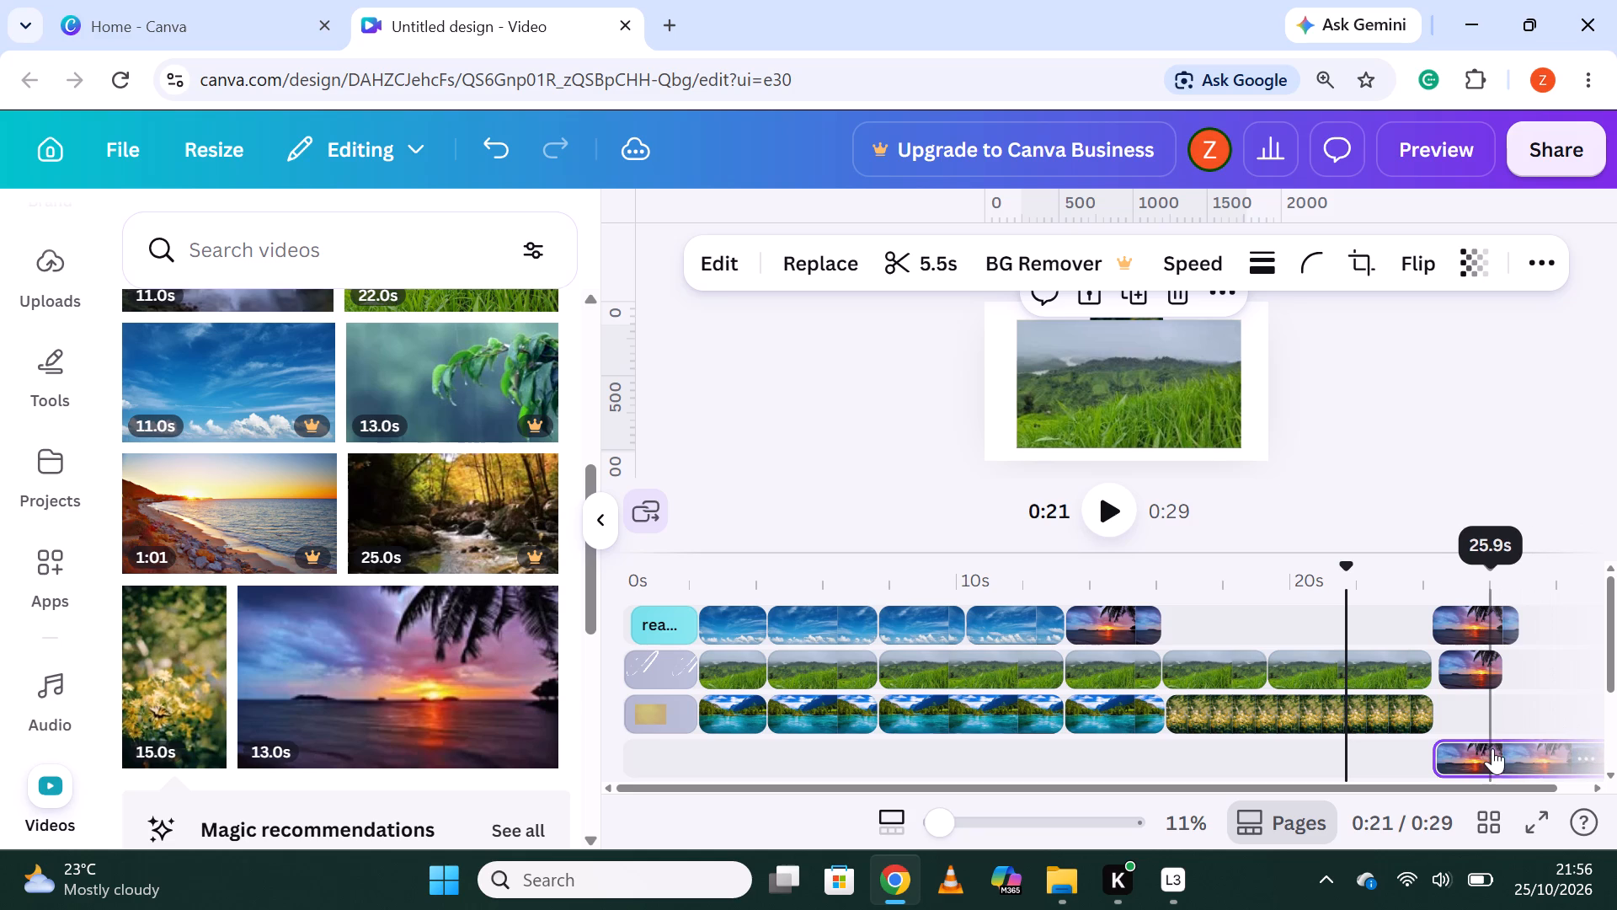
left_click(1533, 753)
right_click(1533, 753)
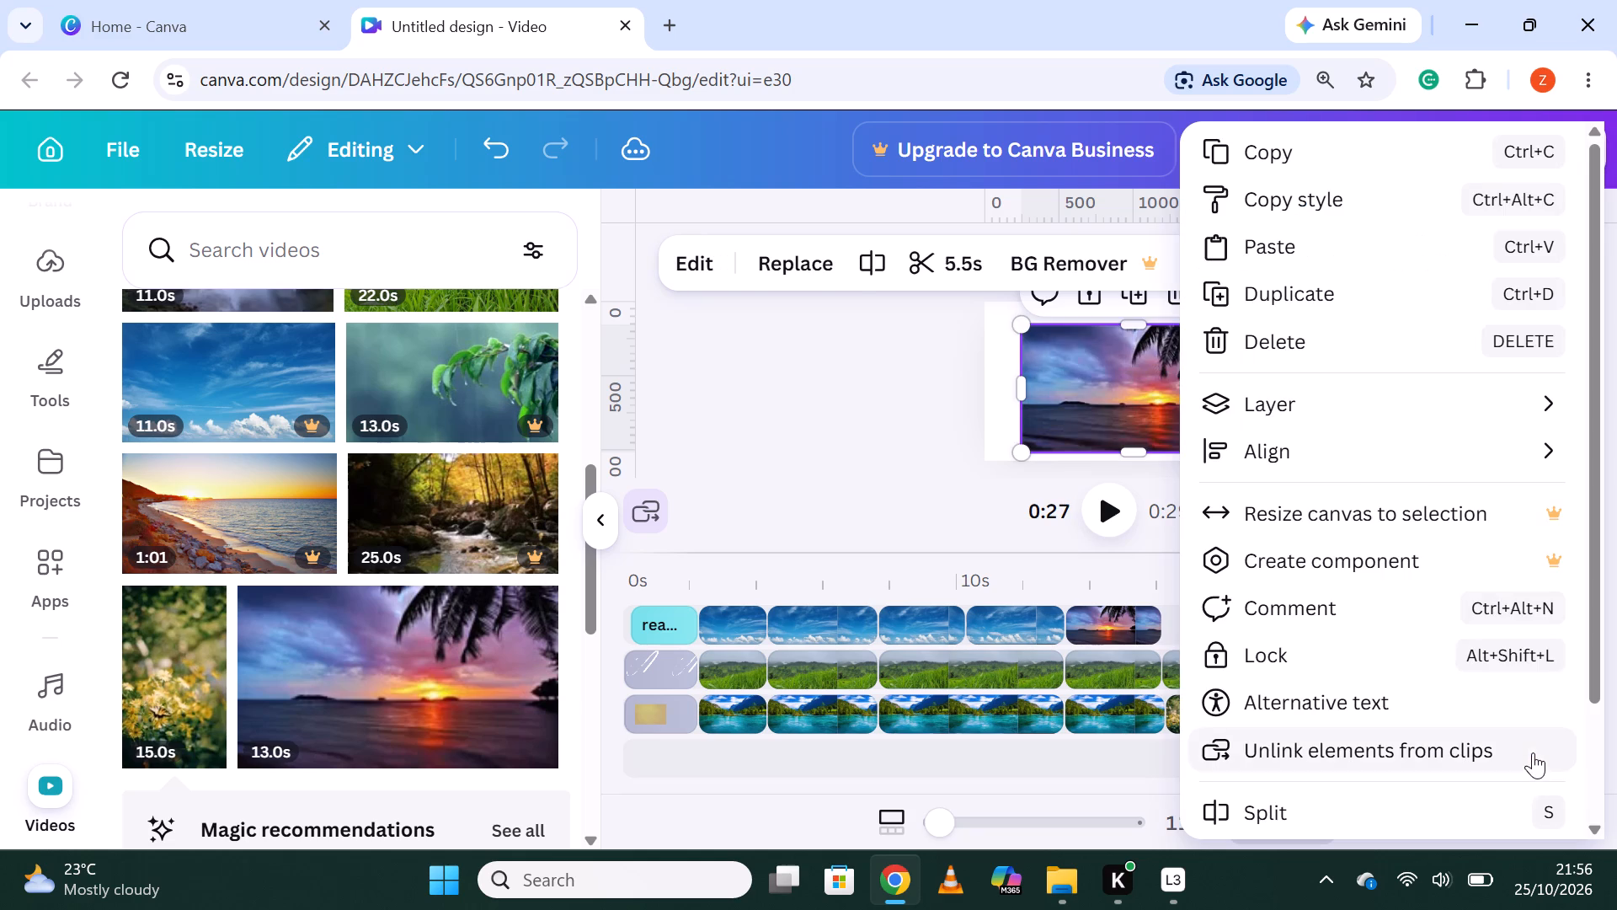
left_click(1292, 795)
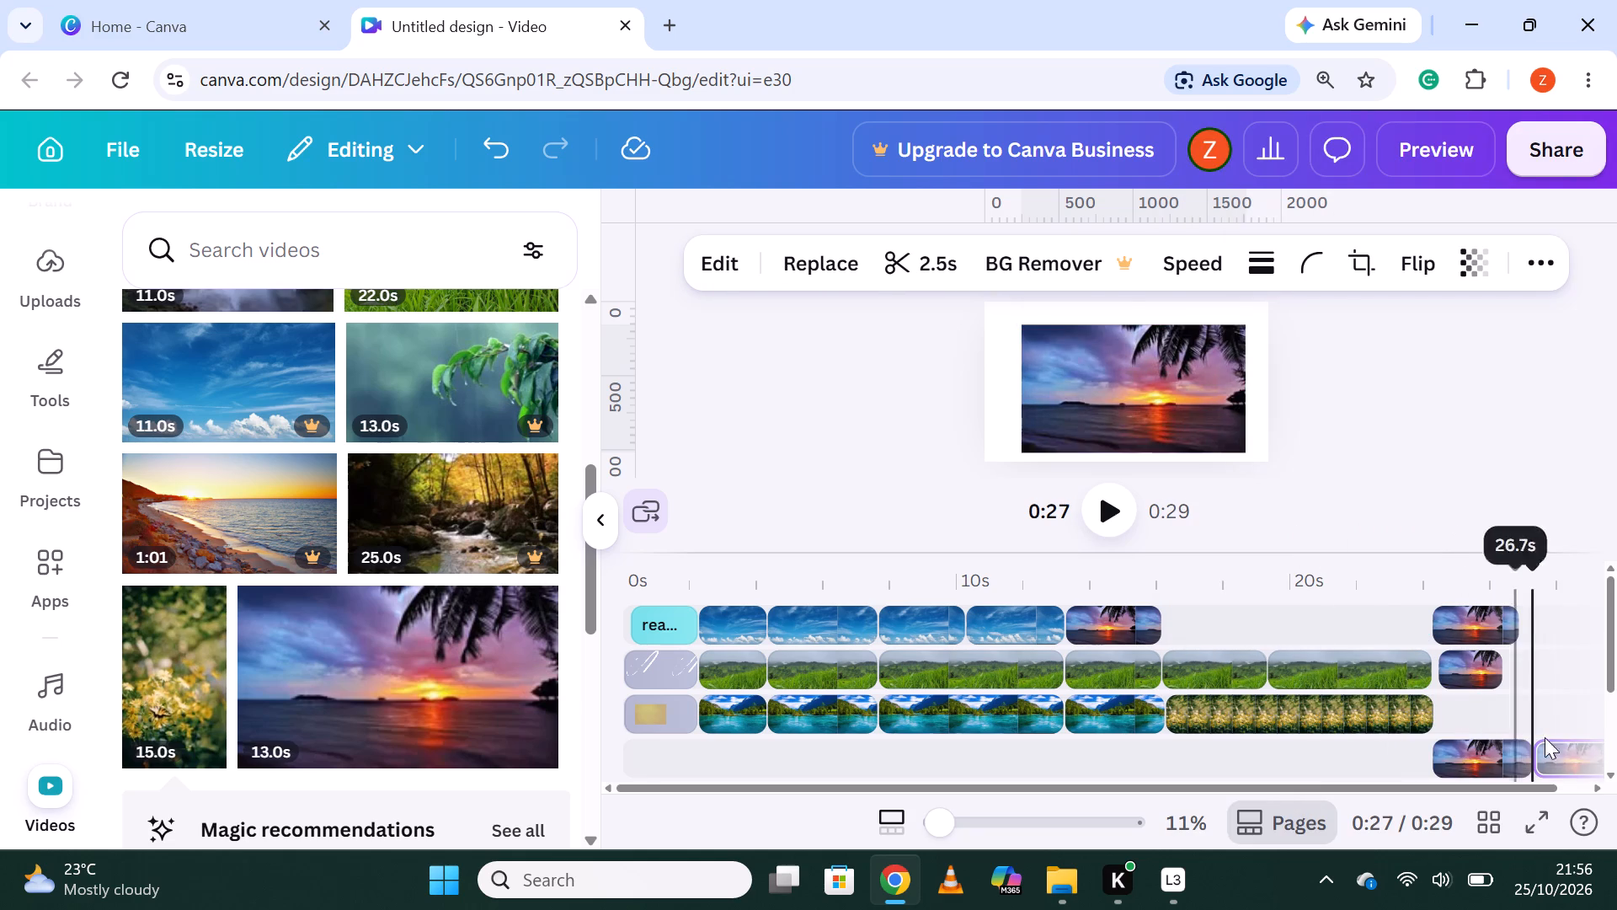
Place the 3.0-second sunset piece on the top track at about 21 seconds and the 2.5-second piece after the yellow flowers.
left_click_drag(1489, 752, 1360, 617)
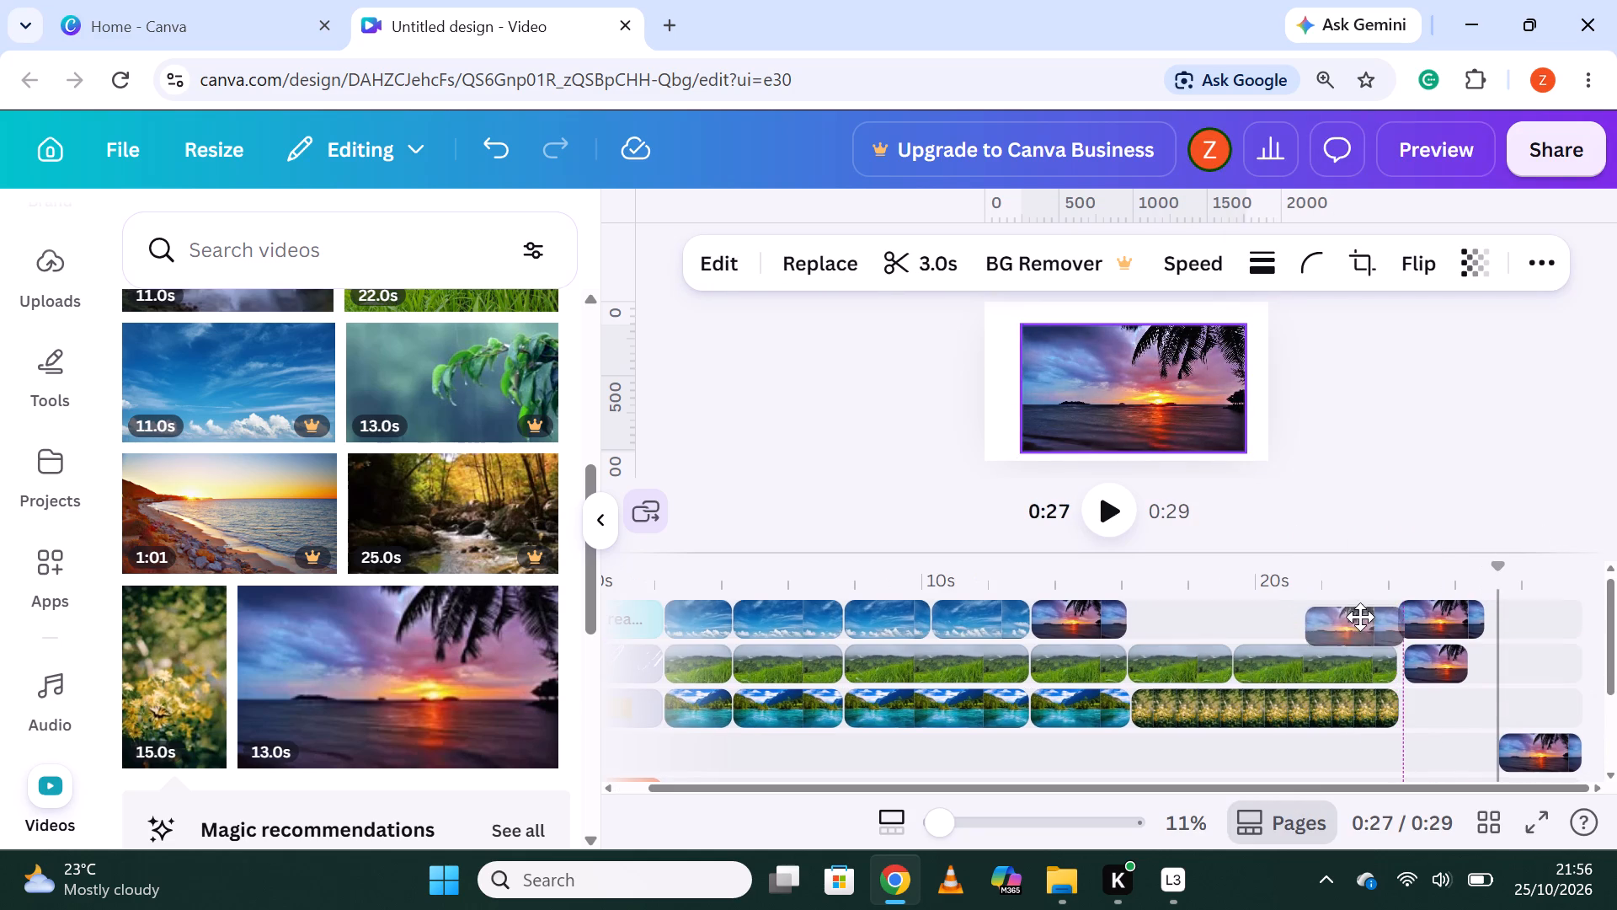
left_click_drag(1360, 617, 1349, 613)
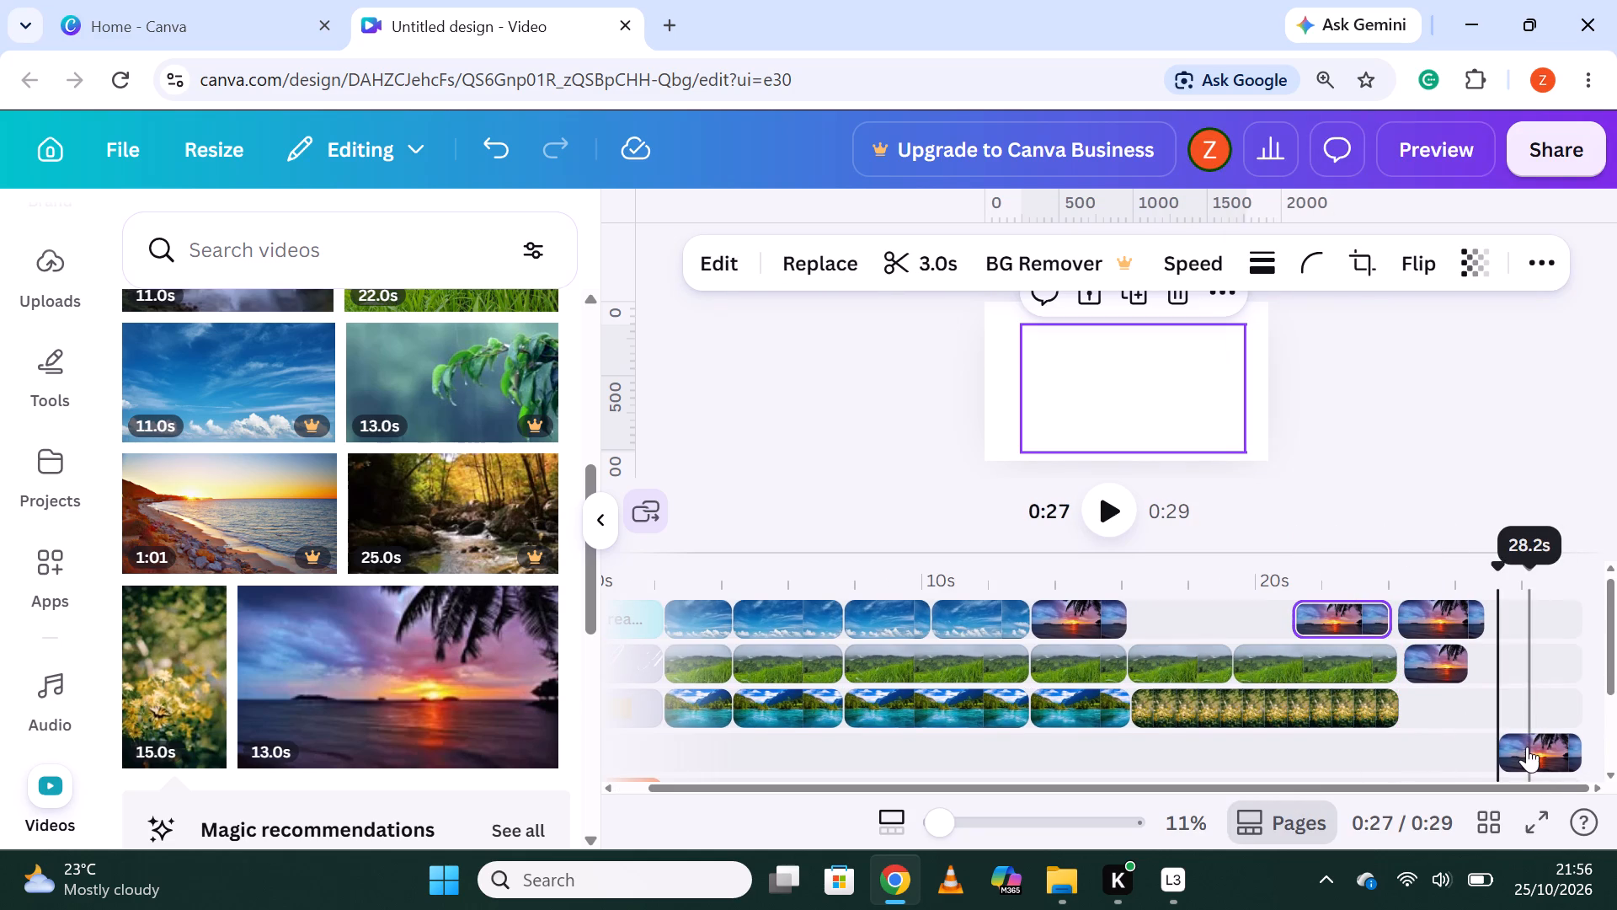
left_click_drag(1527, 747, 1426, 693)
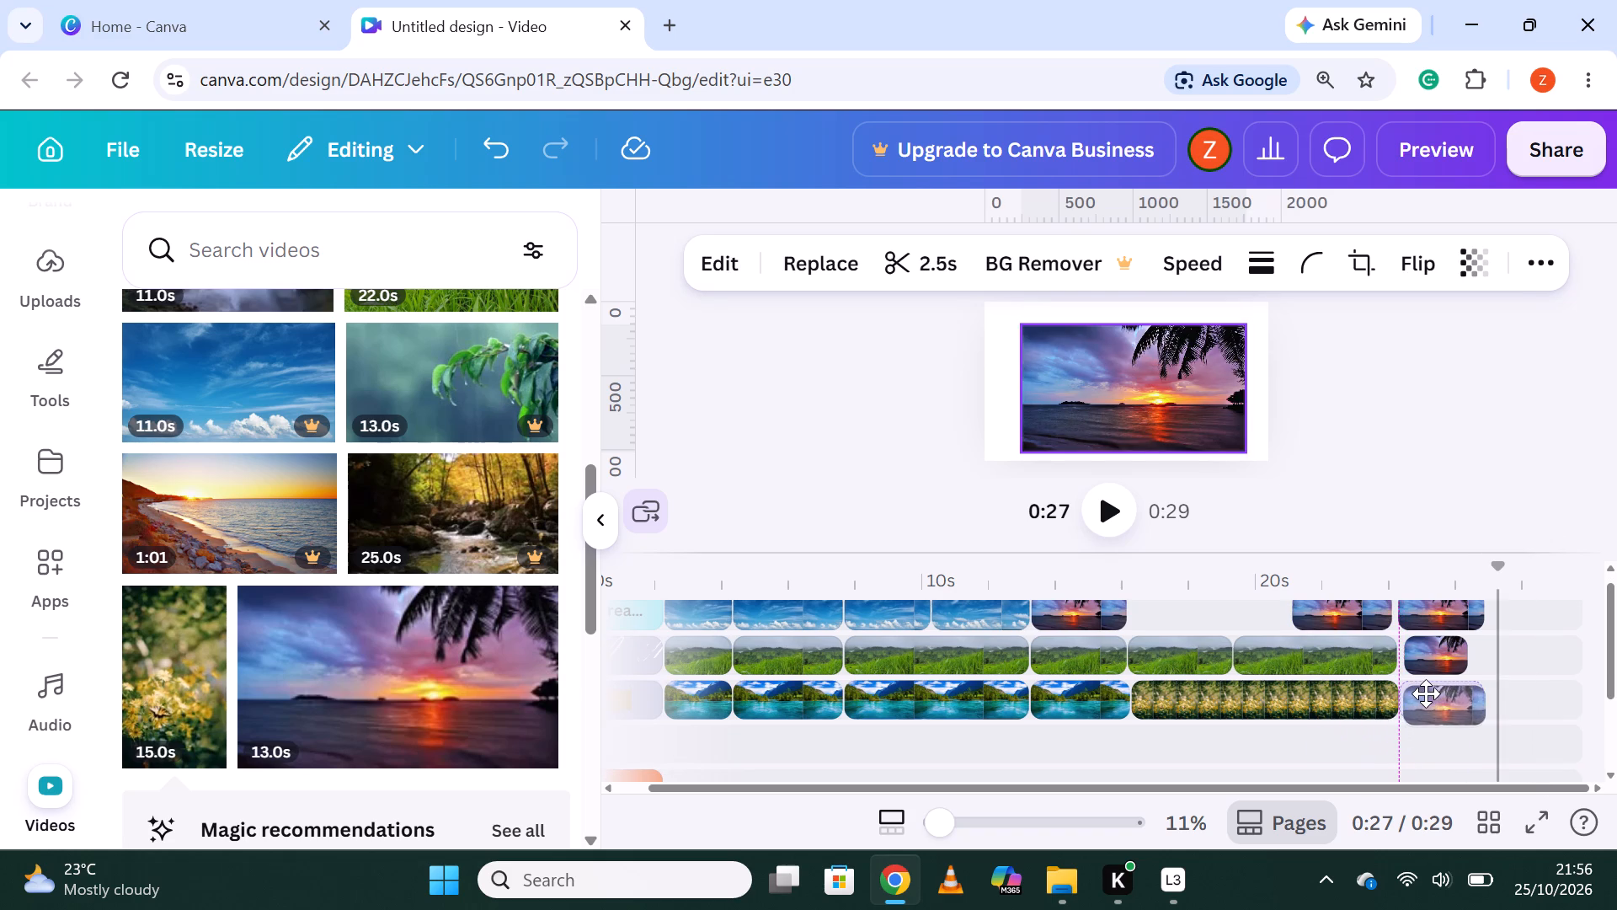
left_click_drag(1426, 693, 1431, 693)
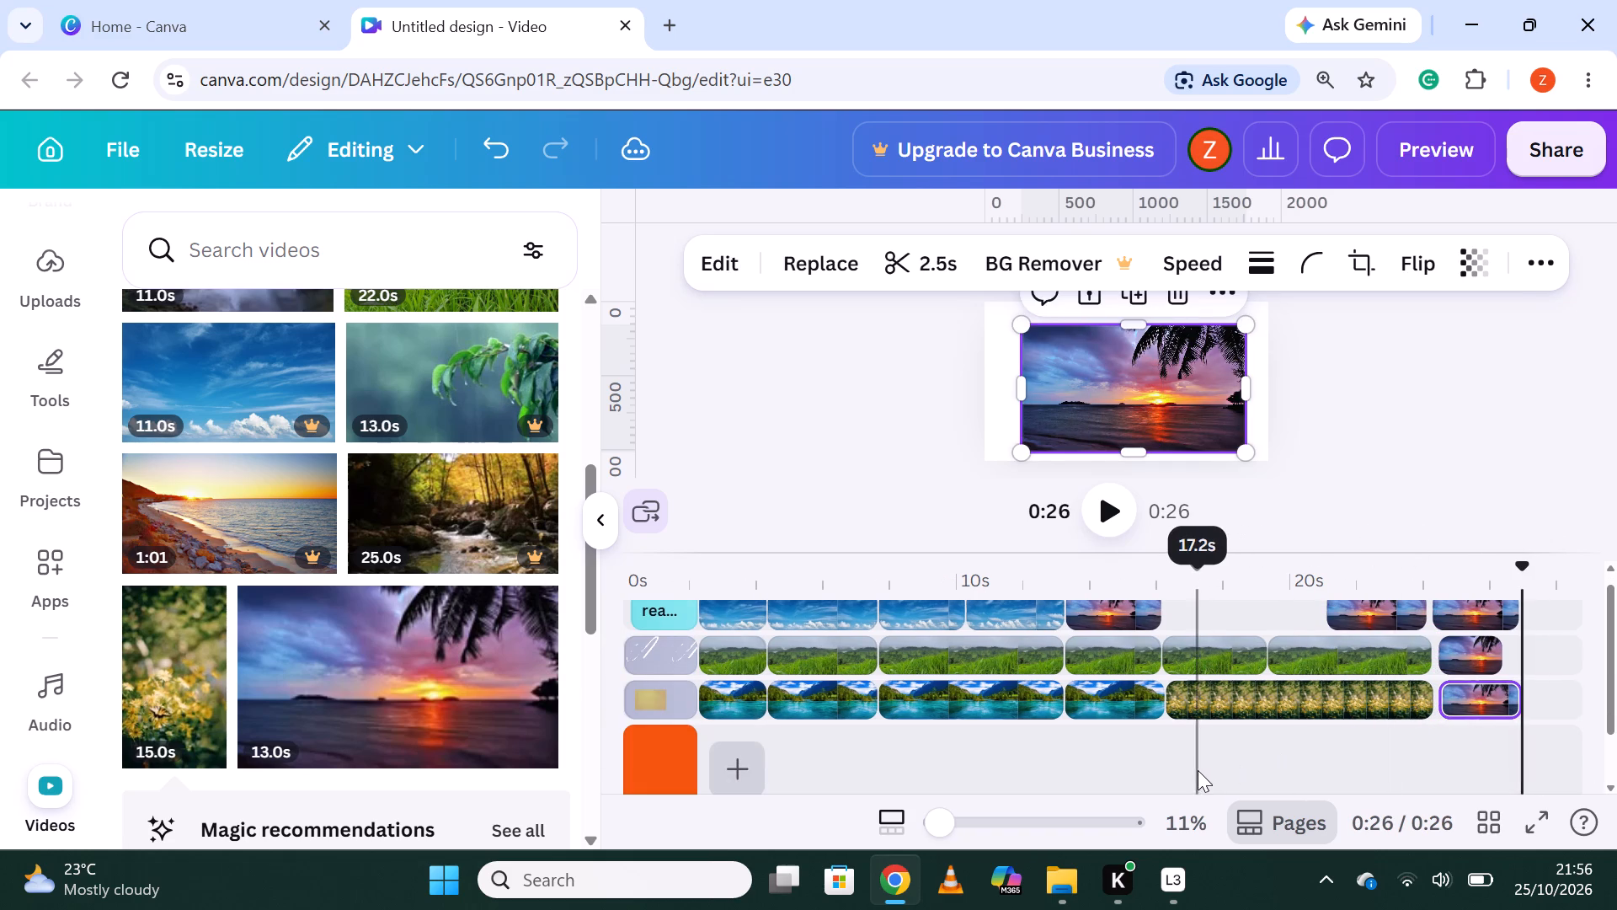
Split the yellow flowers segment on the bottom clip track at about 19.3 seconds.
scroll(944, 704, "up", 2)
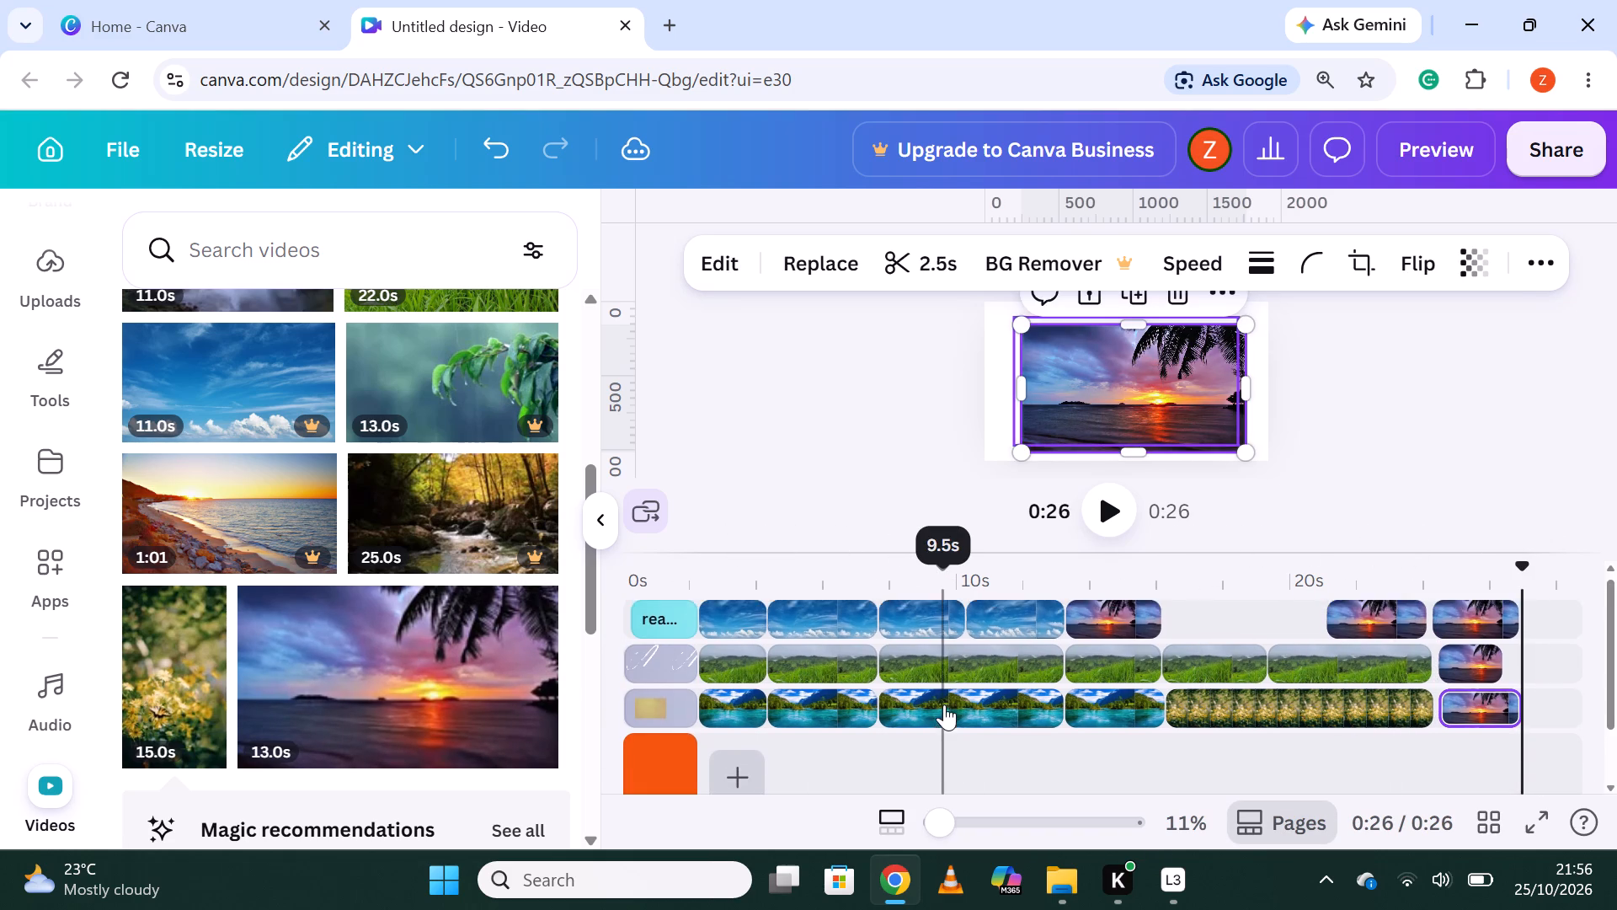
scroll(945, 704, "down", 7)
scroll(945, 704, "up", 7)
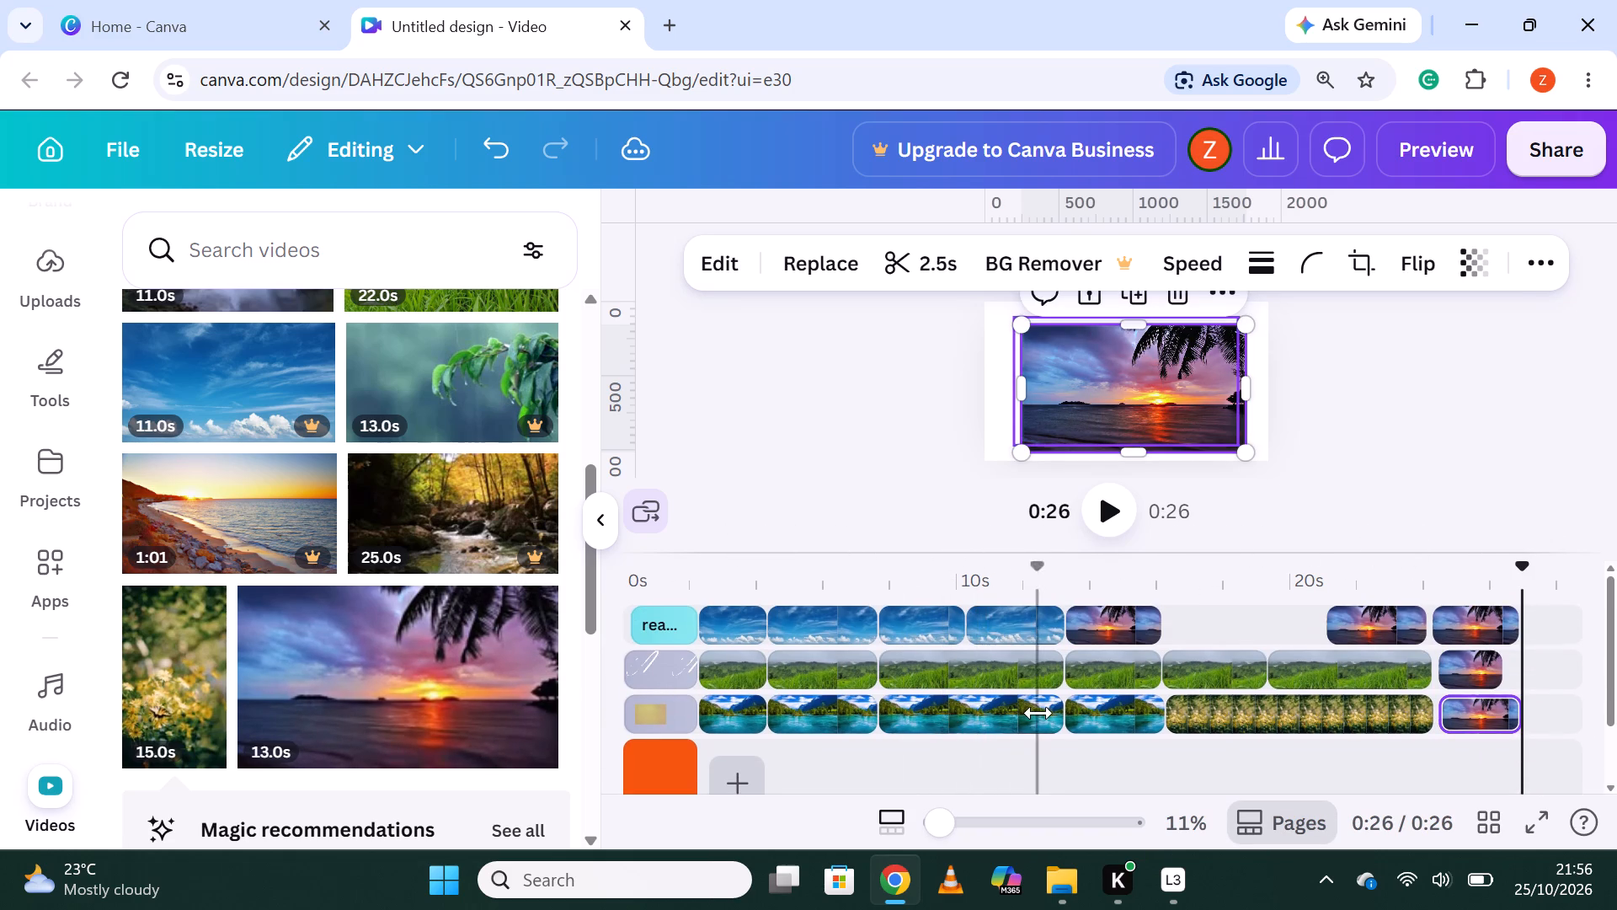
scroll(1039, 713, "down", 1)
scroll(1039, 713, "up", 3)
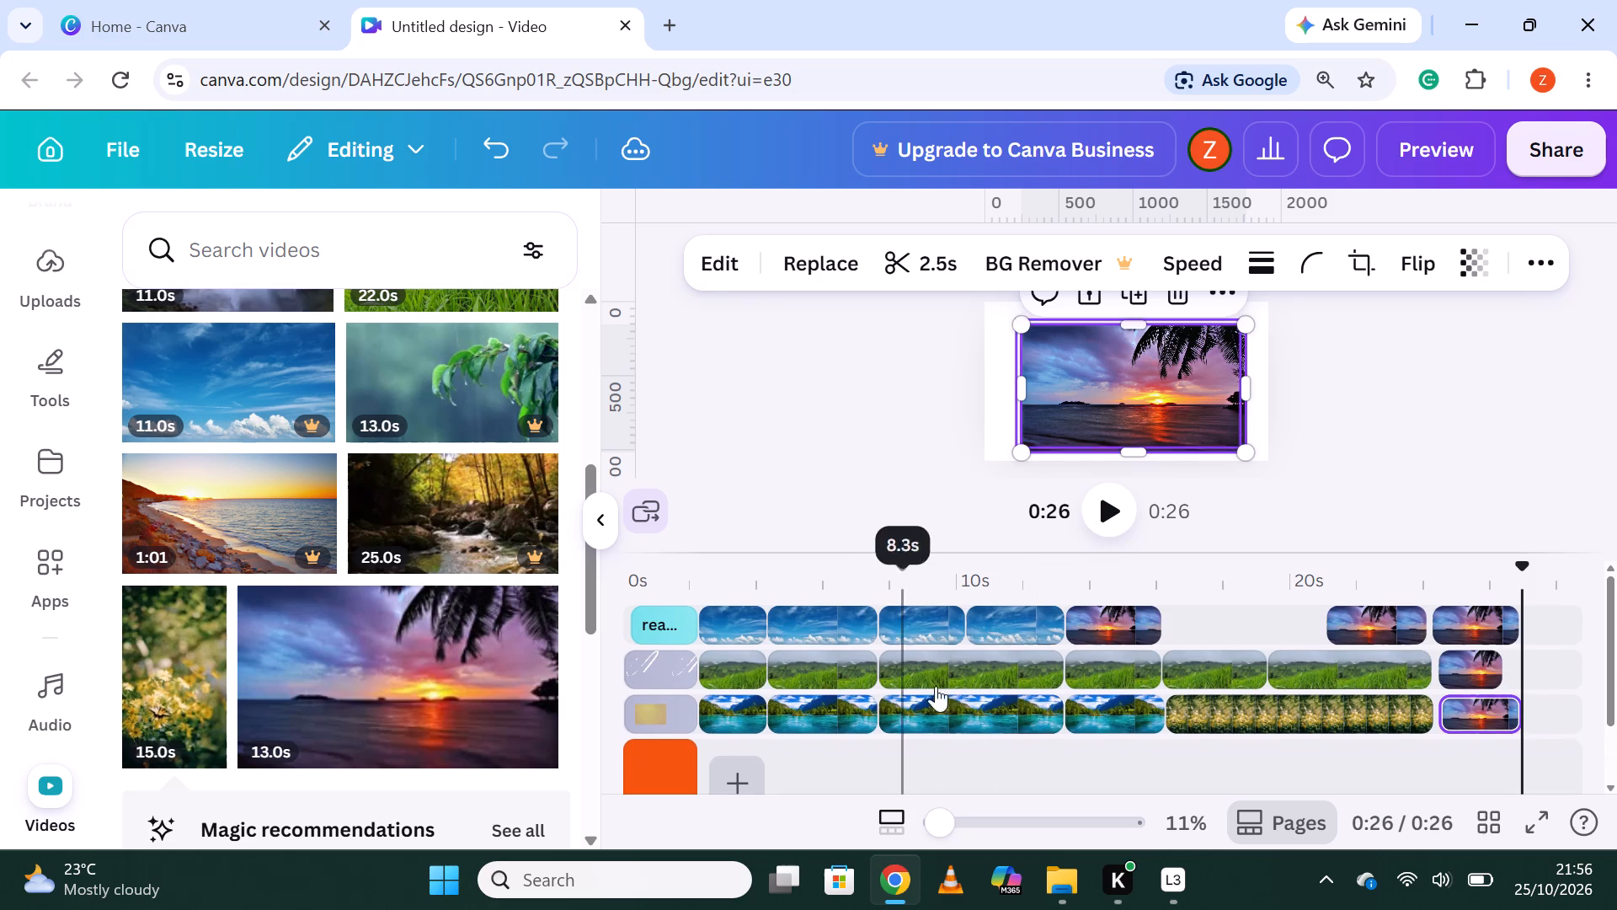
left_click(1271, 704)
right_click(1271, 704)
left_click(1268, 816)
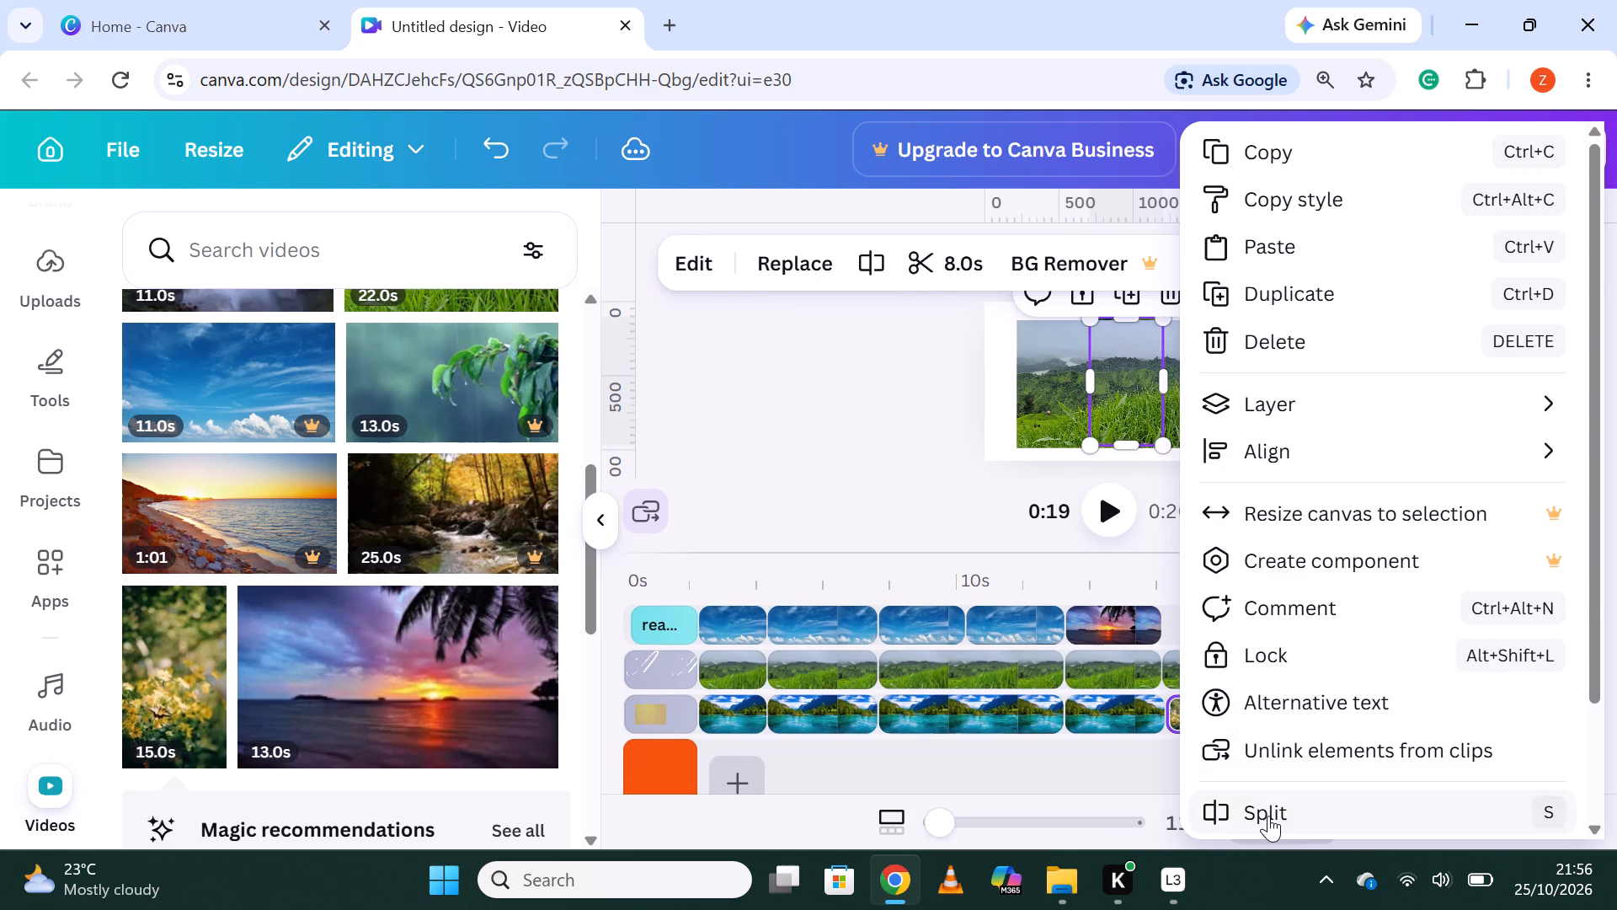
Move the first 3.1-second yellow flowers piece into the gap on the top track, starting at about 17 seconds.
left_click_drag(1215, 714, 919, 774)
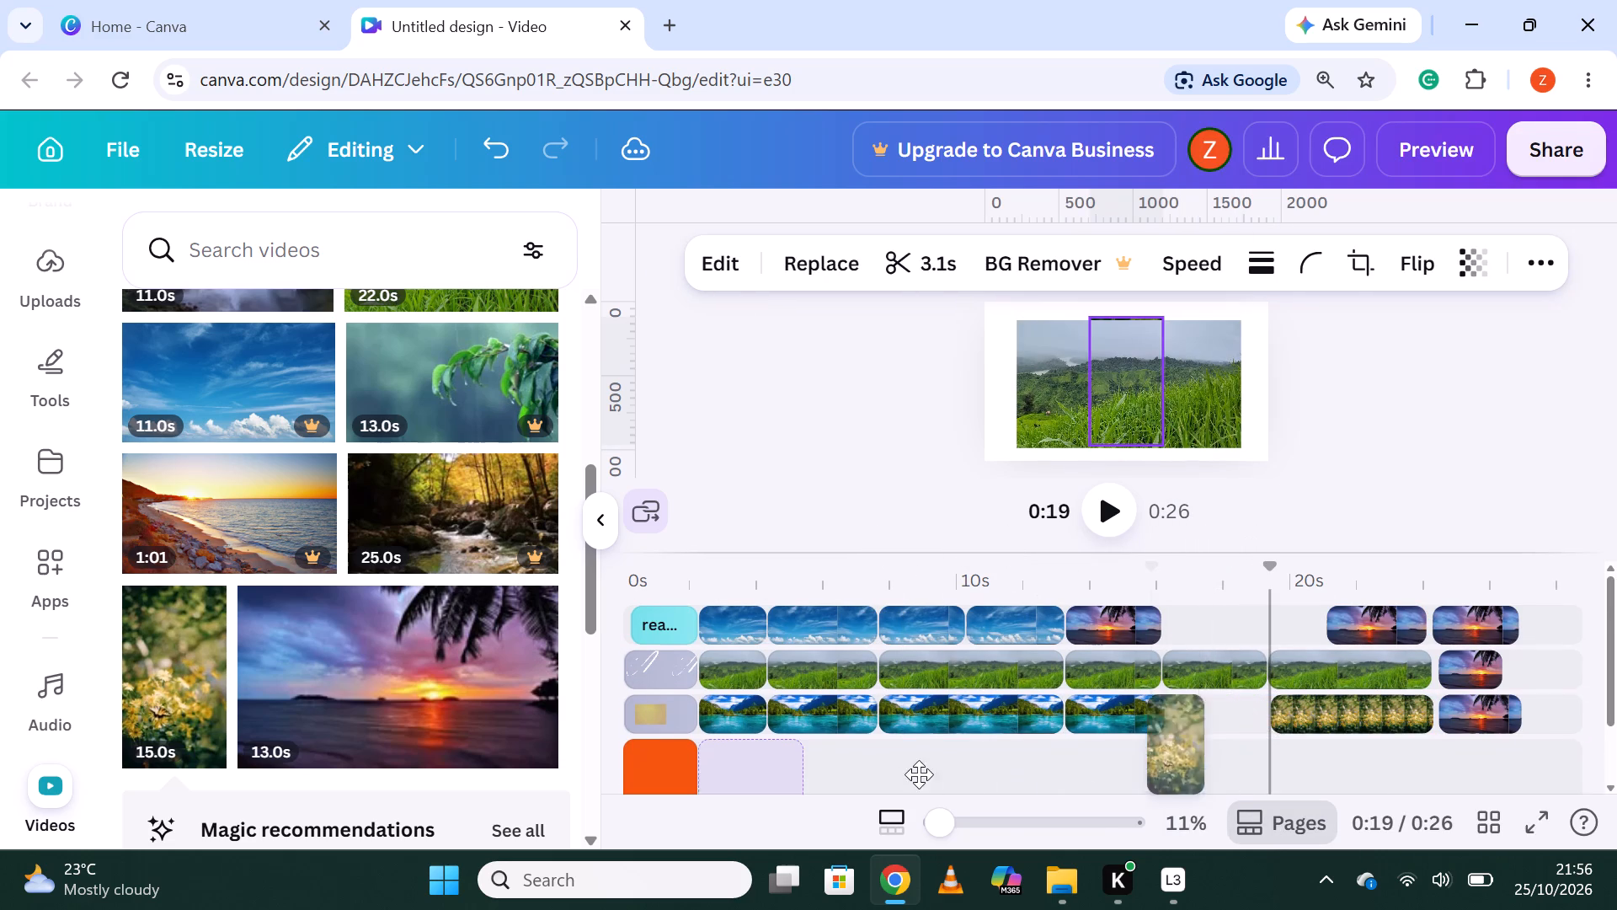
left_click_drag(919, 774, 1240, 634)
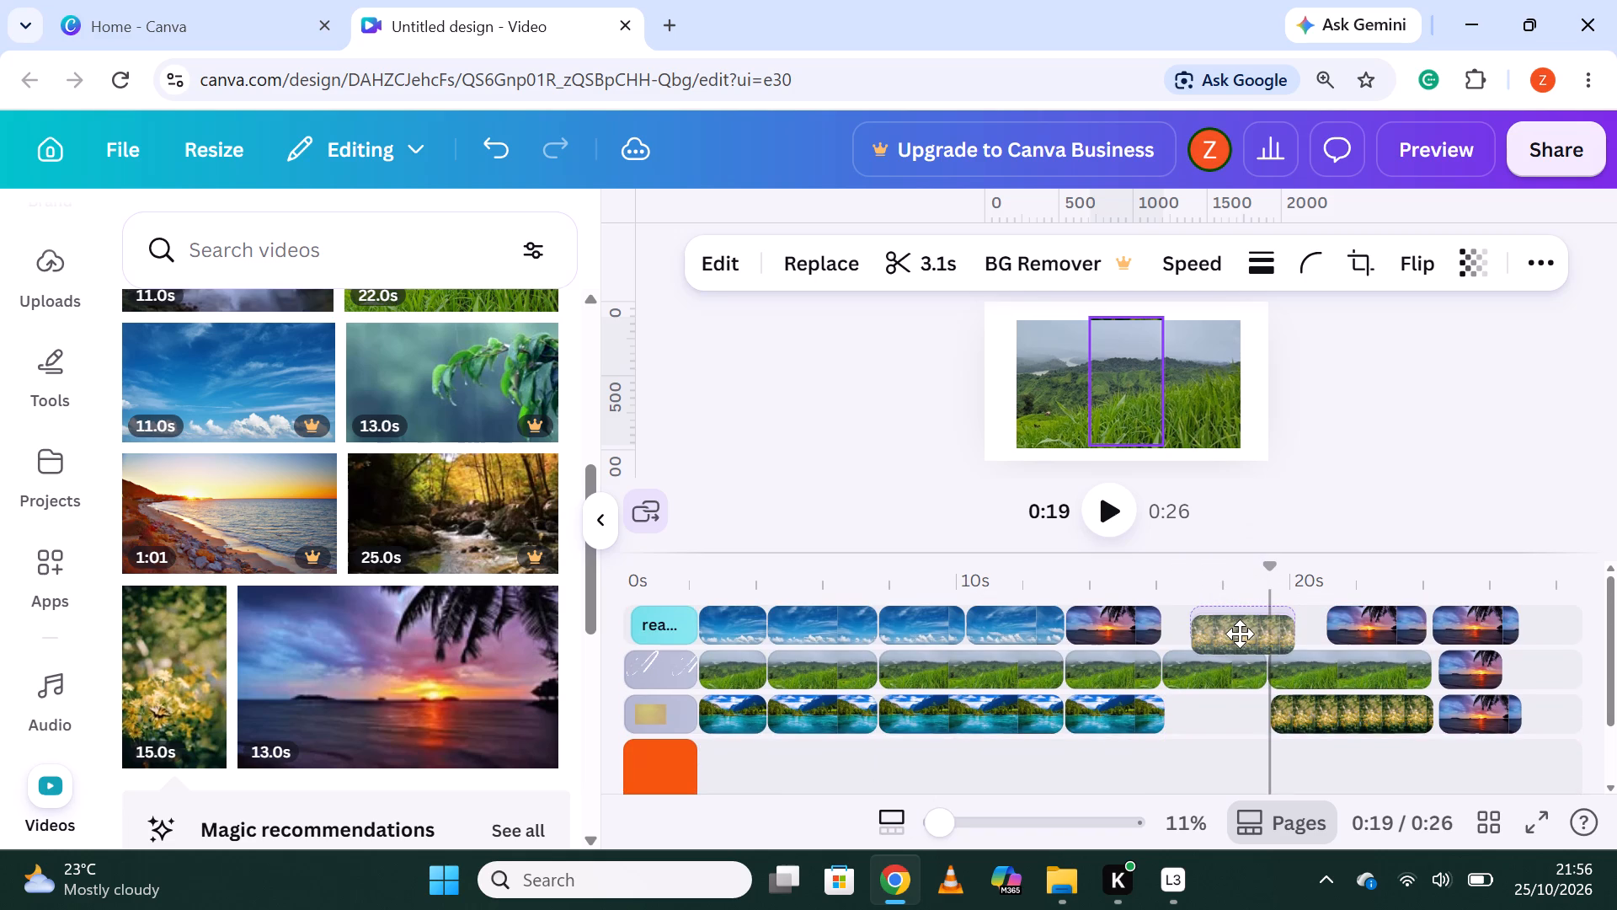
left_click_drag(1240, 634, 1235, 624)
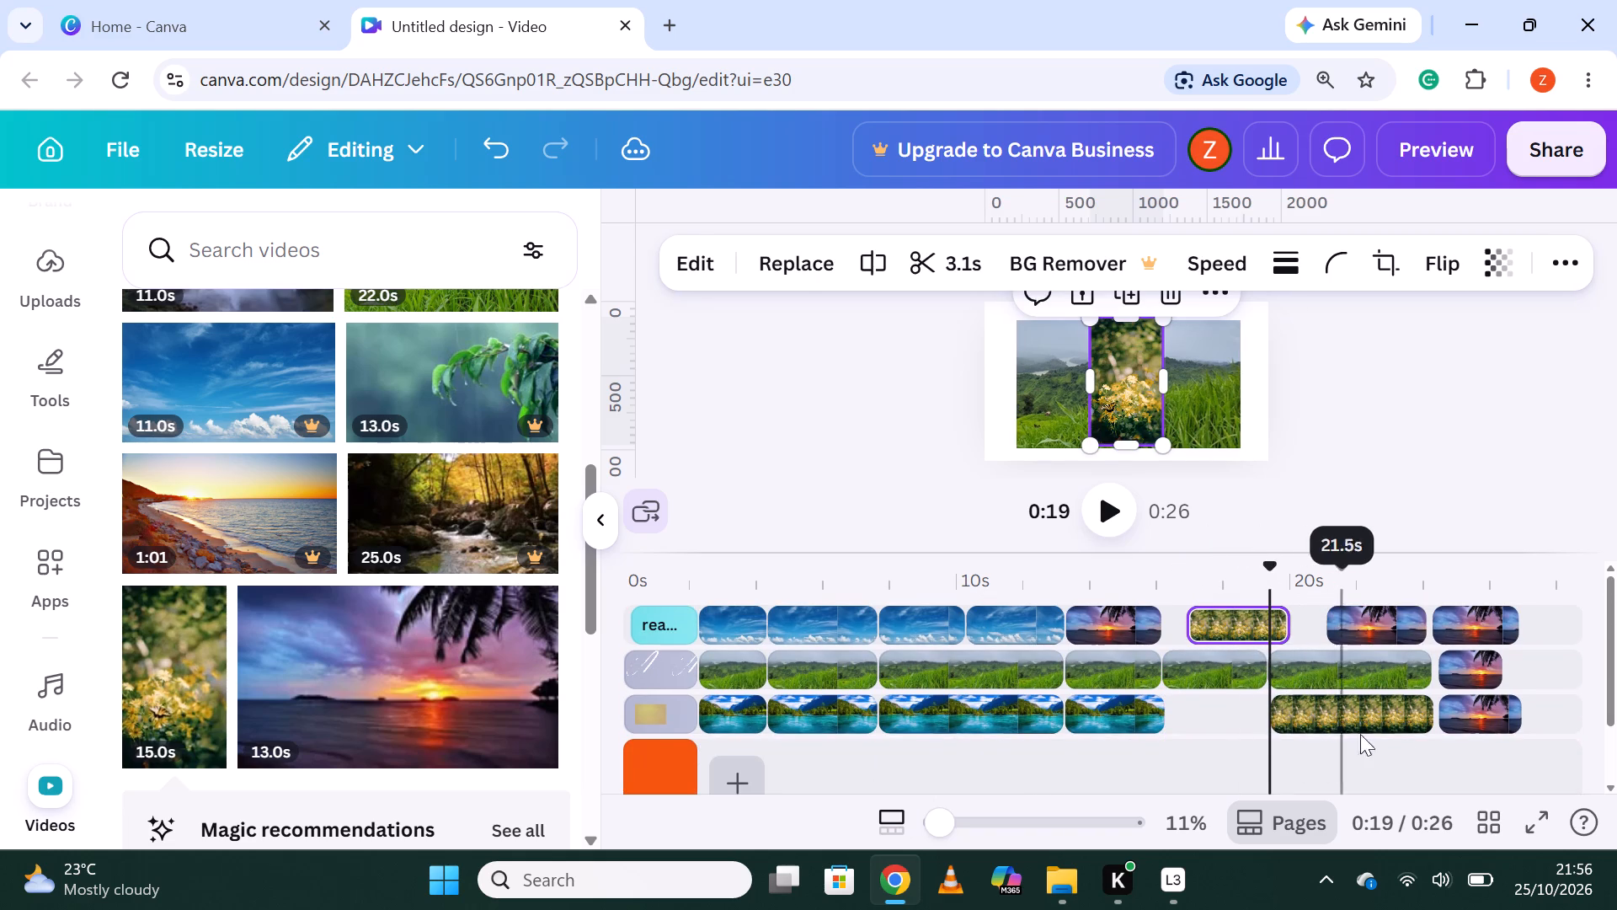
Split the remaining yellow flowers segment on the bottom clip track at about 22.0 seconds.
left_click(1359, 704)
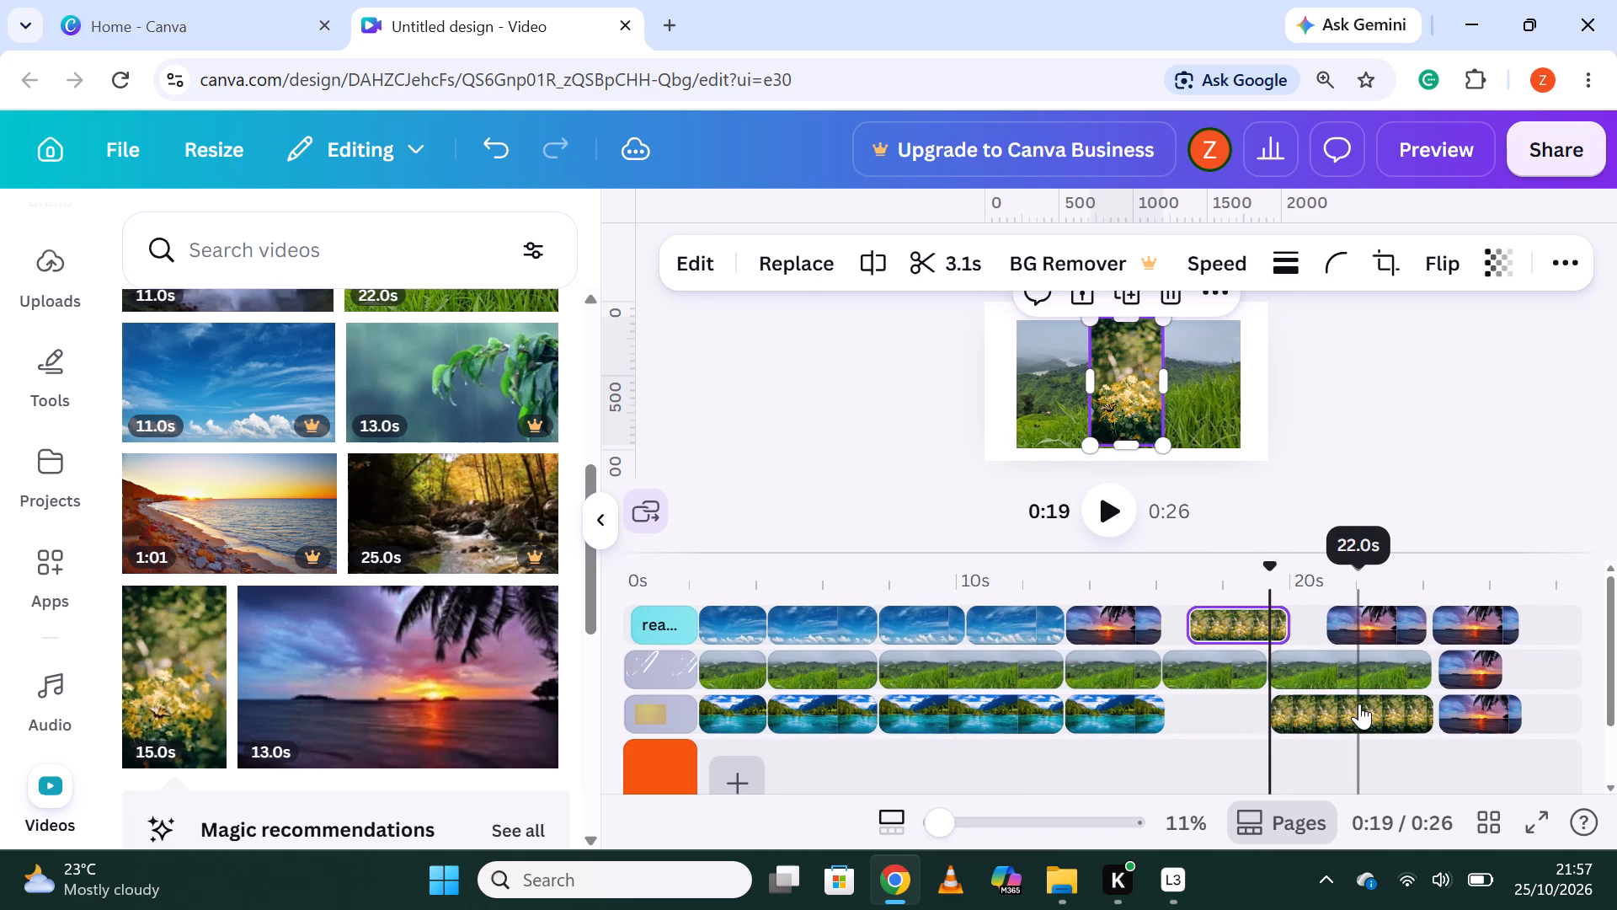
right_click(1359, 704)
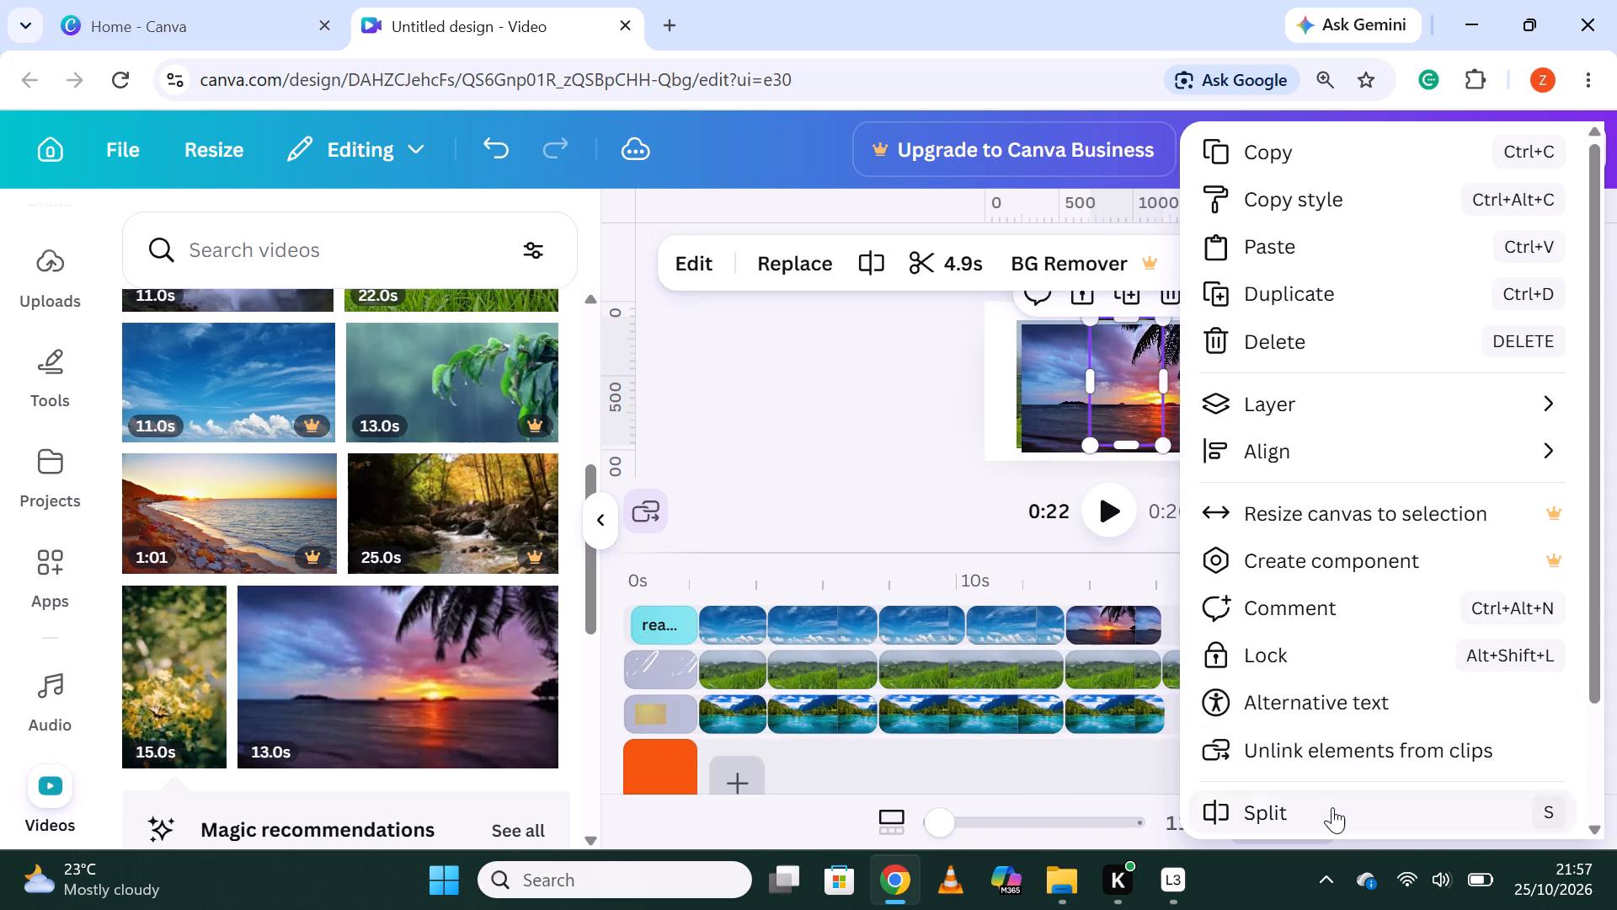
left_click(1332, 807)
Shift the two yellow flowers pieces on the bottom clip track earlier, starting at about 17 and 21.5 seconds, leaving a gap between them.
left_click_drag(1325, 715, 1232, 709)
left_click_drag(1394, 715, 1379, 714)
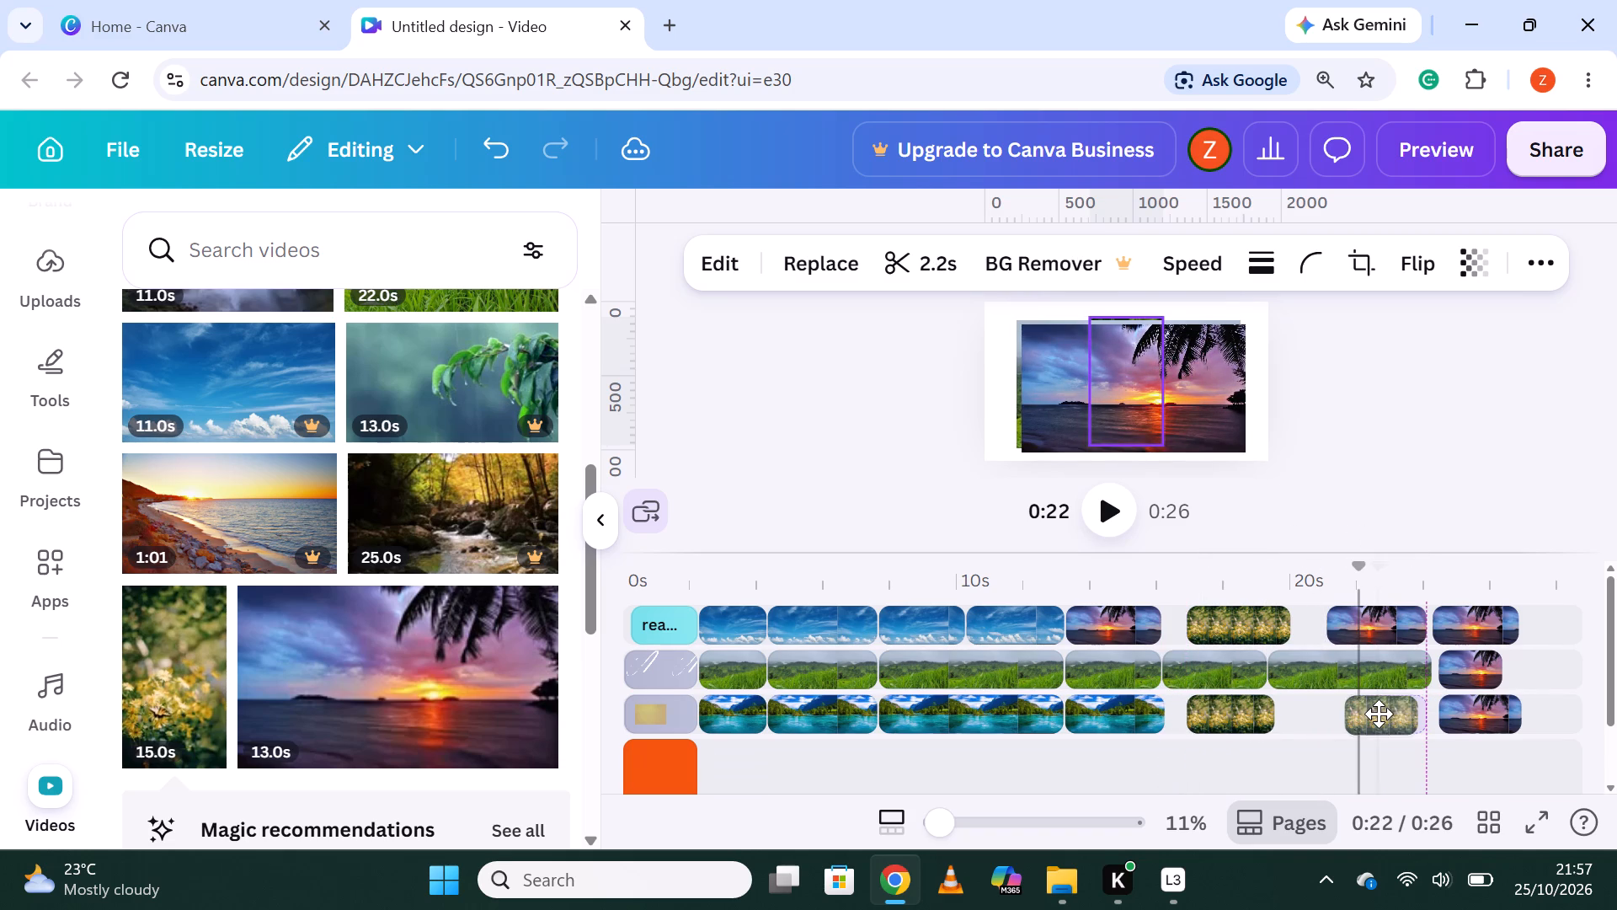
left_click_drag(1379, 714, 1378, 715)
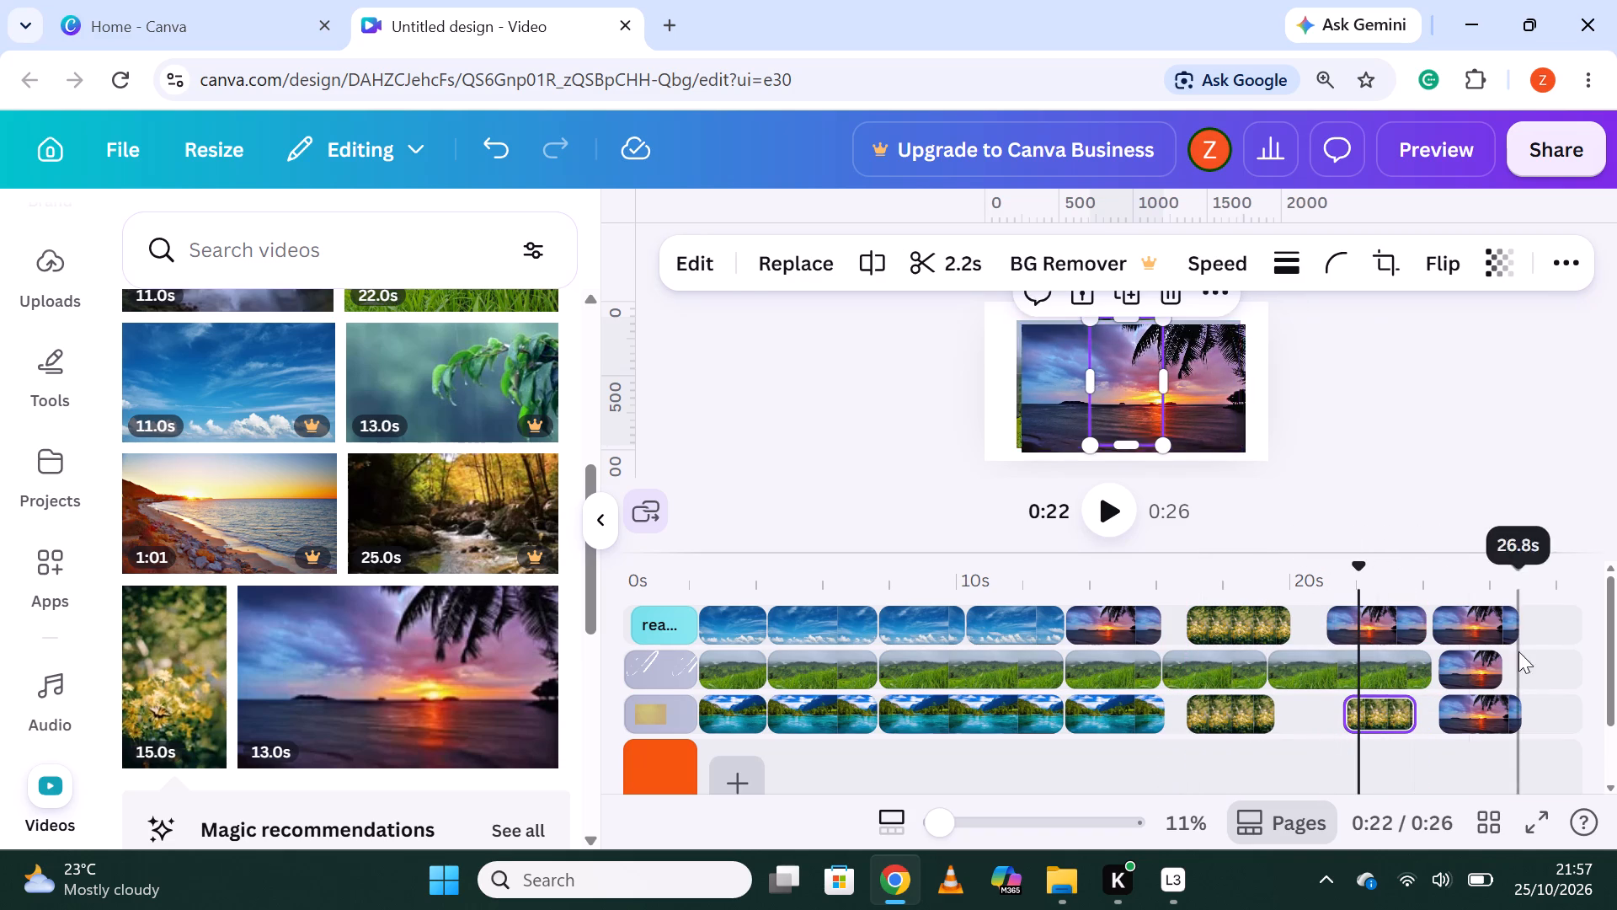
Split the last grass segment on the middle track at about 21.6 seconds and move its first piece after the sunset segment.
left_click(1347, 663)
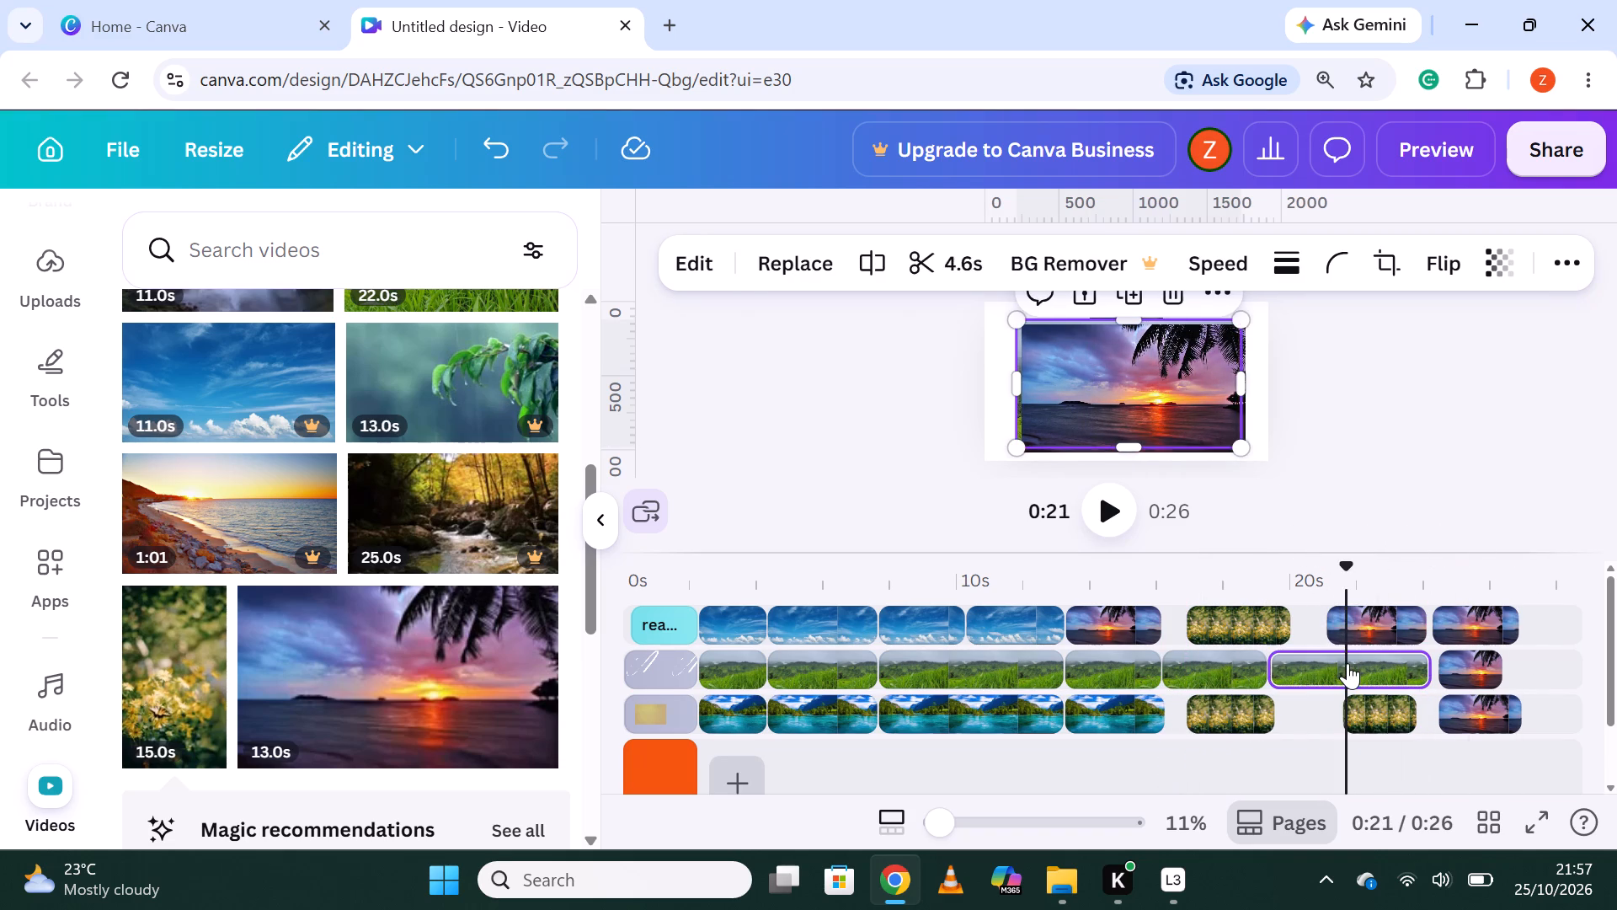
right_click(1347, 663)
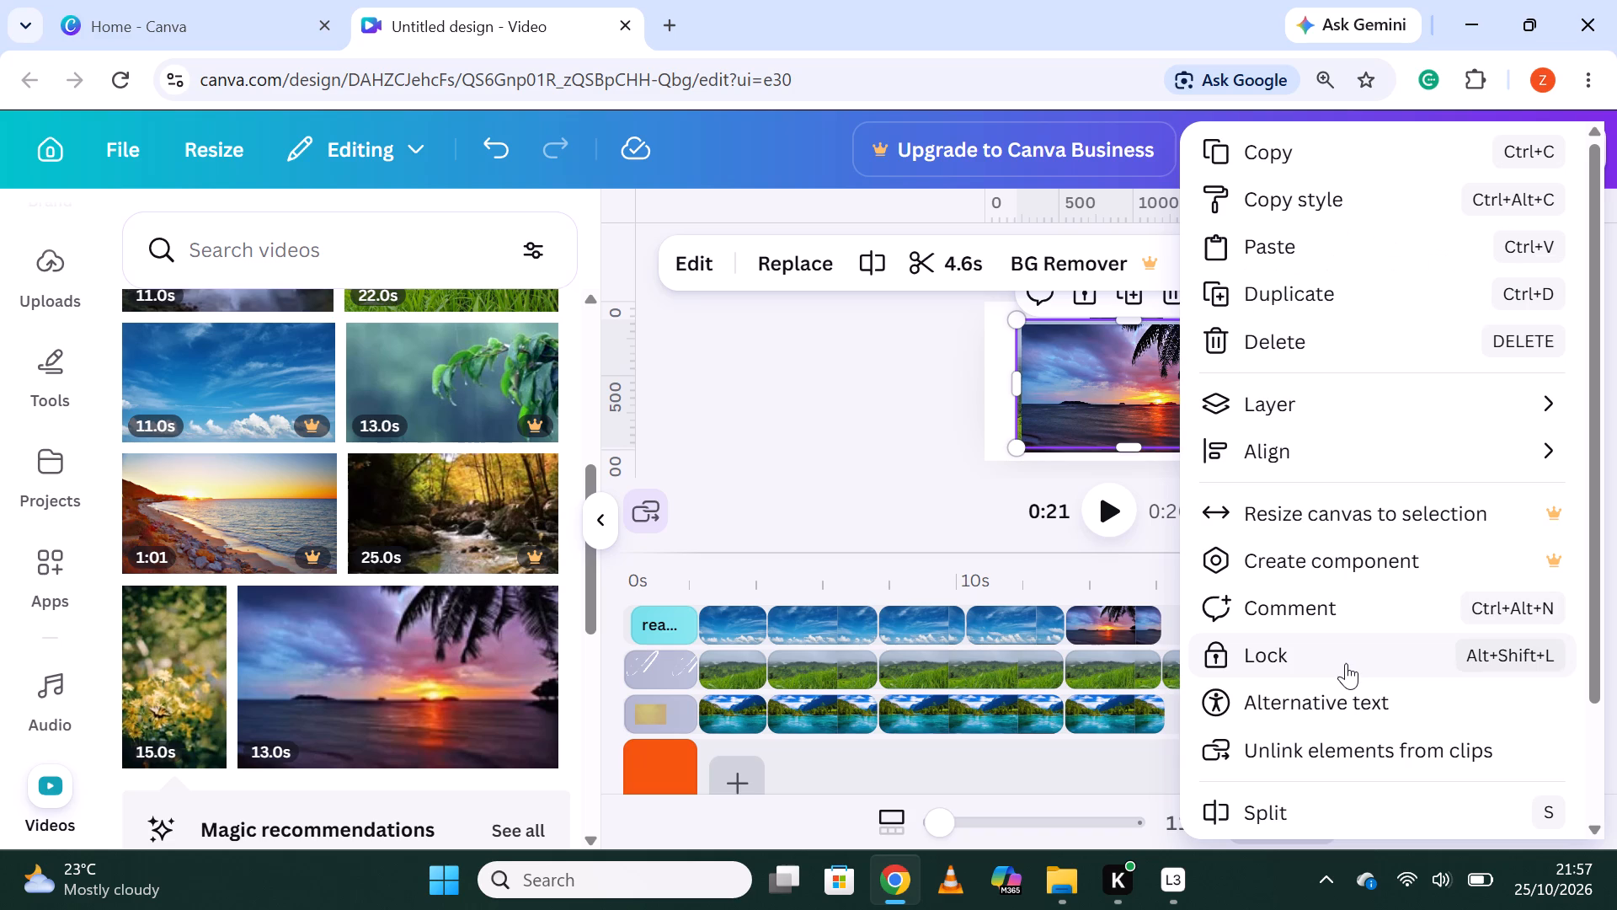
left_click(1359, 810)
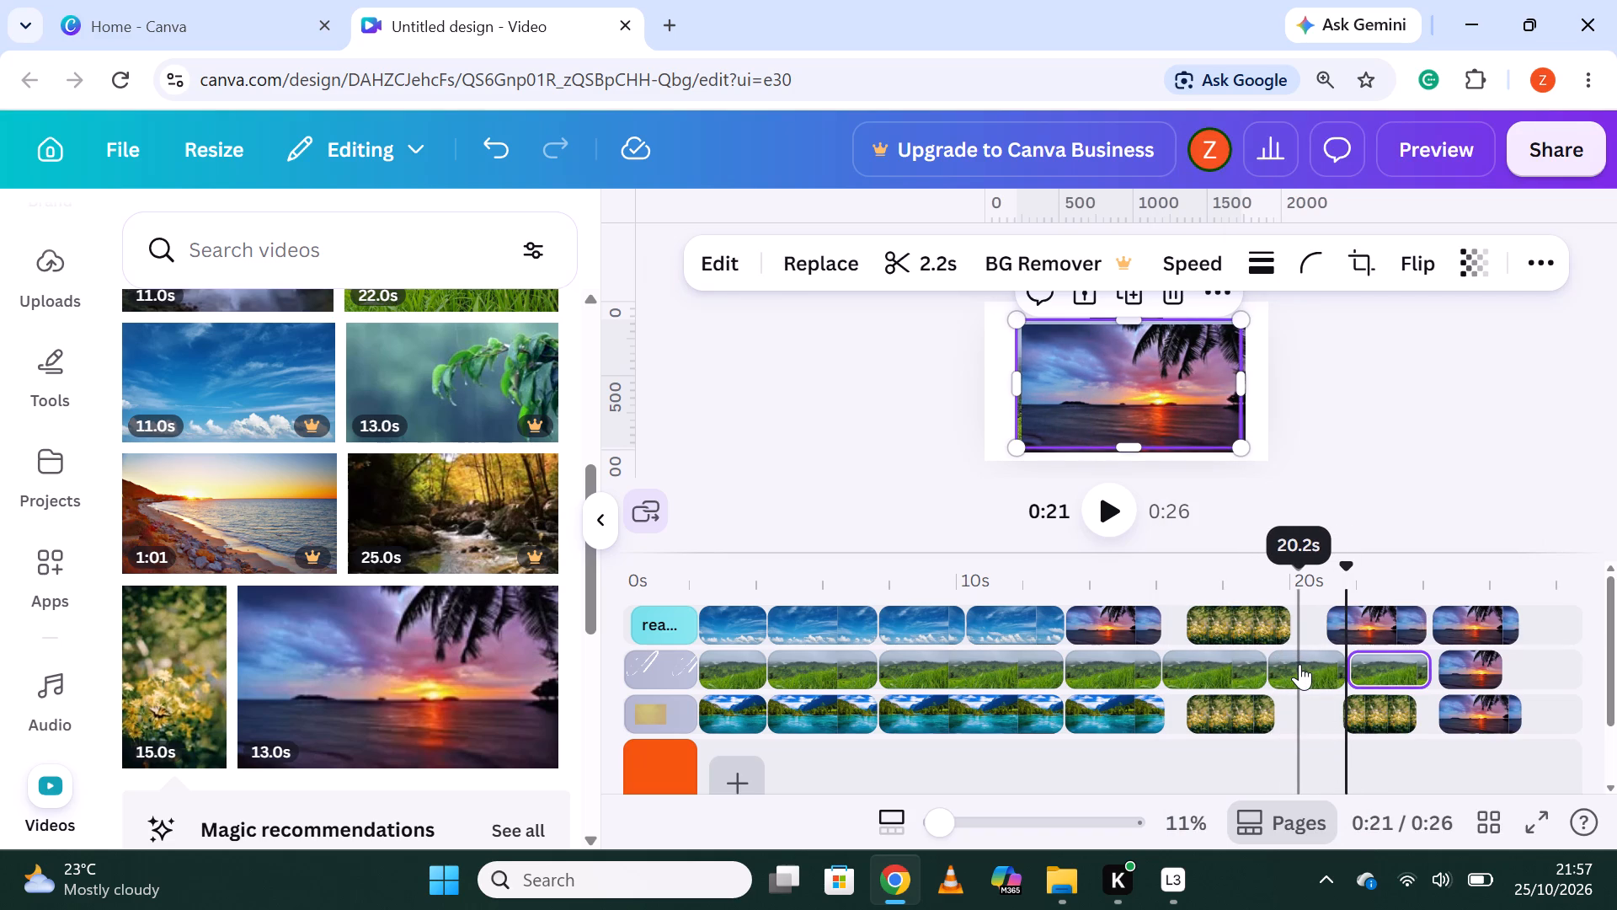
left_click_drag(1299, 664, 1539, 666)
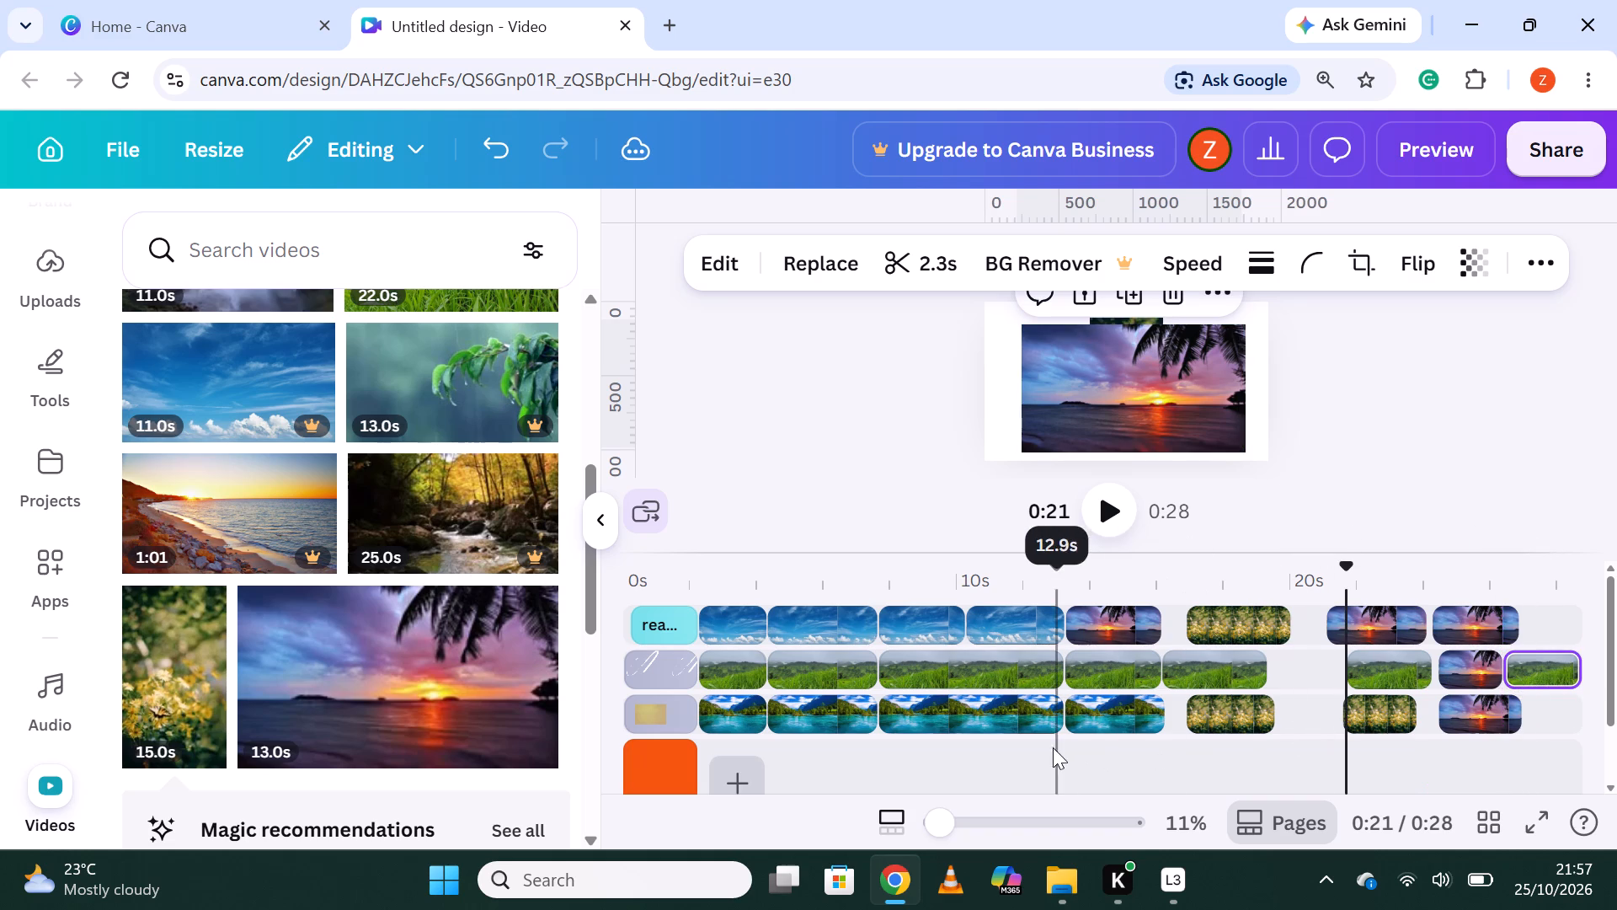
Split the 5.5-second grass segment on the middle track at about 10.4 seconds.
left_click(969, 663)
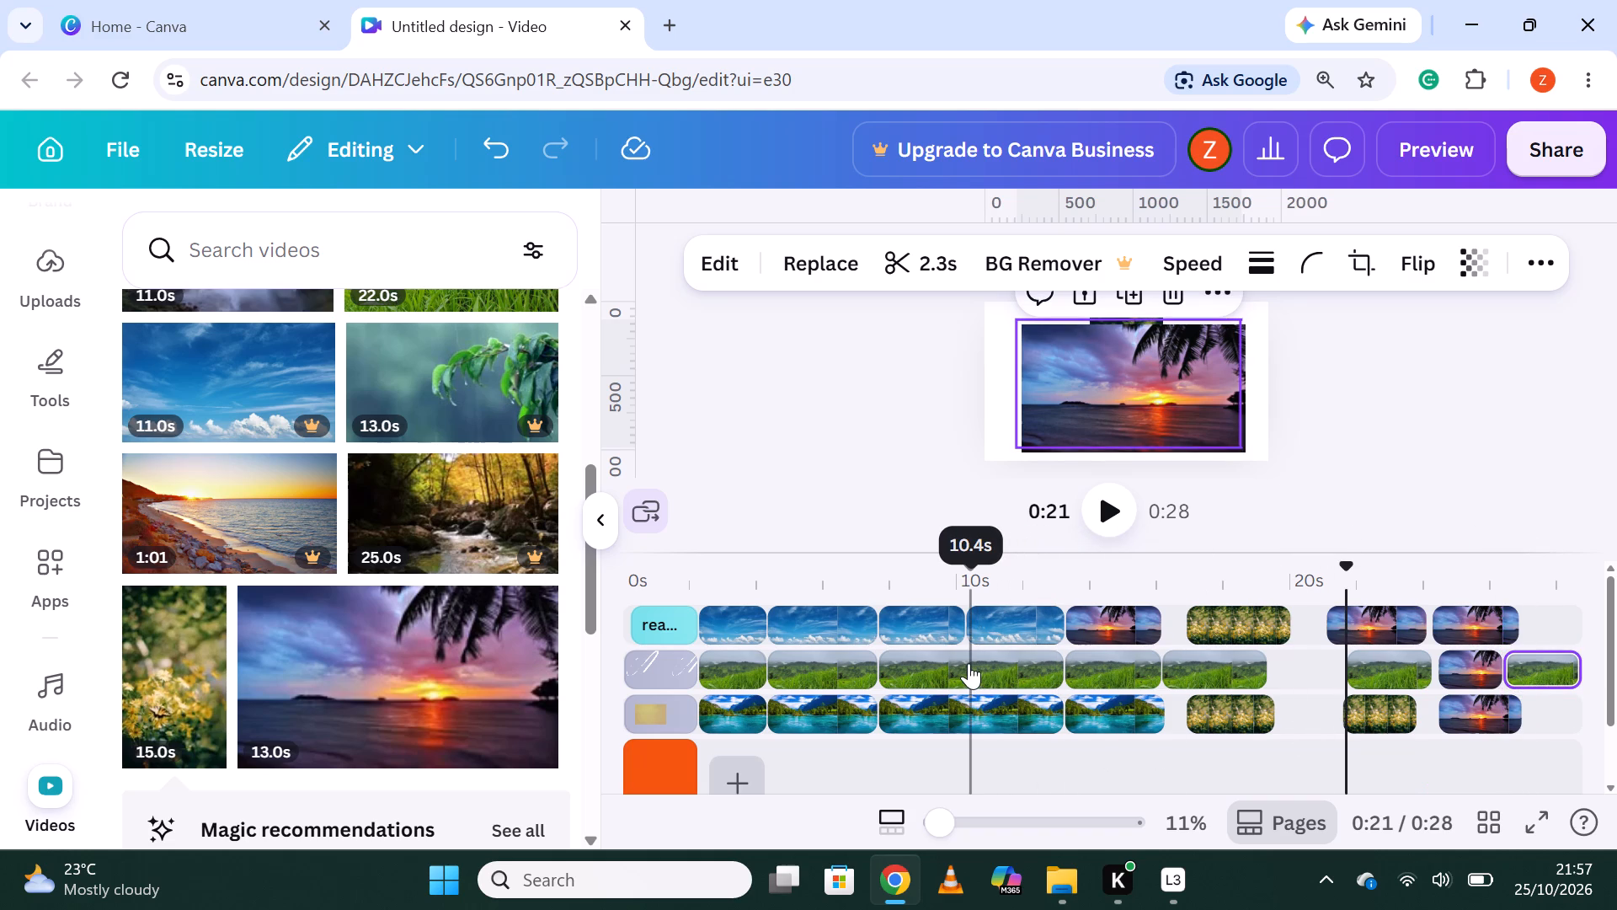
right_click(969, 663)
left_click(1096, 815)
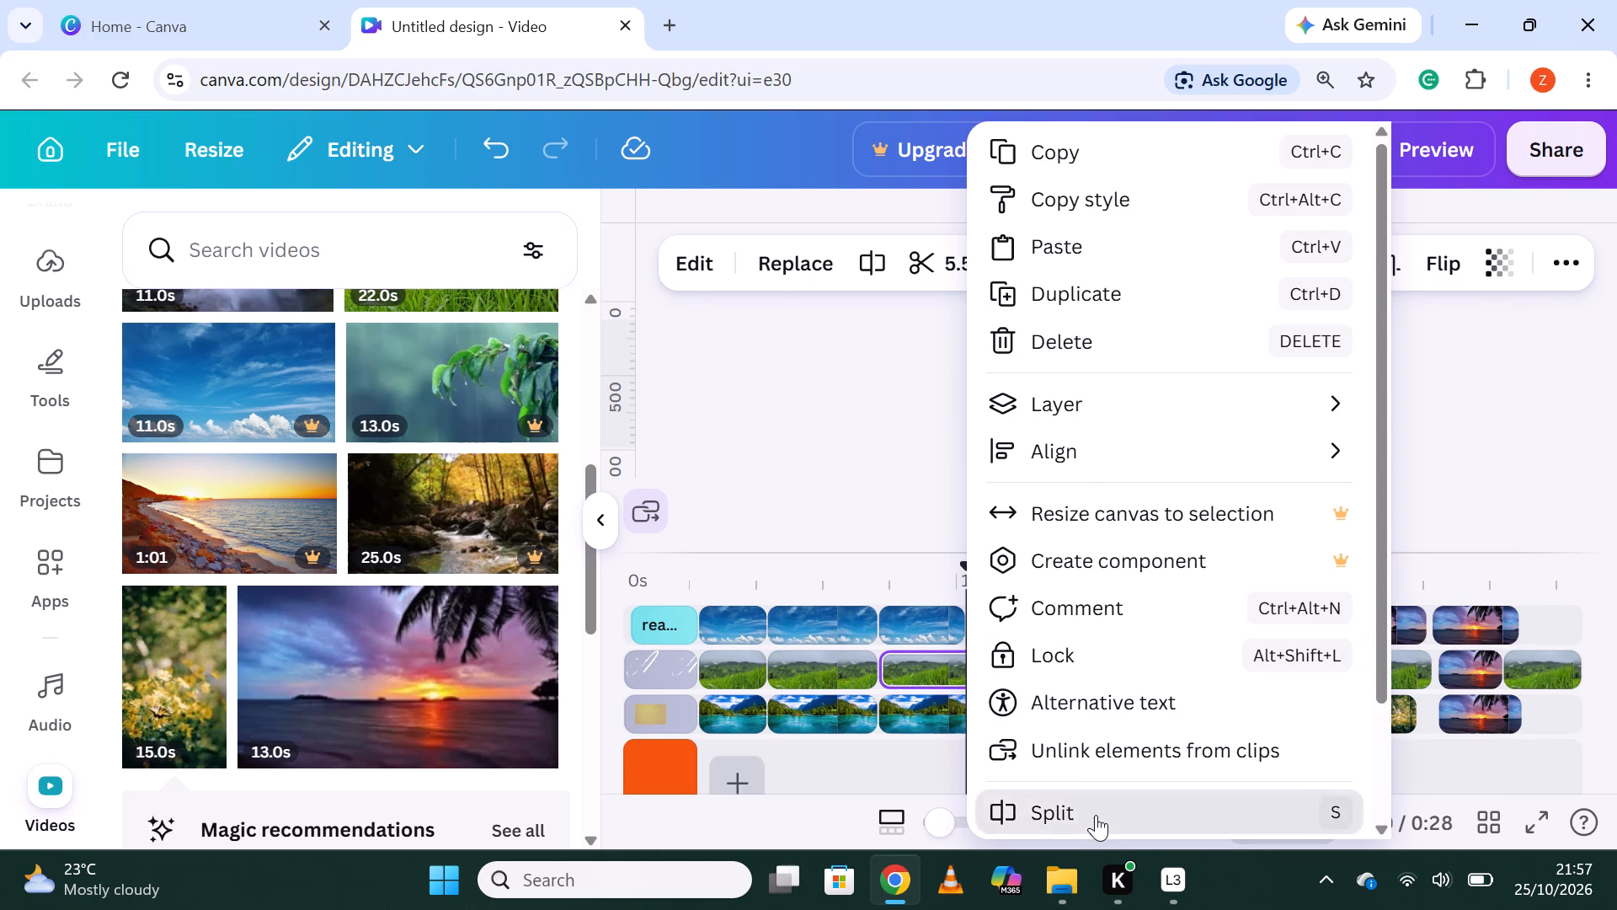
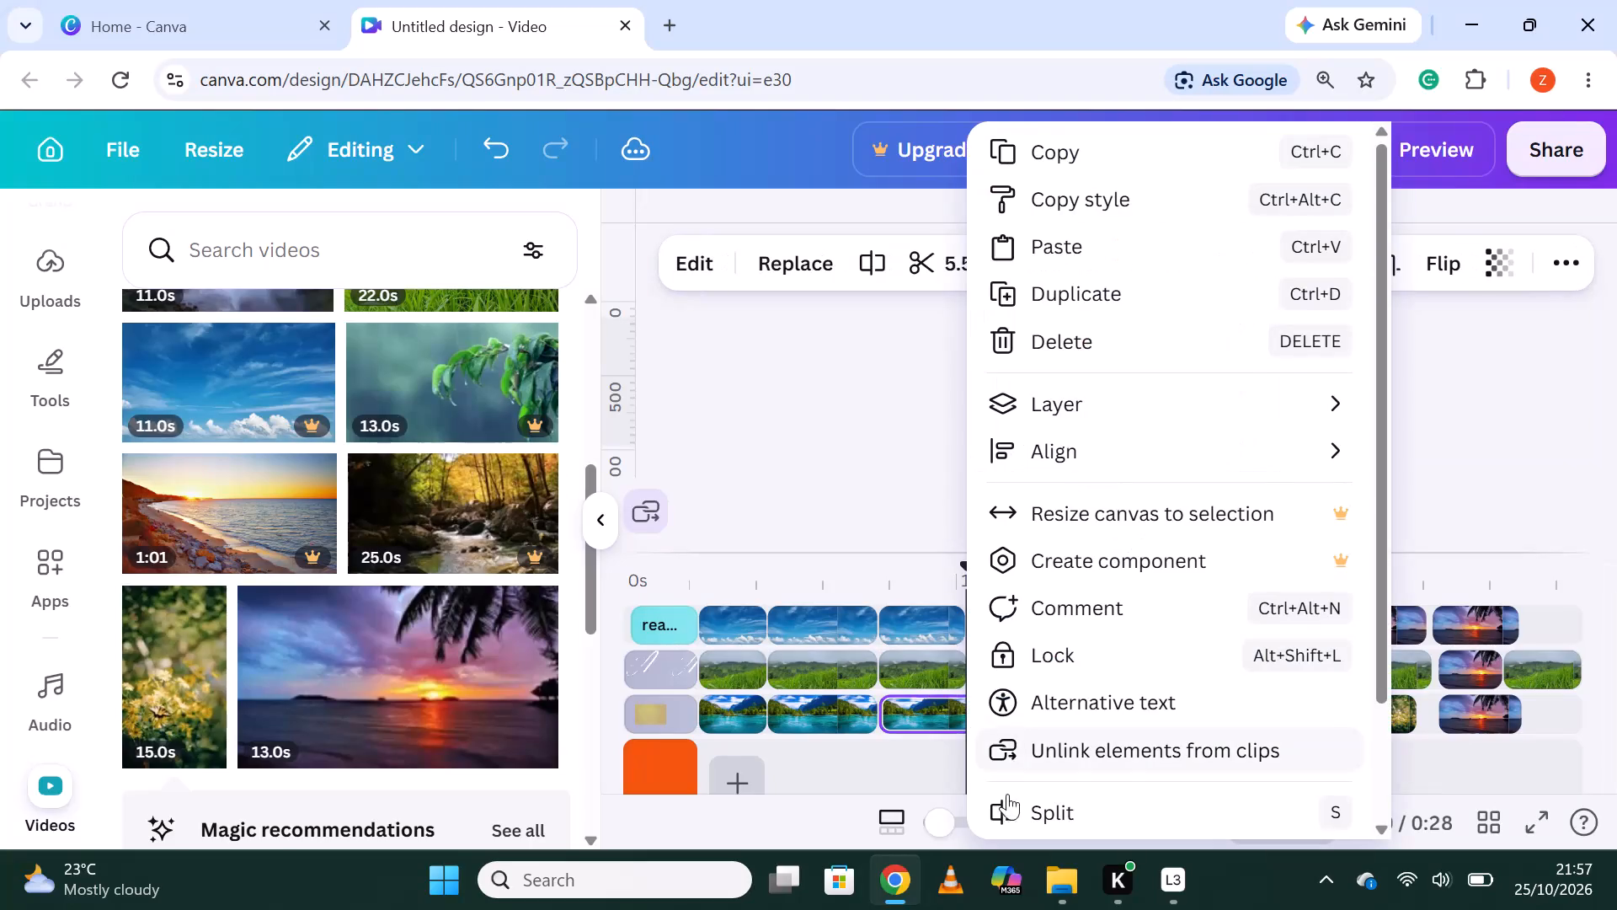
Split the blue lake segment on the bottom clip track at about 10.3 seconds.
left_click(1021, 816)
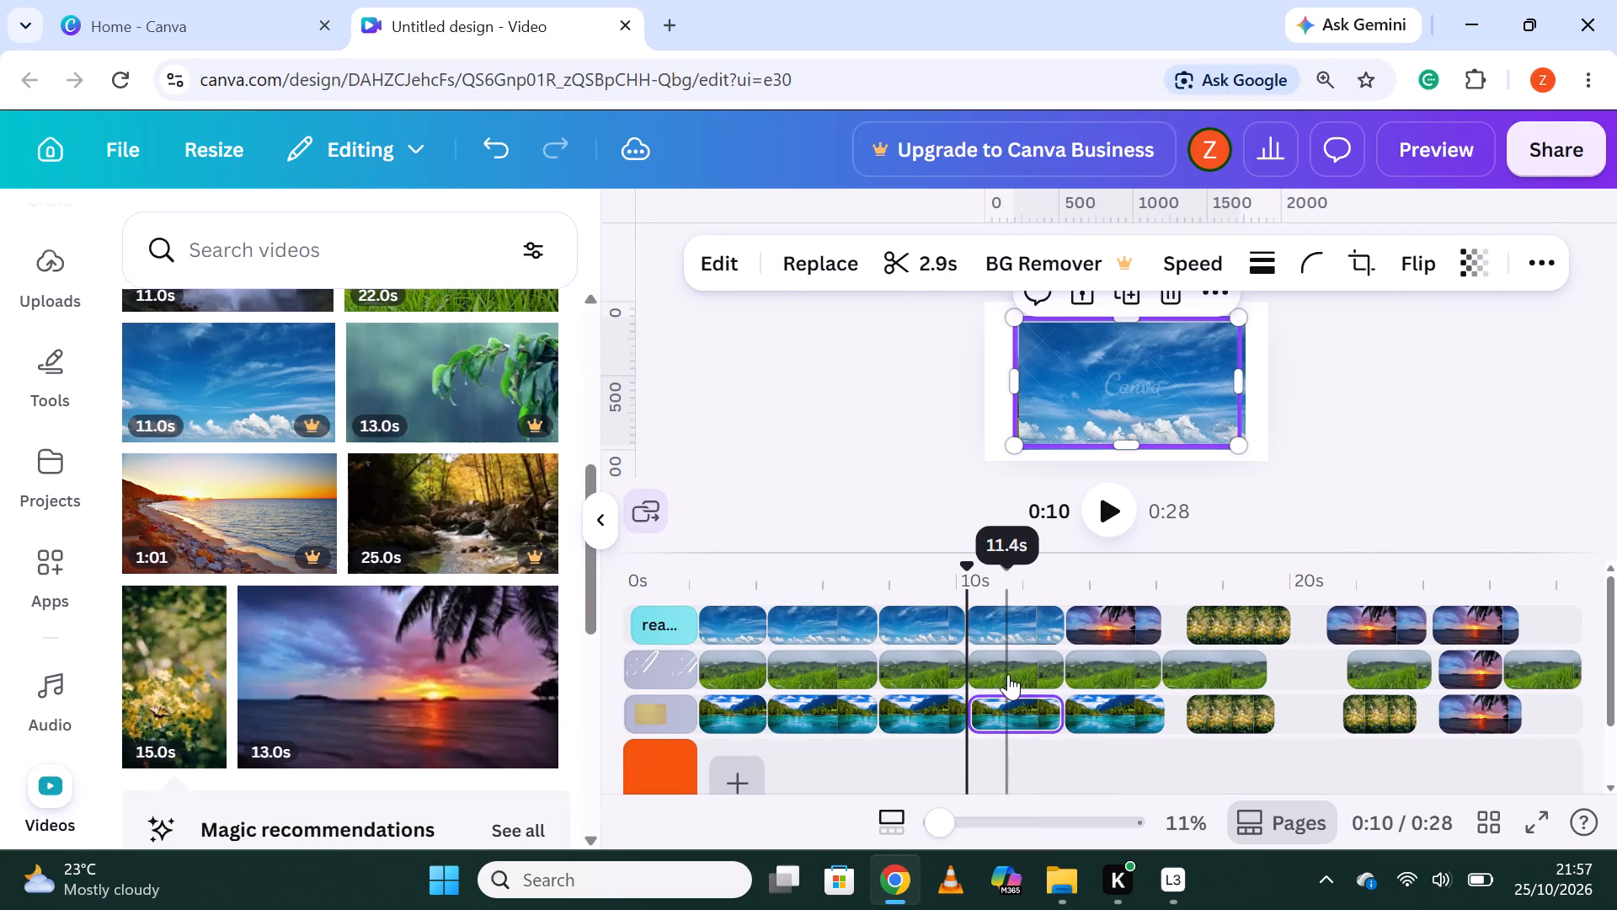
Move the 2.9-second grass segment to the end of the top track and the 2.9-second lake segment to the end of the bottom track.
left_click_drag(1001, 667, 1388, 669)
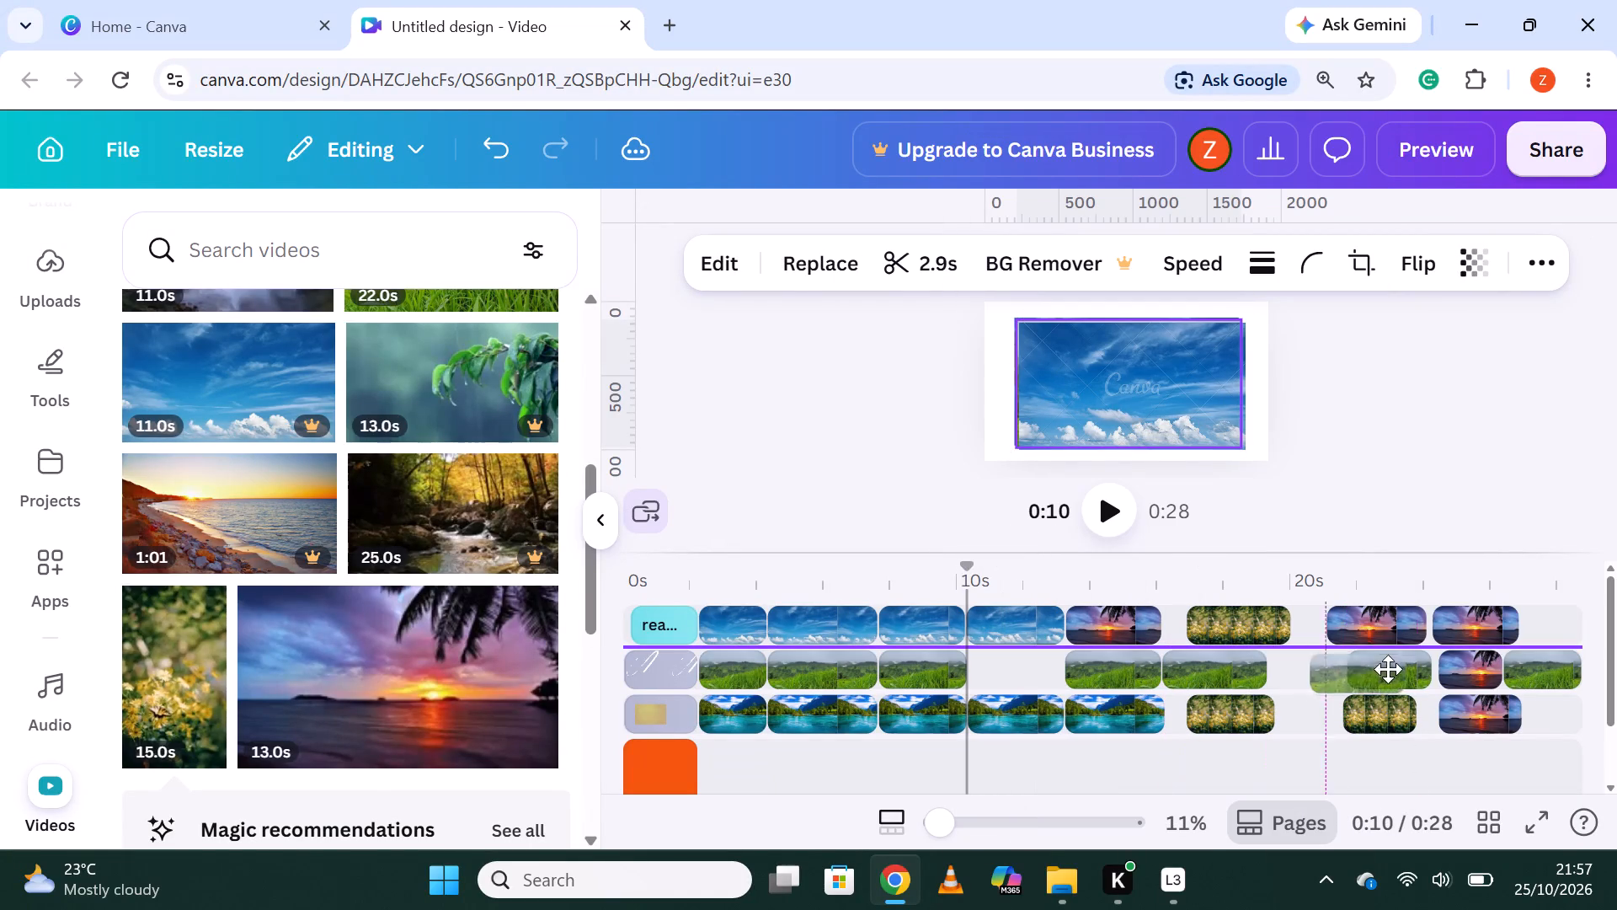
left_click_drag(1388, 669, 1570, 618)
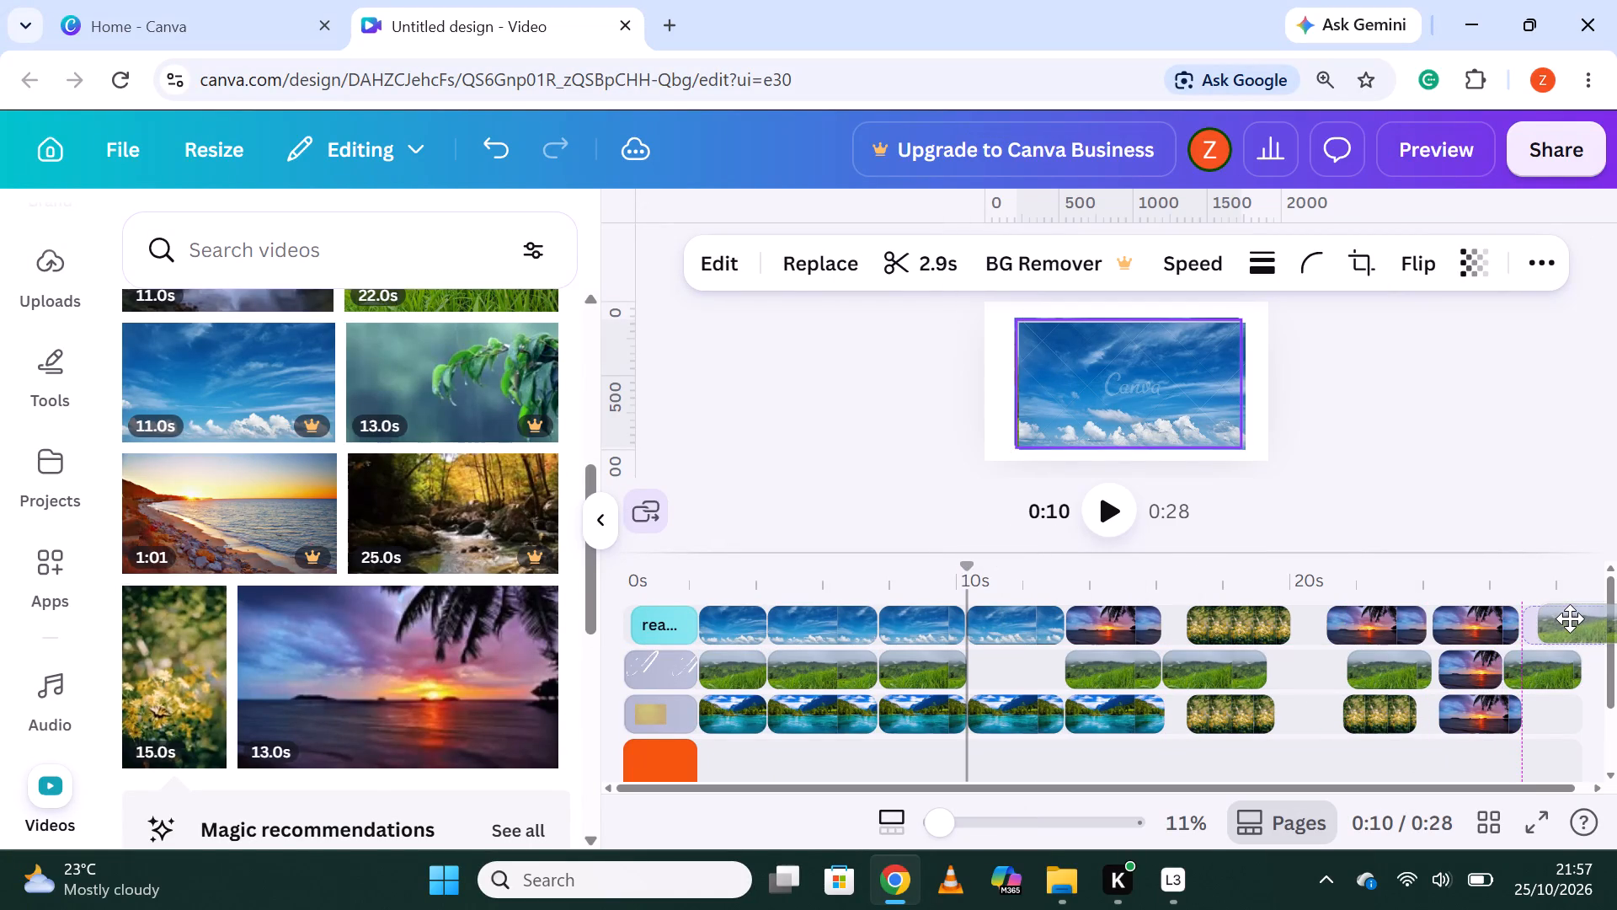
left_click_drag(1570, 618, 1566, 622)
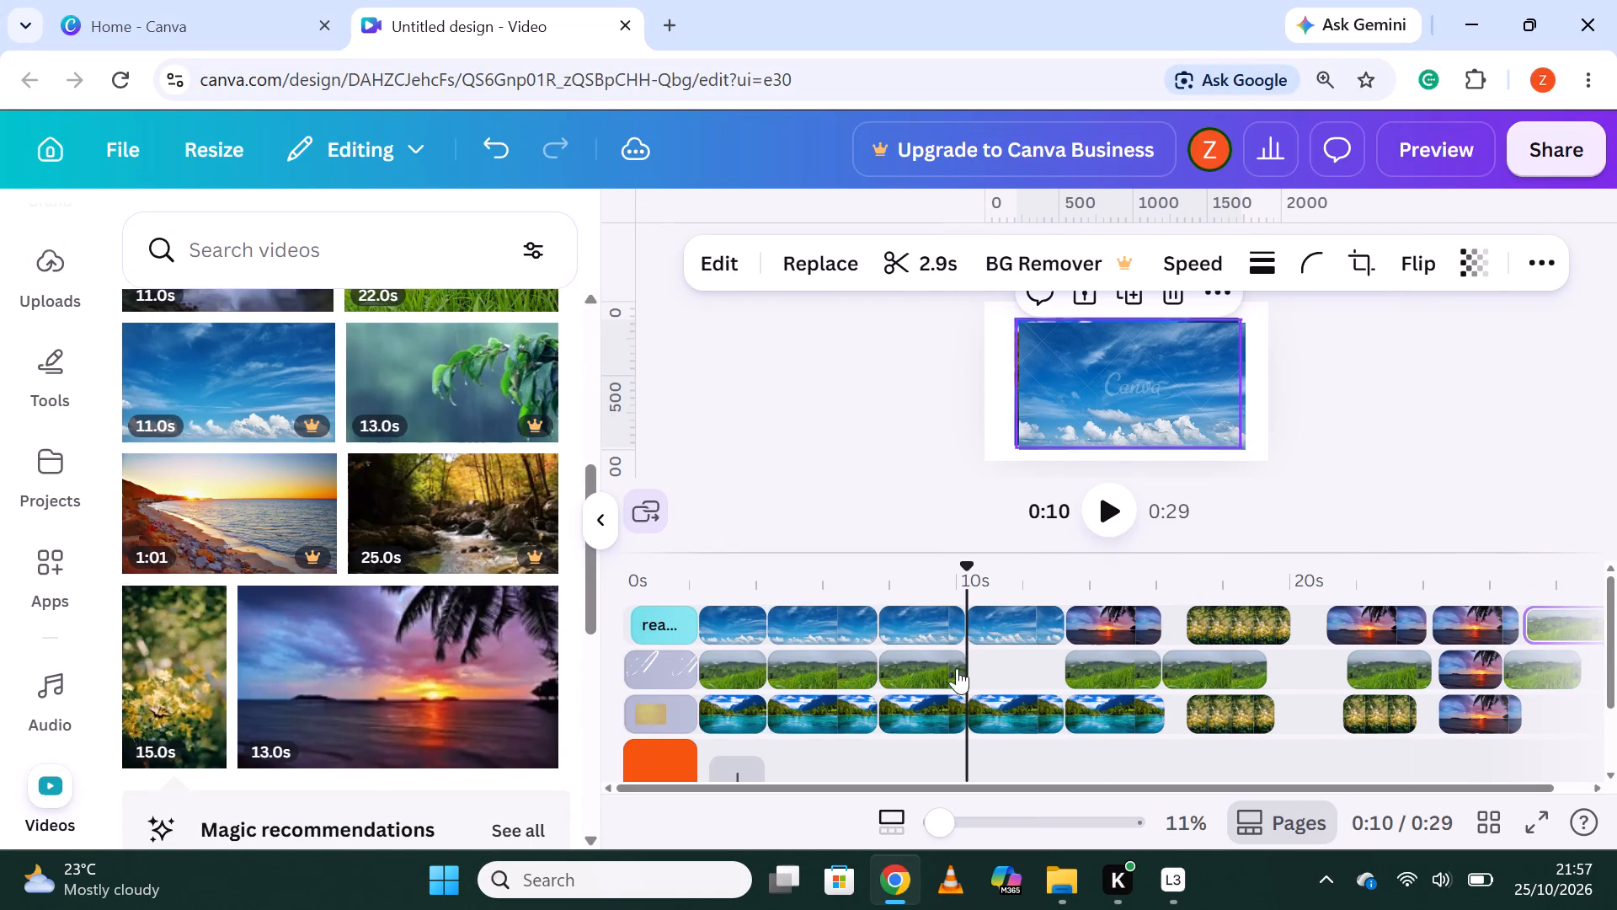
left_click_drag(1011, 709, 1531, 681)
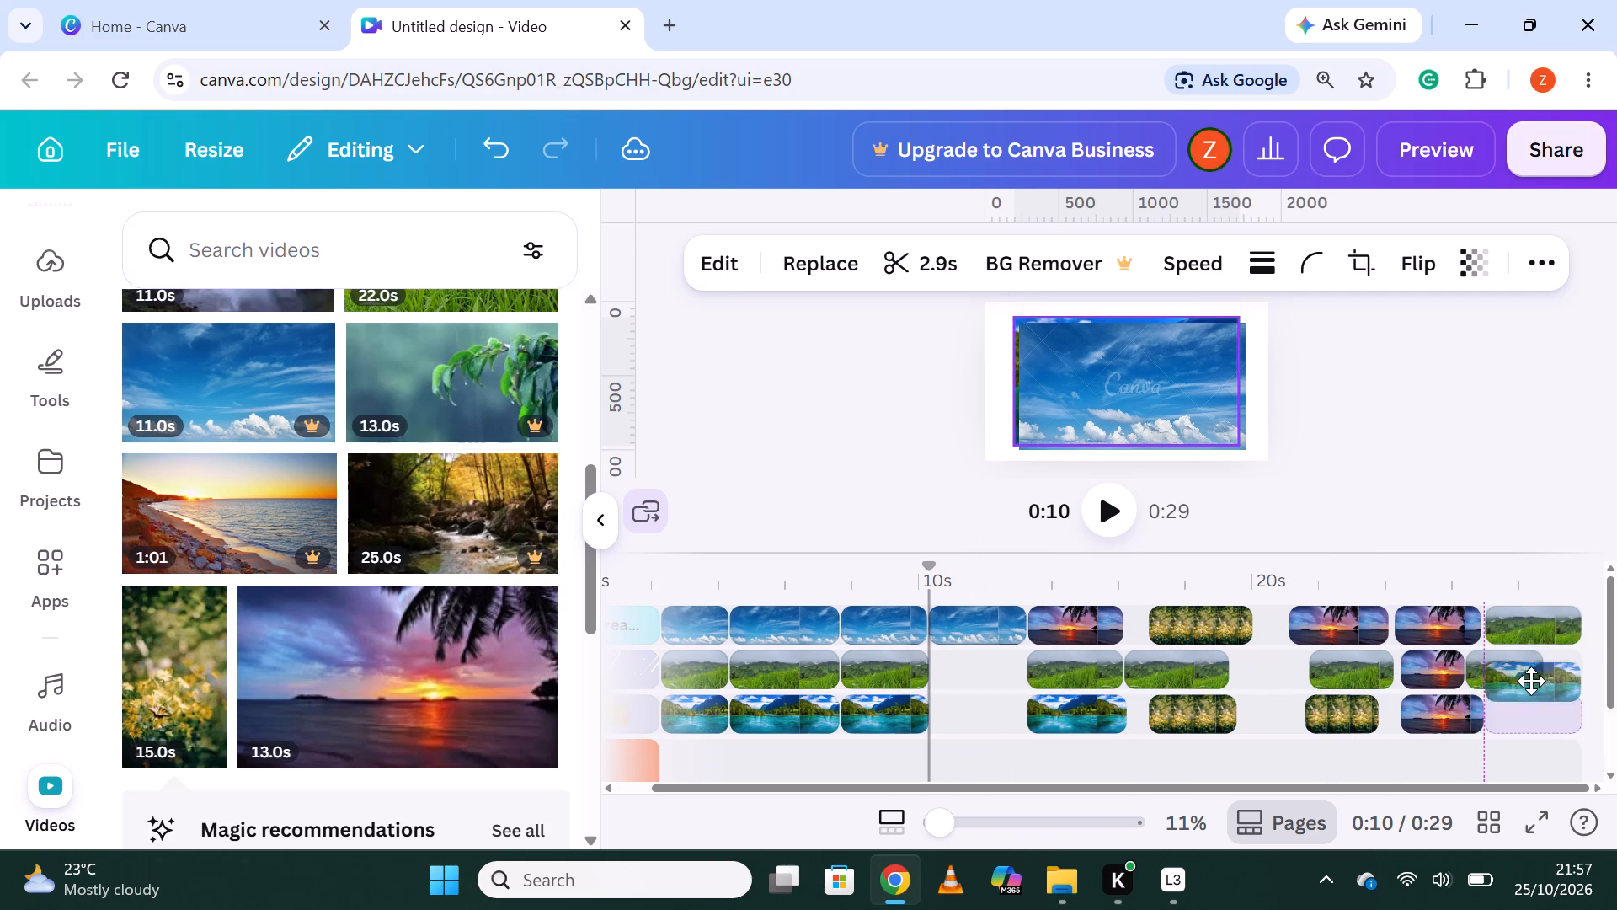
left_click_drag(1531, 681, 1546, 703)
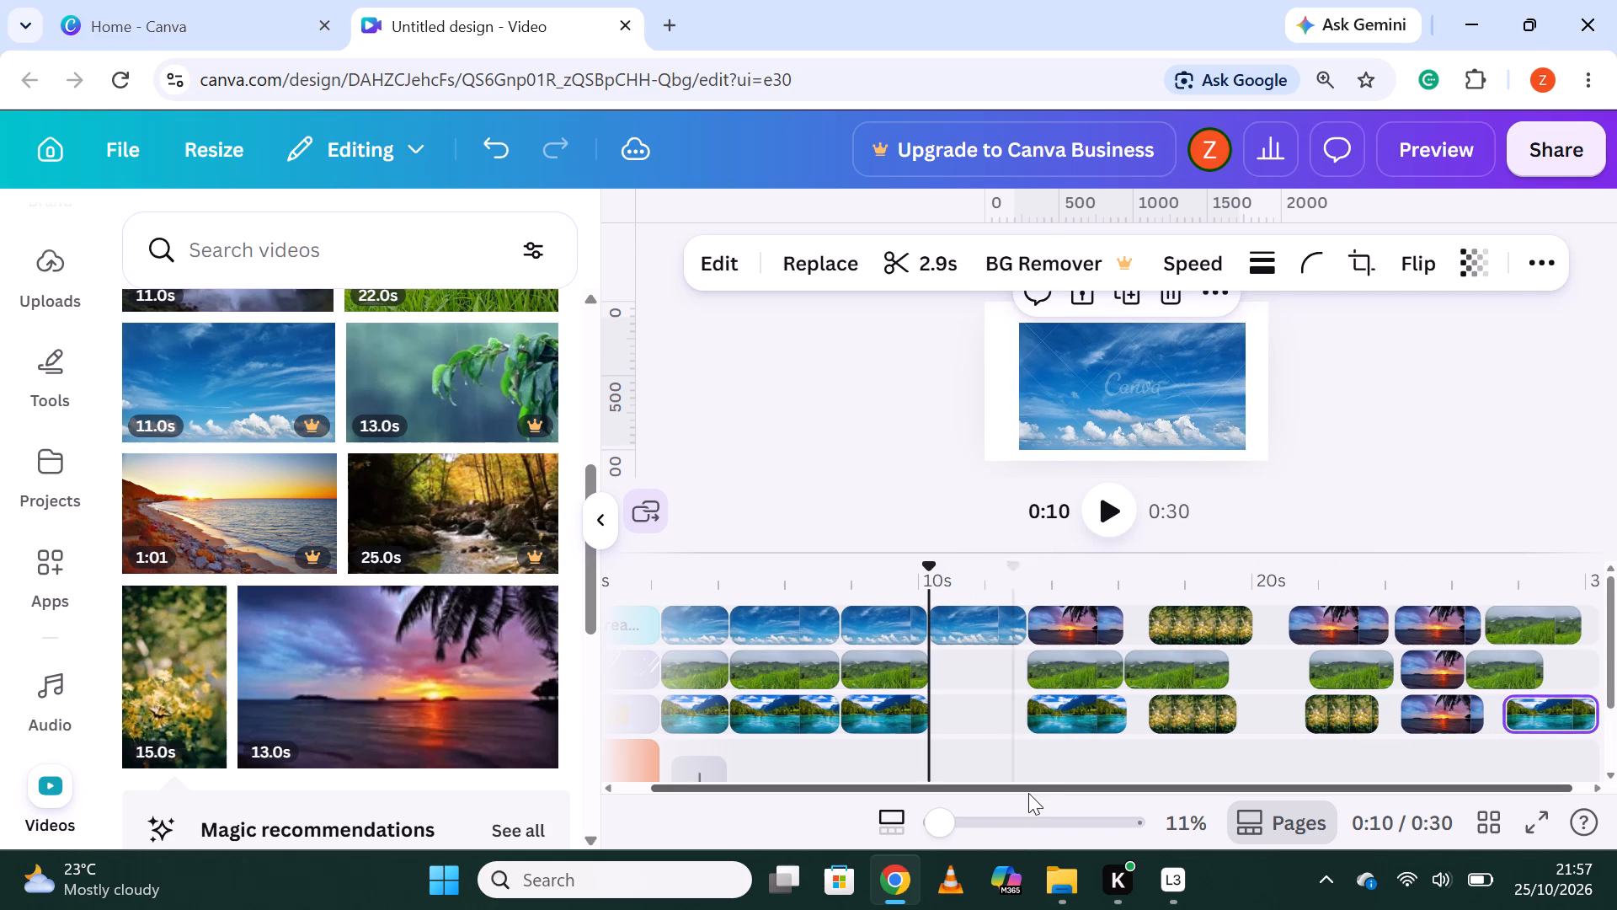
left_click_drag(1029, 780, 937, 776)
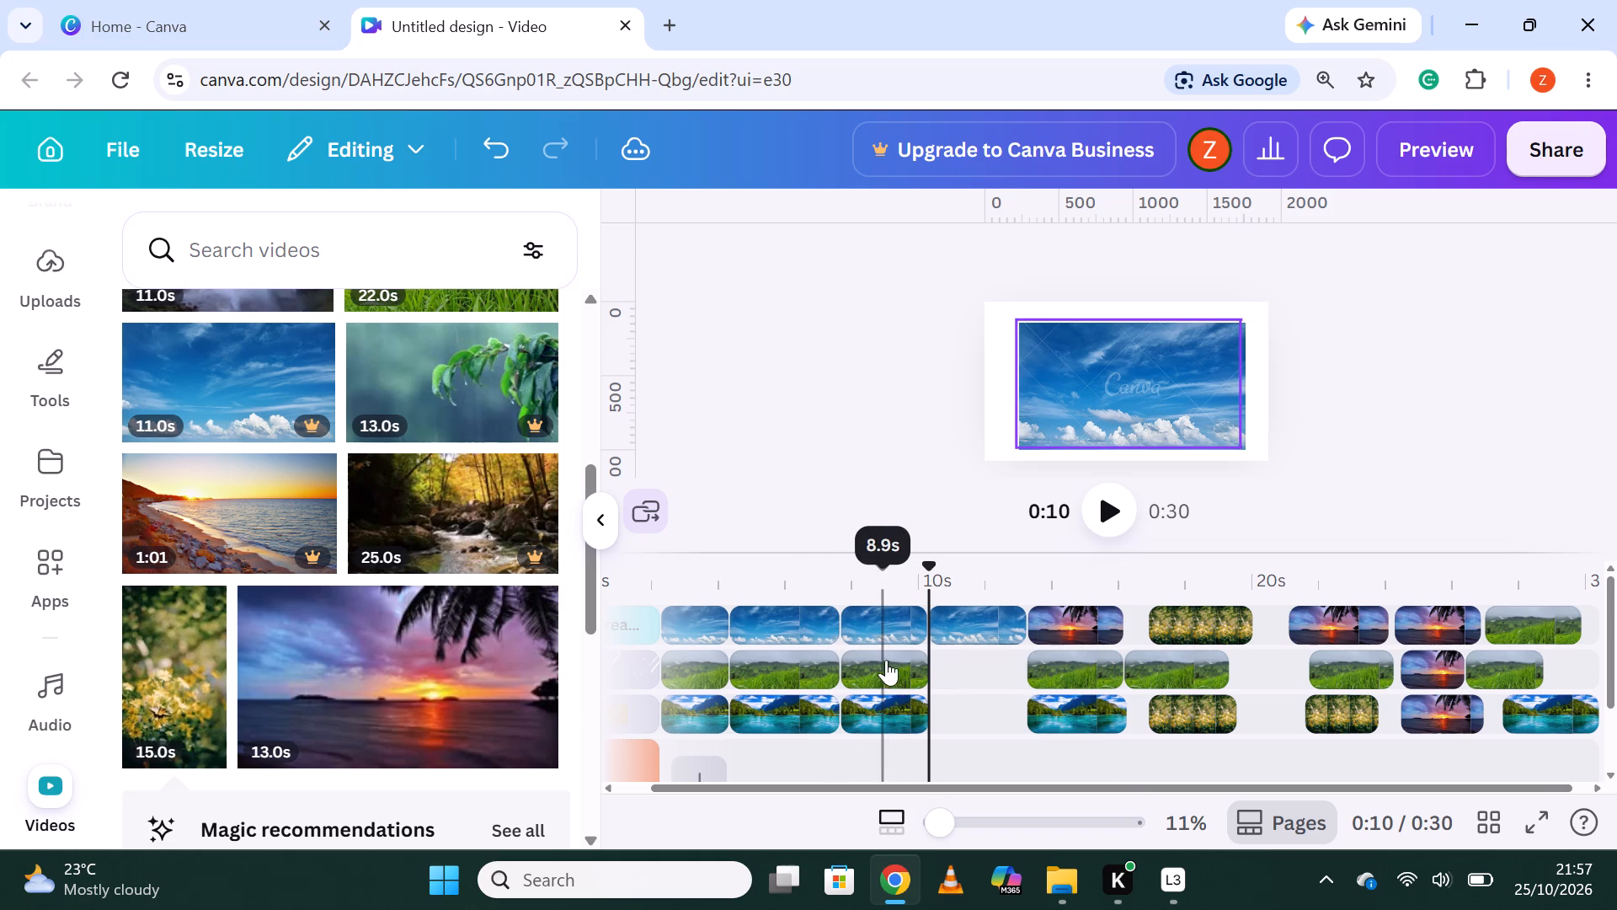
Shift the grass segment starting near 13 seconds to about 10.9 seconds, and the lake segment below it to about 11.9 seconds.
left_click_drag(1082, 665, 1004, 661)
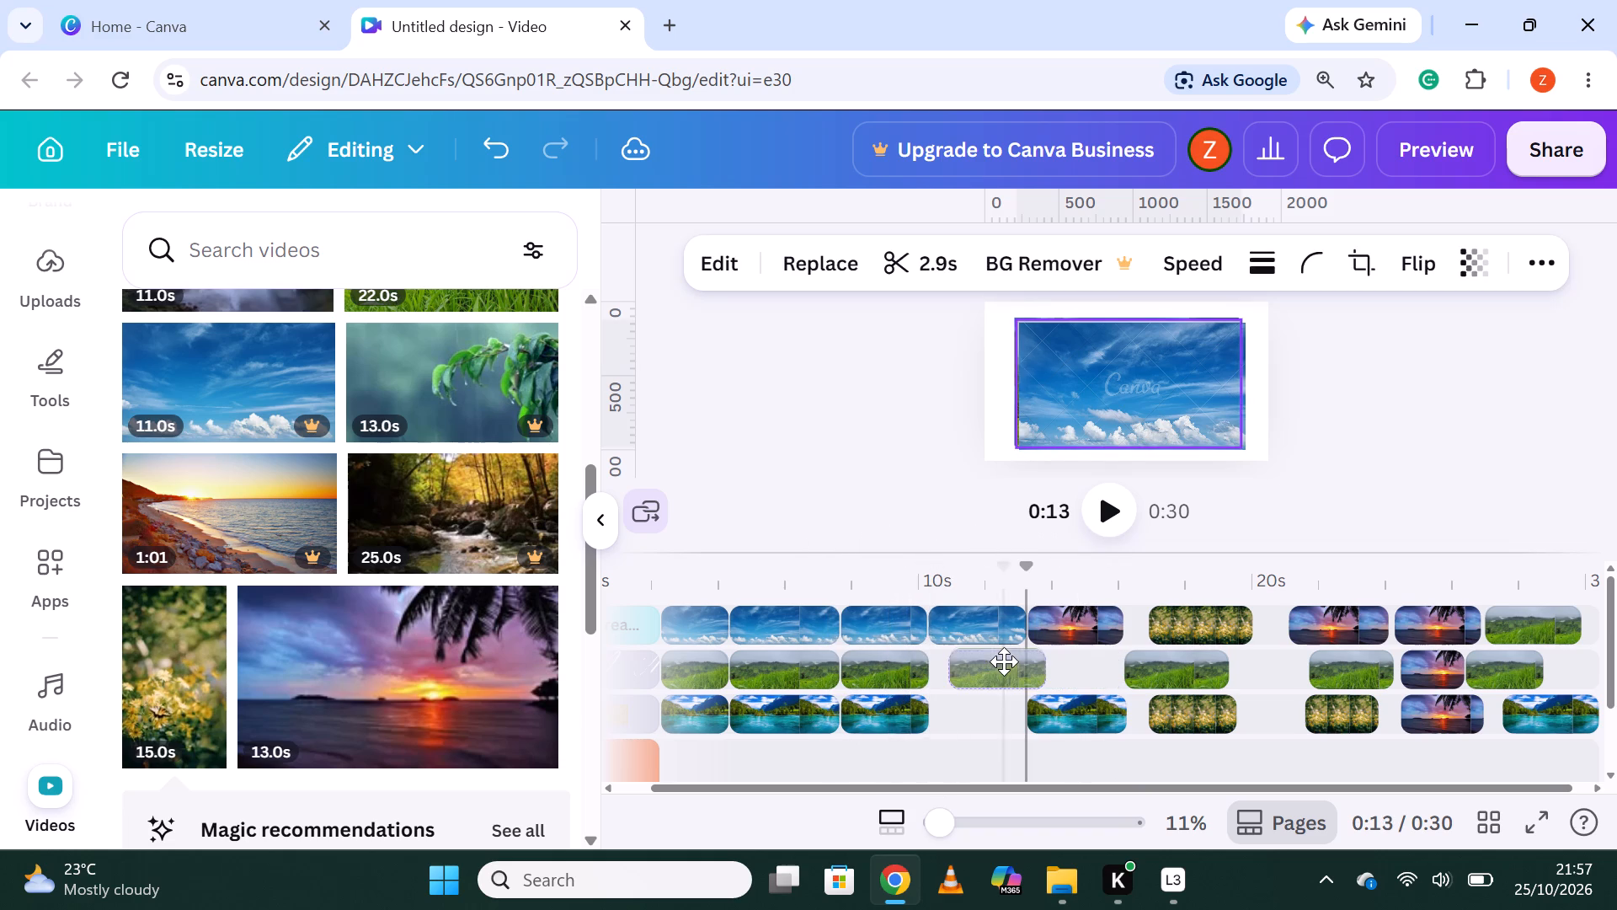
left_click_drag(1004, 661, 1004, 664)
left_click_drag(1091, 712, 1044, 716)
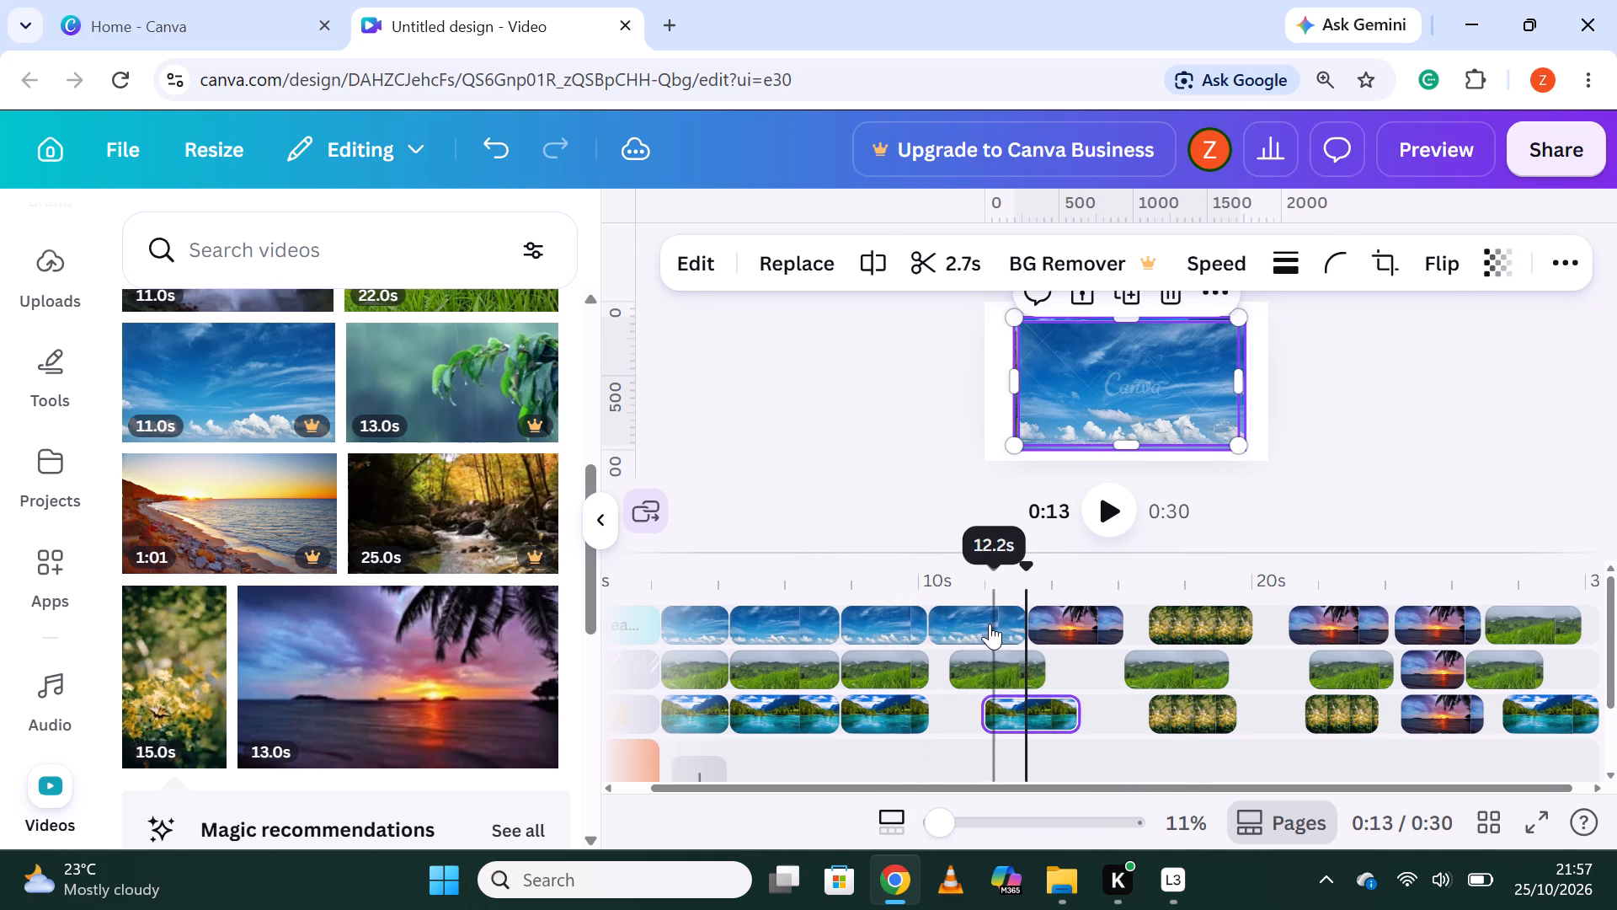
Move the first top-track sunset segment to a new track below the grass, at about 16.2 seconds, and shift the 3.1-second grass segment to about 14.9 seconds.
left_click_drag(1073, 623, 1311, 675)
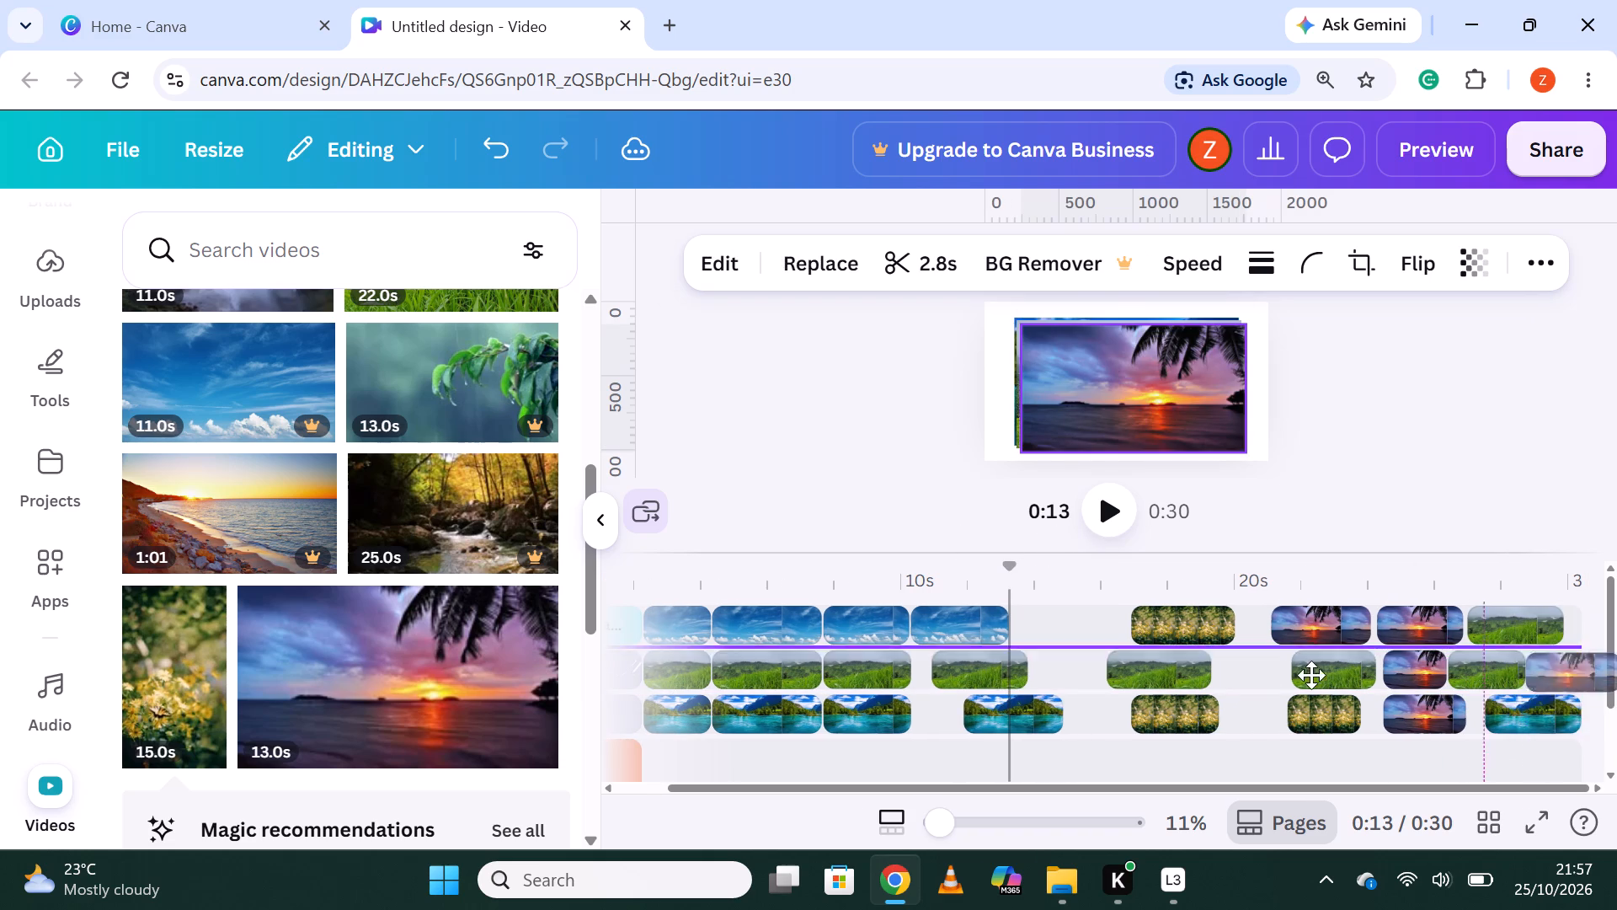
left_click_drag(1311, 675, 1163, 676)
left_click_drag(1128, 657, 1073, 628)
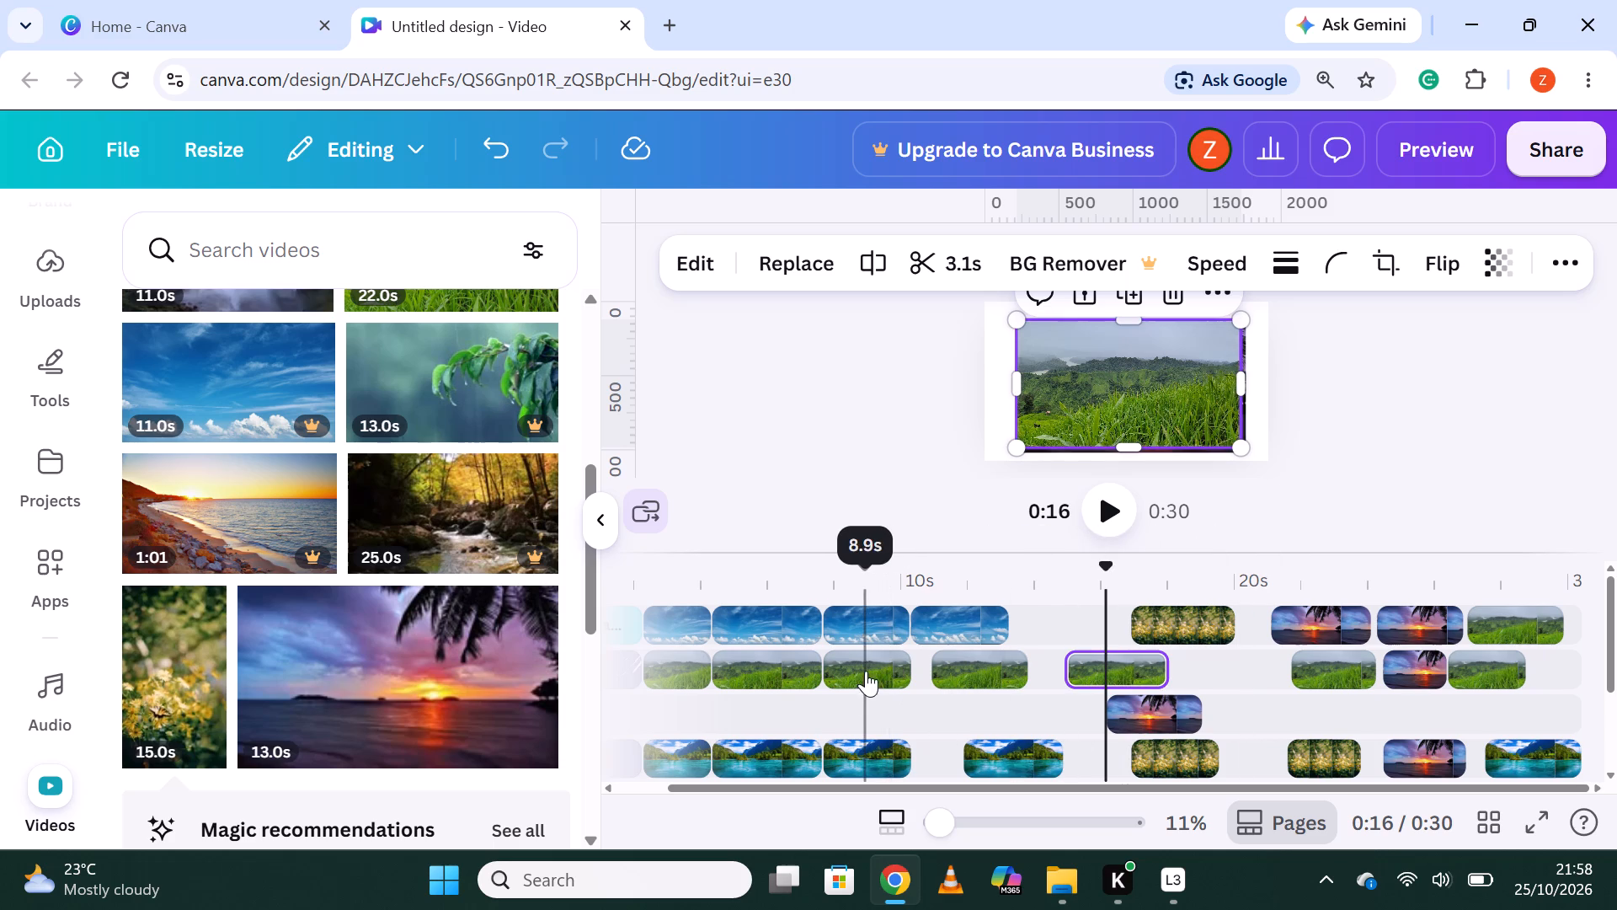
Move the 2.6-second grass segment down to the added track at about 7.8 seconds and the 2.6-second sky segment to another new track at about 13.8 seconds.
left_click_drag(866, 671, 870, 720)
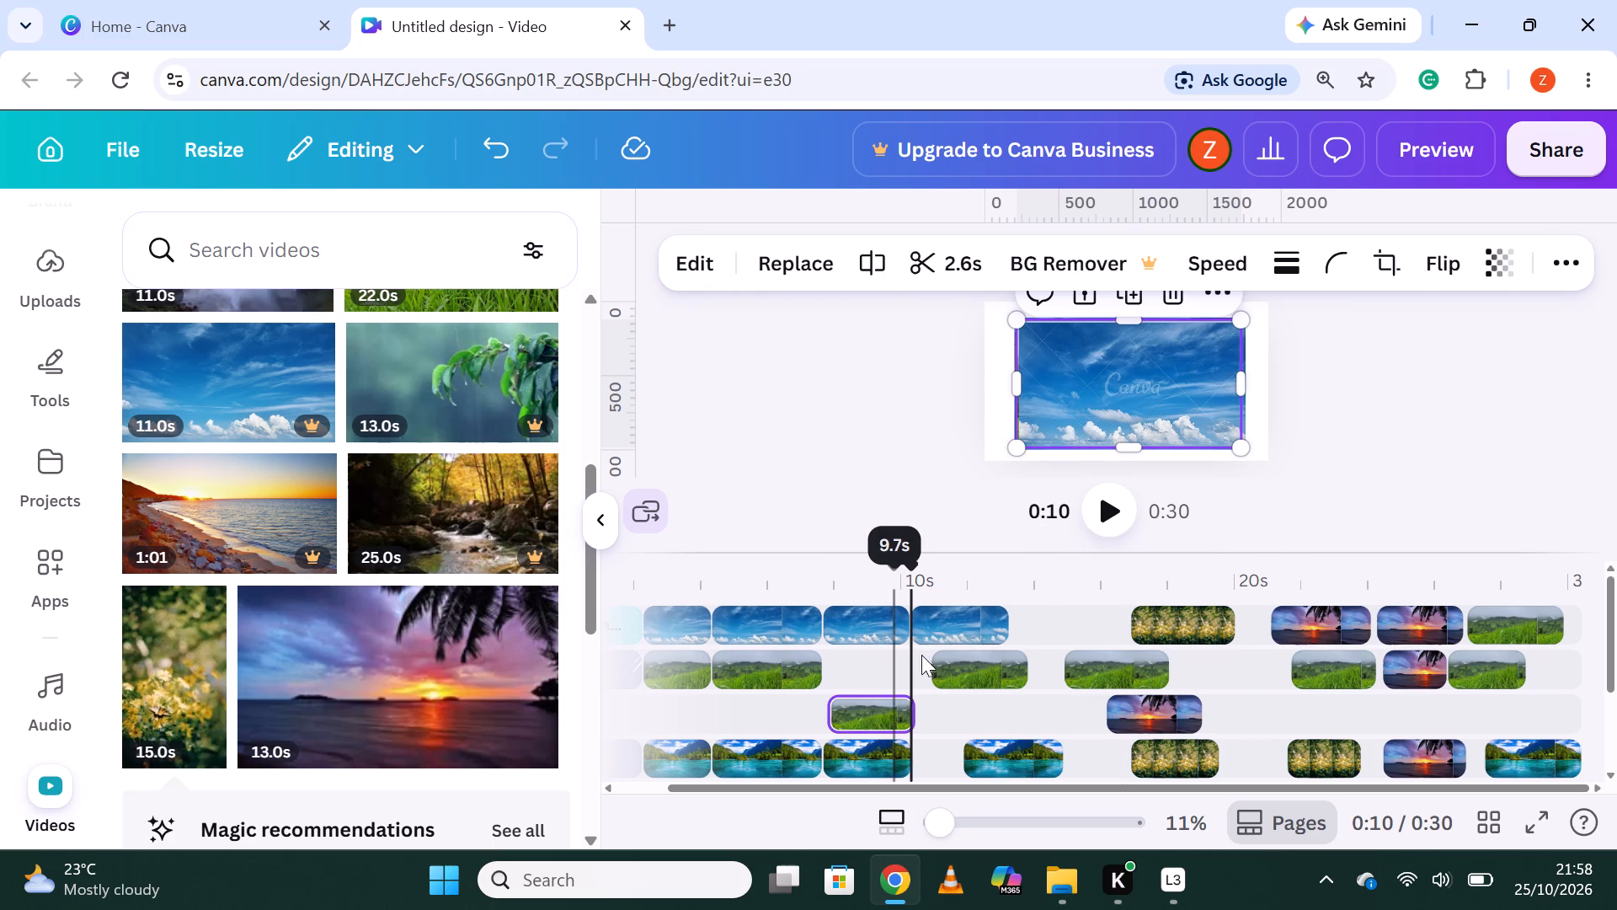
left_click_drag(872, 622, 1059, 729)
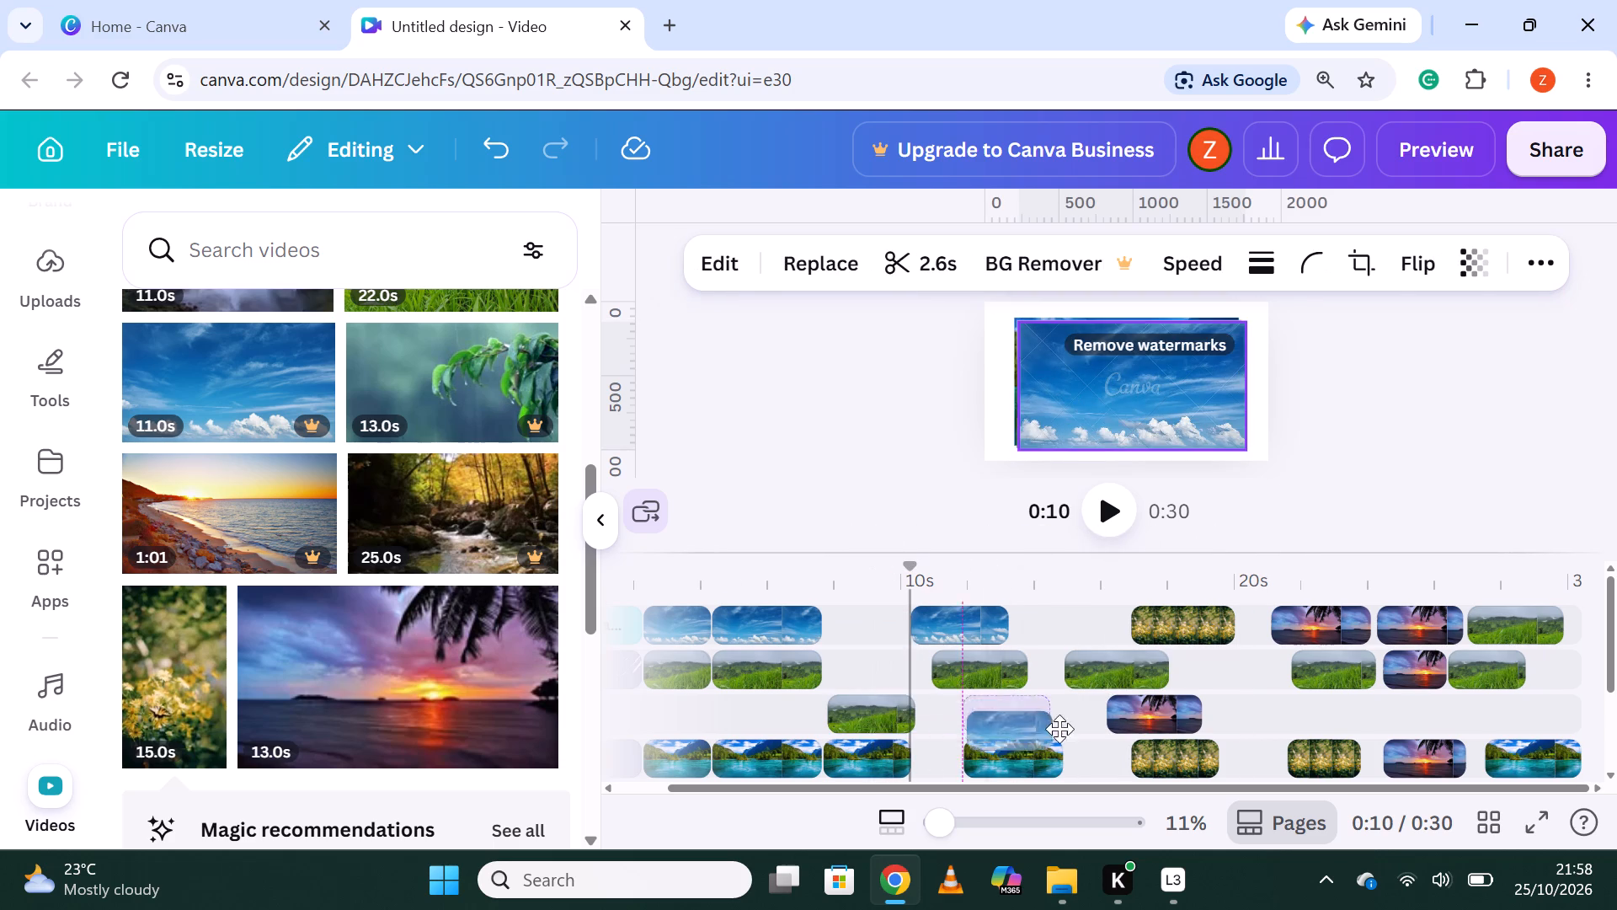
left_click_drag(1059, 729, 1082, 729)
left_click_drag(1082, 726, 1033, 699)
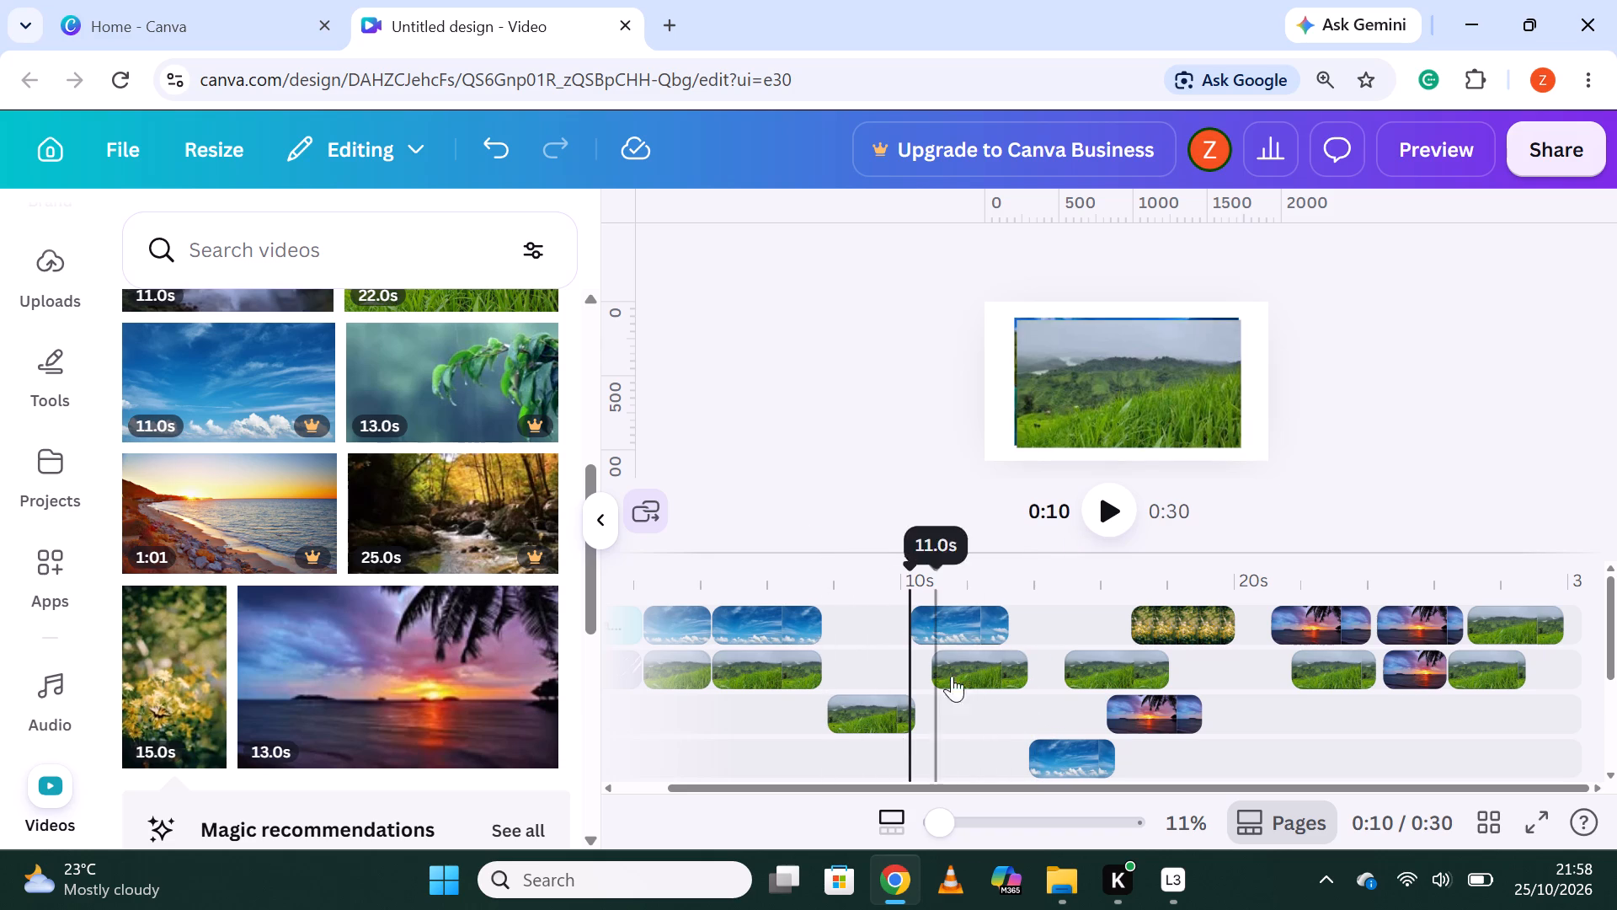
Move the grass segment near 11 seconds from the middle track to the sky segment's added track, starting at about 9 seconds.
left_click_drag(995, 653, 940, 748)
left_click_drag(940, 748, 961, 716)
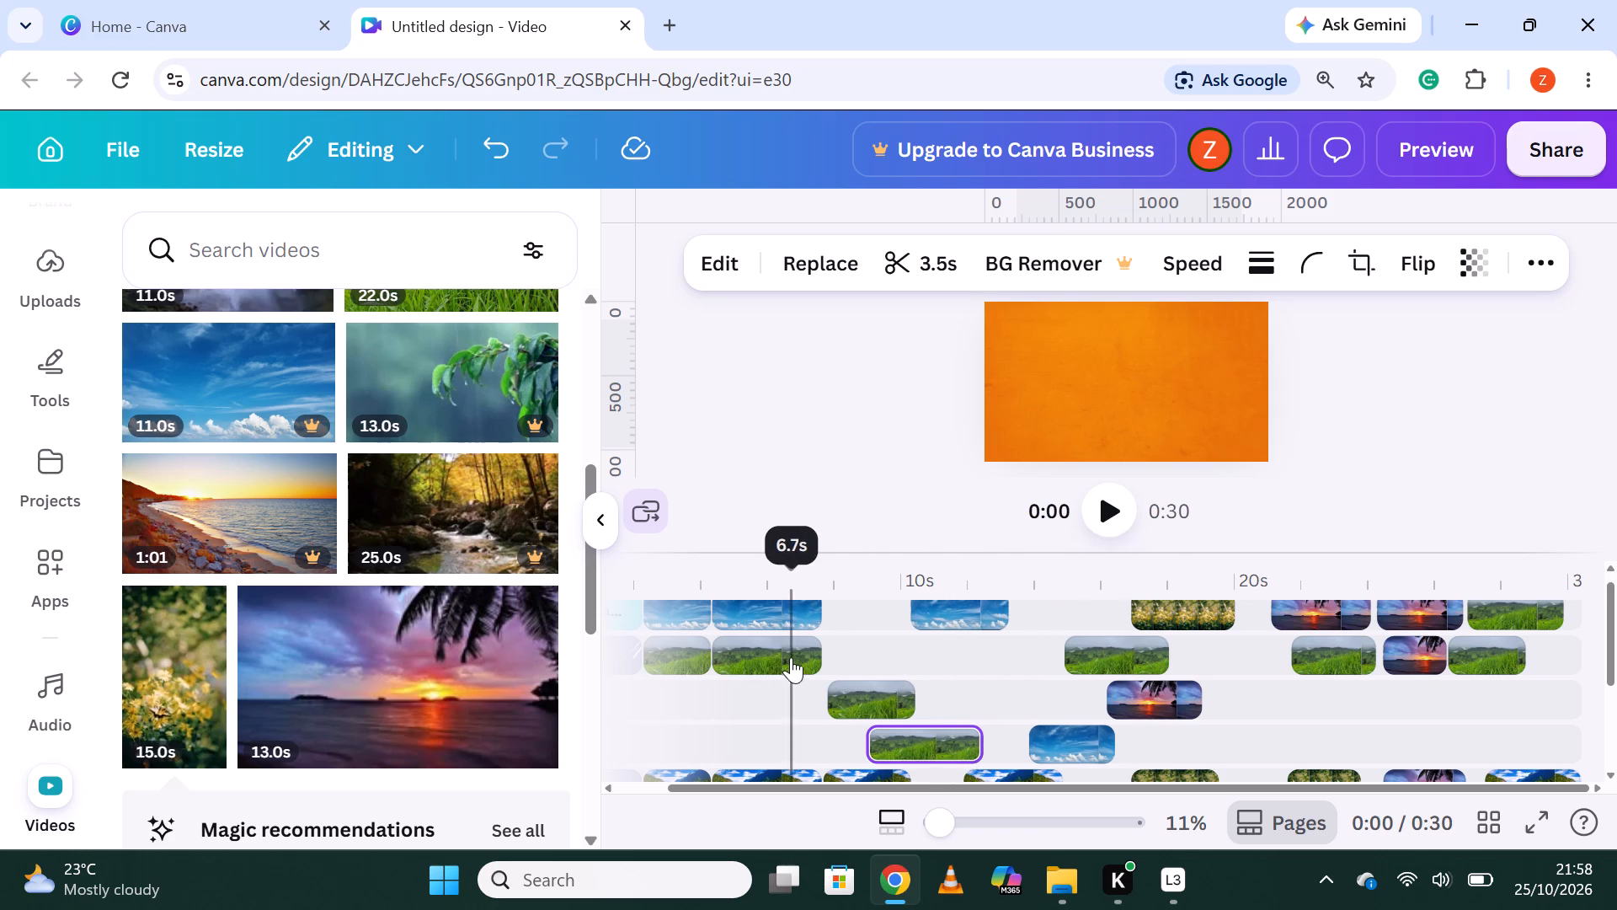
Place the 3.3- and 3.5-second grass segments at about 2.3 seconds on the two added tracks, and the 2.6-second one at about 8.2 seconds on the lower.
left_click_drag(787, 655, 770, 702)
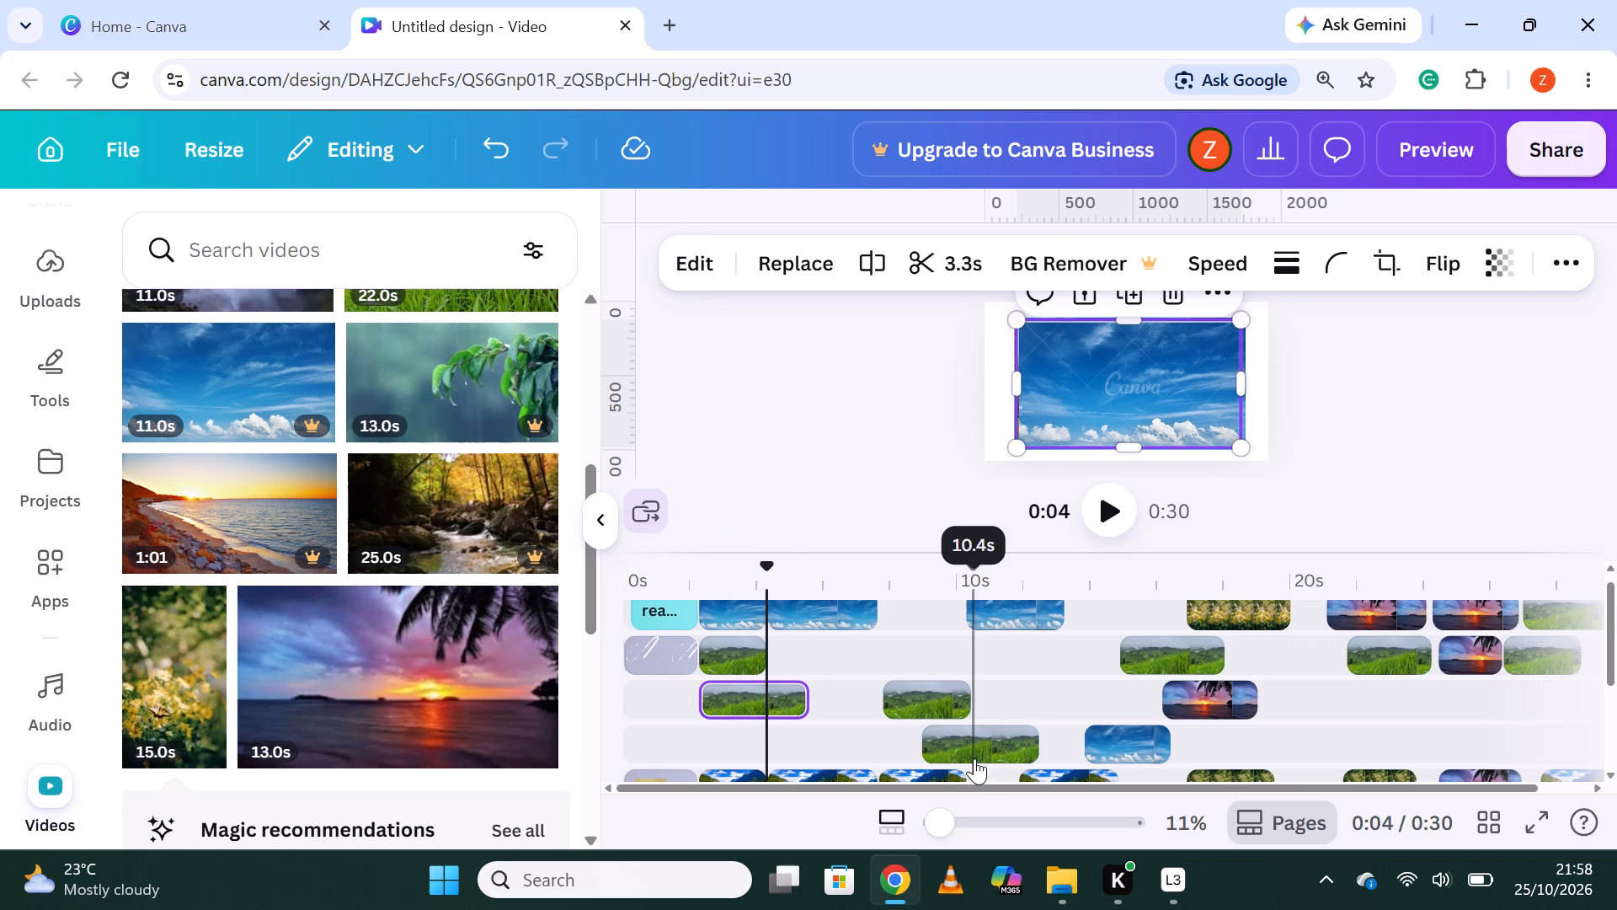
left_click_drag(970, 747, 753, 722)
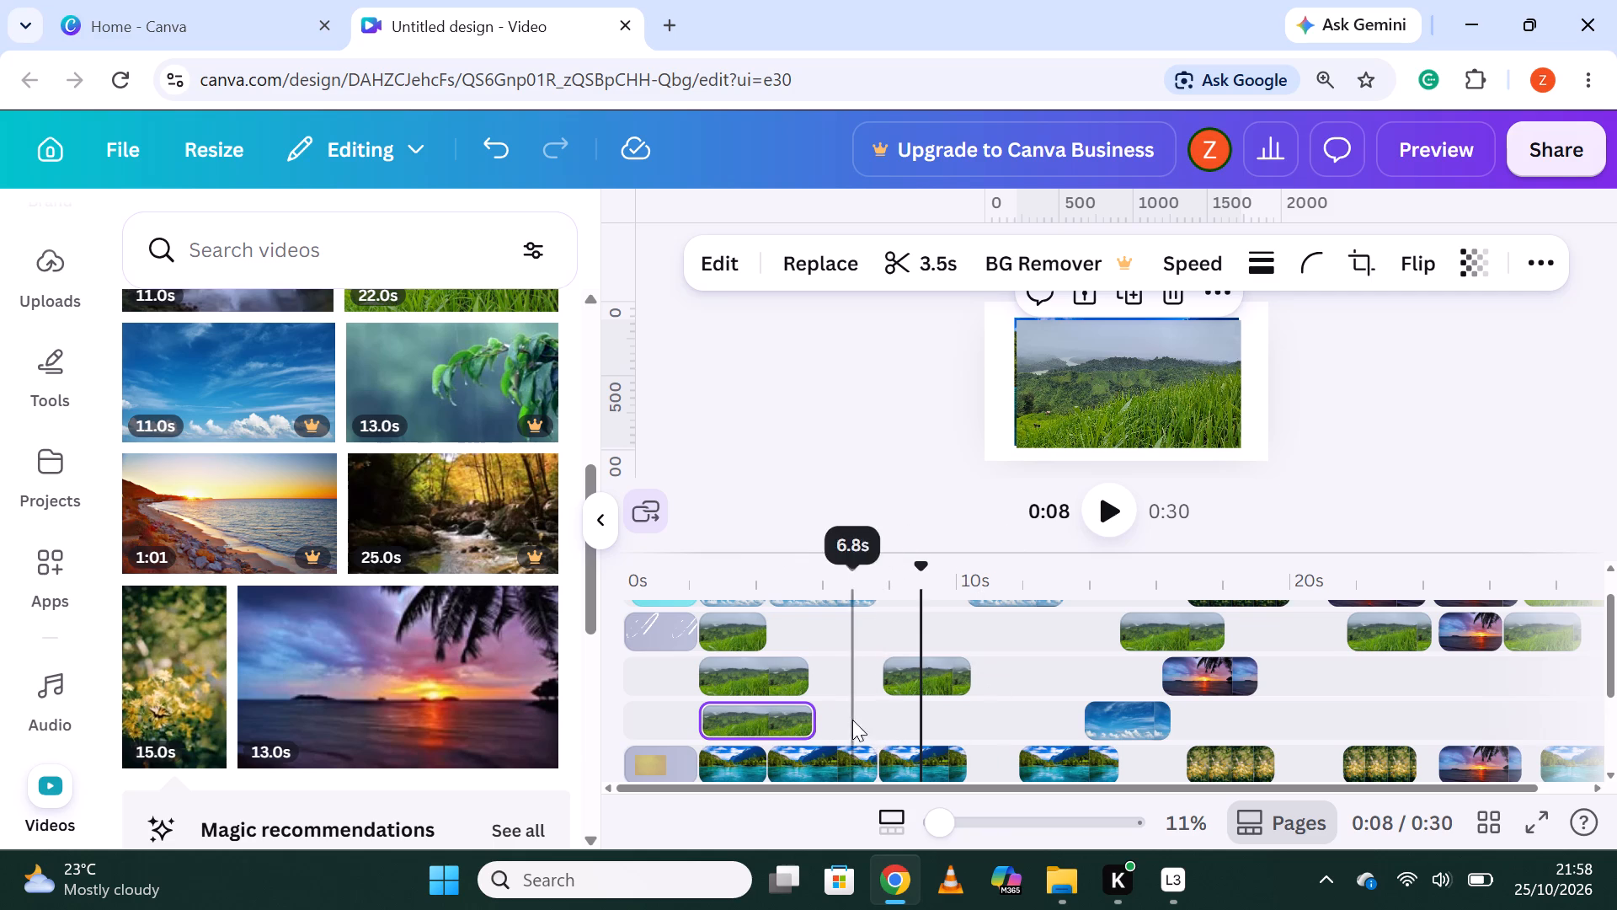
left_click_drag(922, 671, 934, 709)
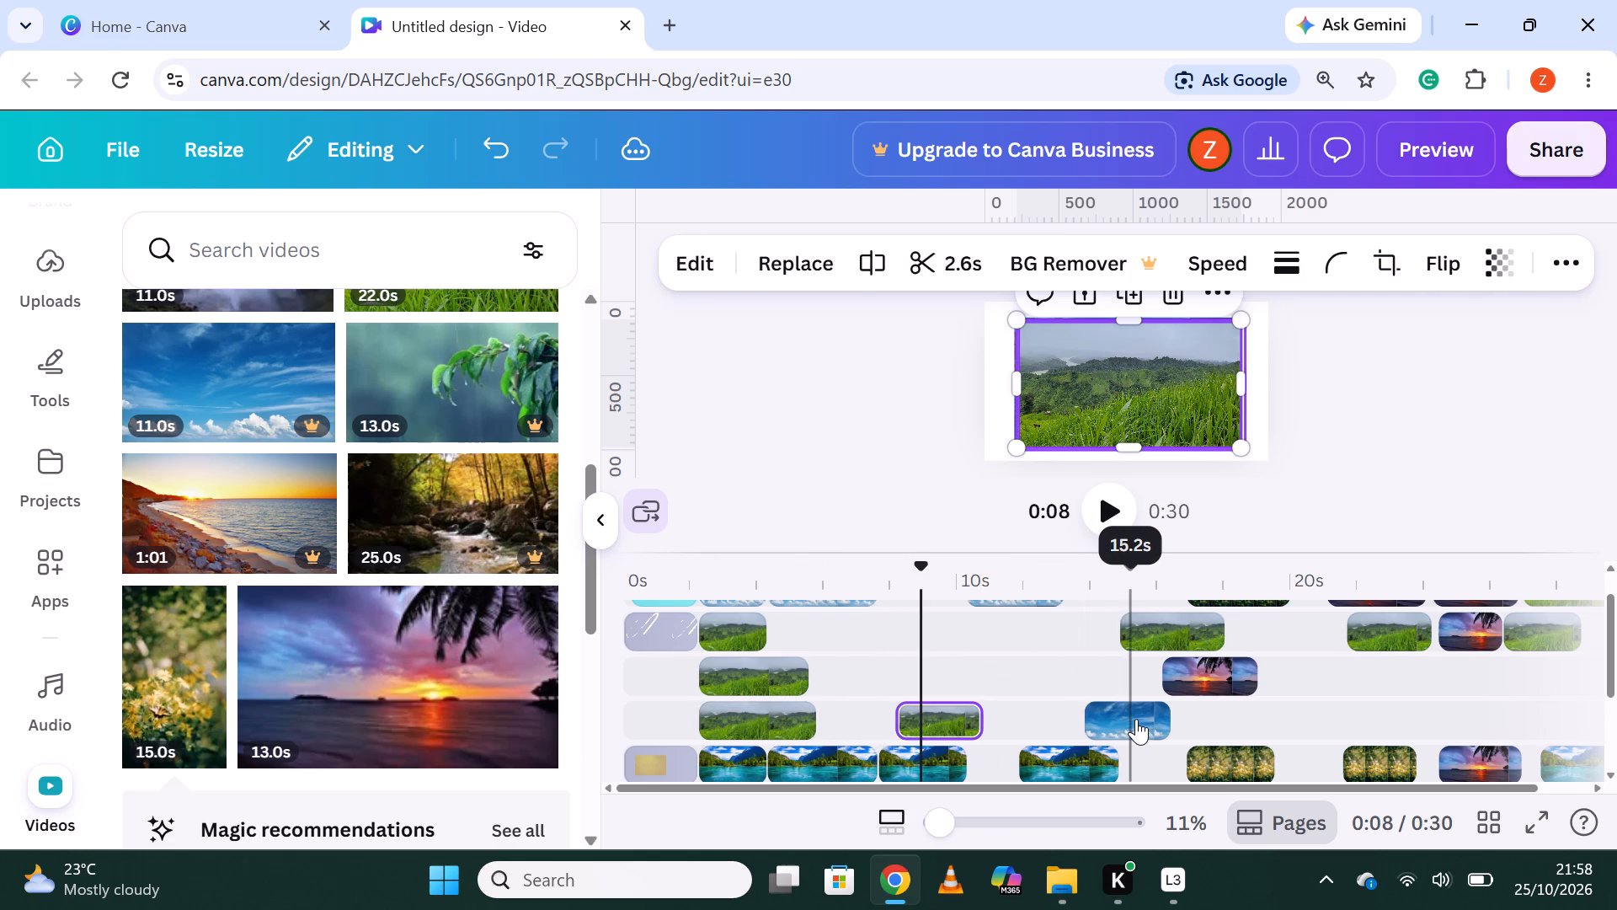
Add the 13-second purple sunset video on a new track above the two added tracks, starting at about 5 seconds.
left_click_drag(323, 668, 335, 664)
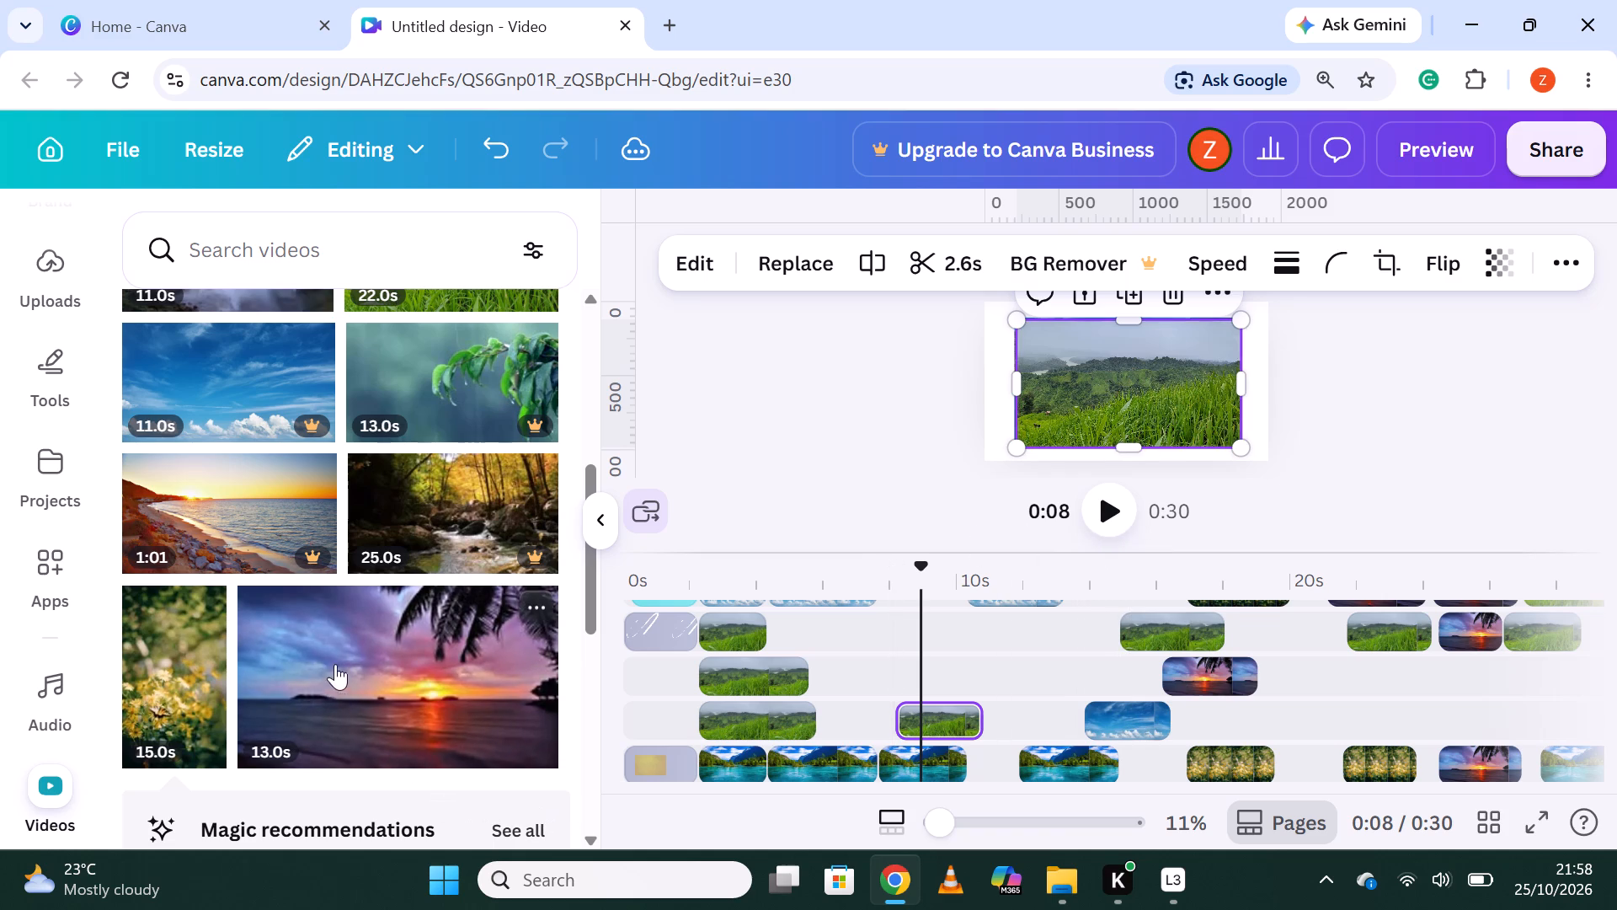
left_click_drag(335, 664, 873, 659)
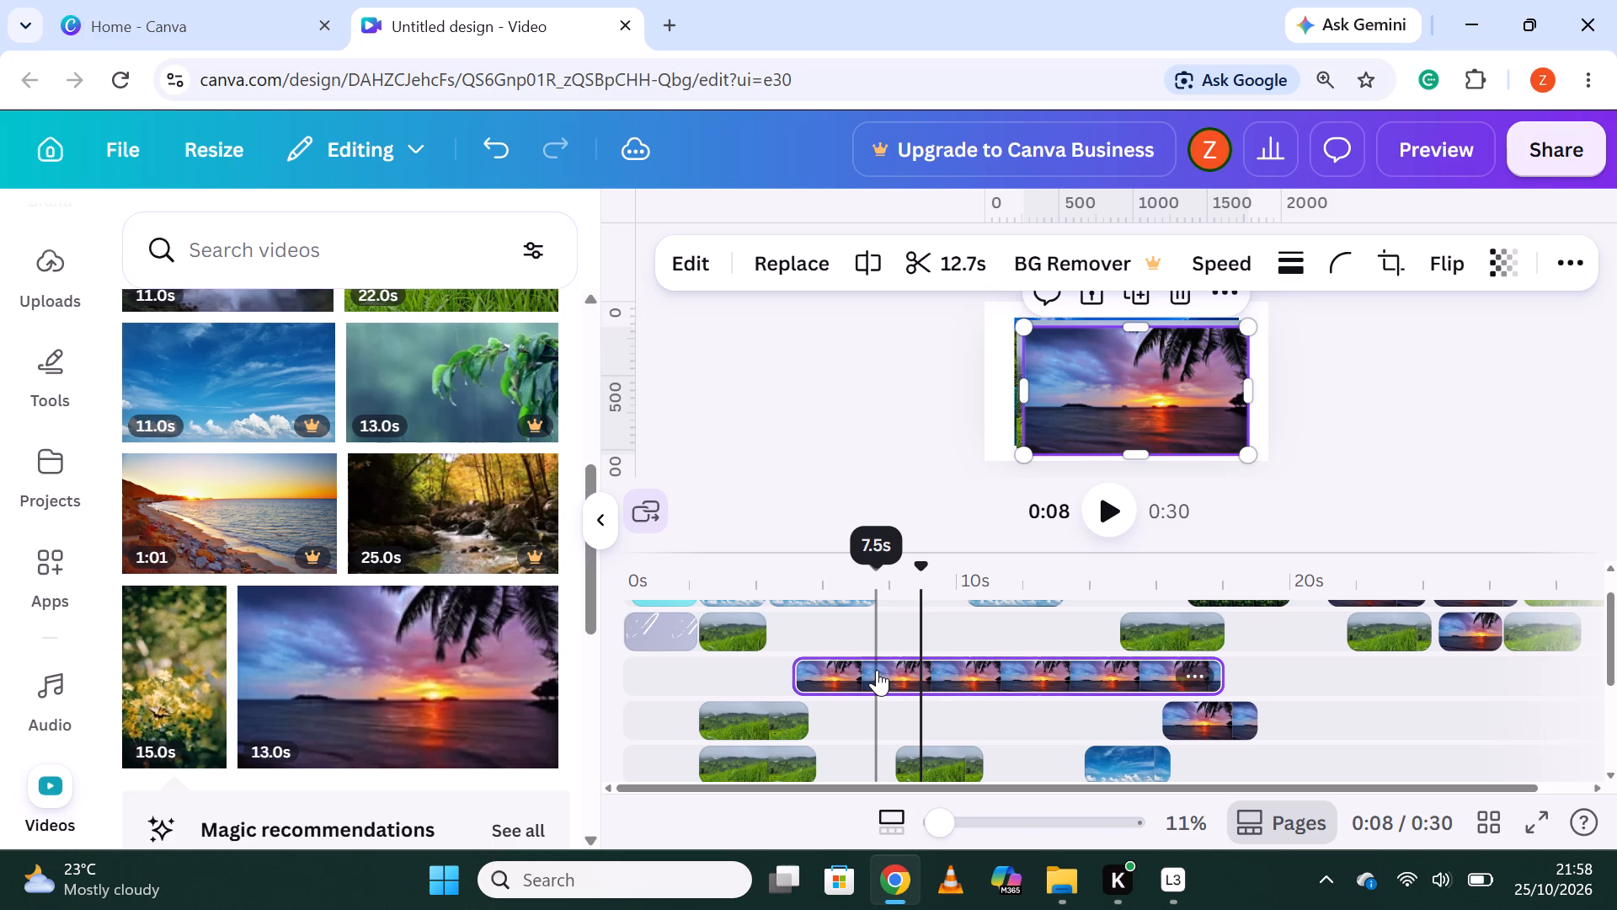
Split the newly added sunset clip at about 9, 12.8 and 15.6 seconds into four pieces.
left_click(923, 669)
right_click(923, 669)
left_click(1011, 811)
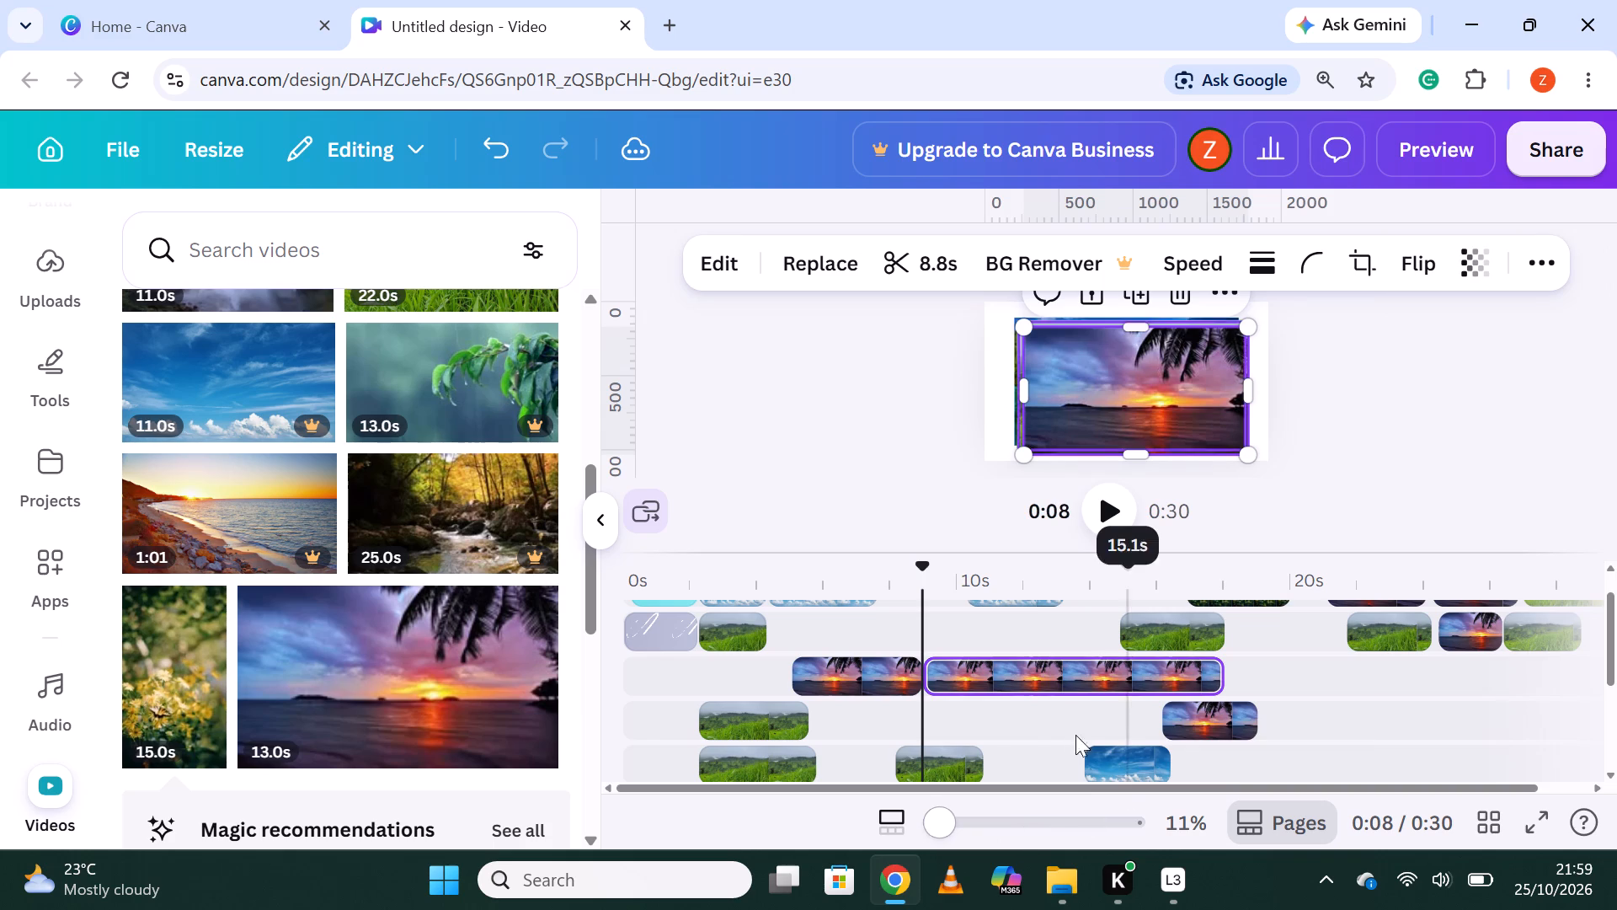
left_click(1050, 676)
right_click(1053, 676)
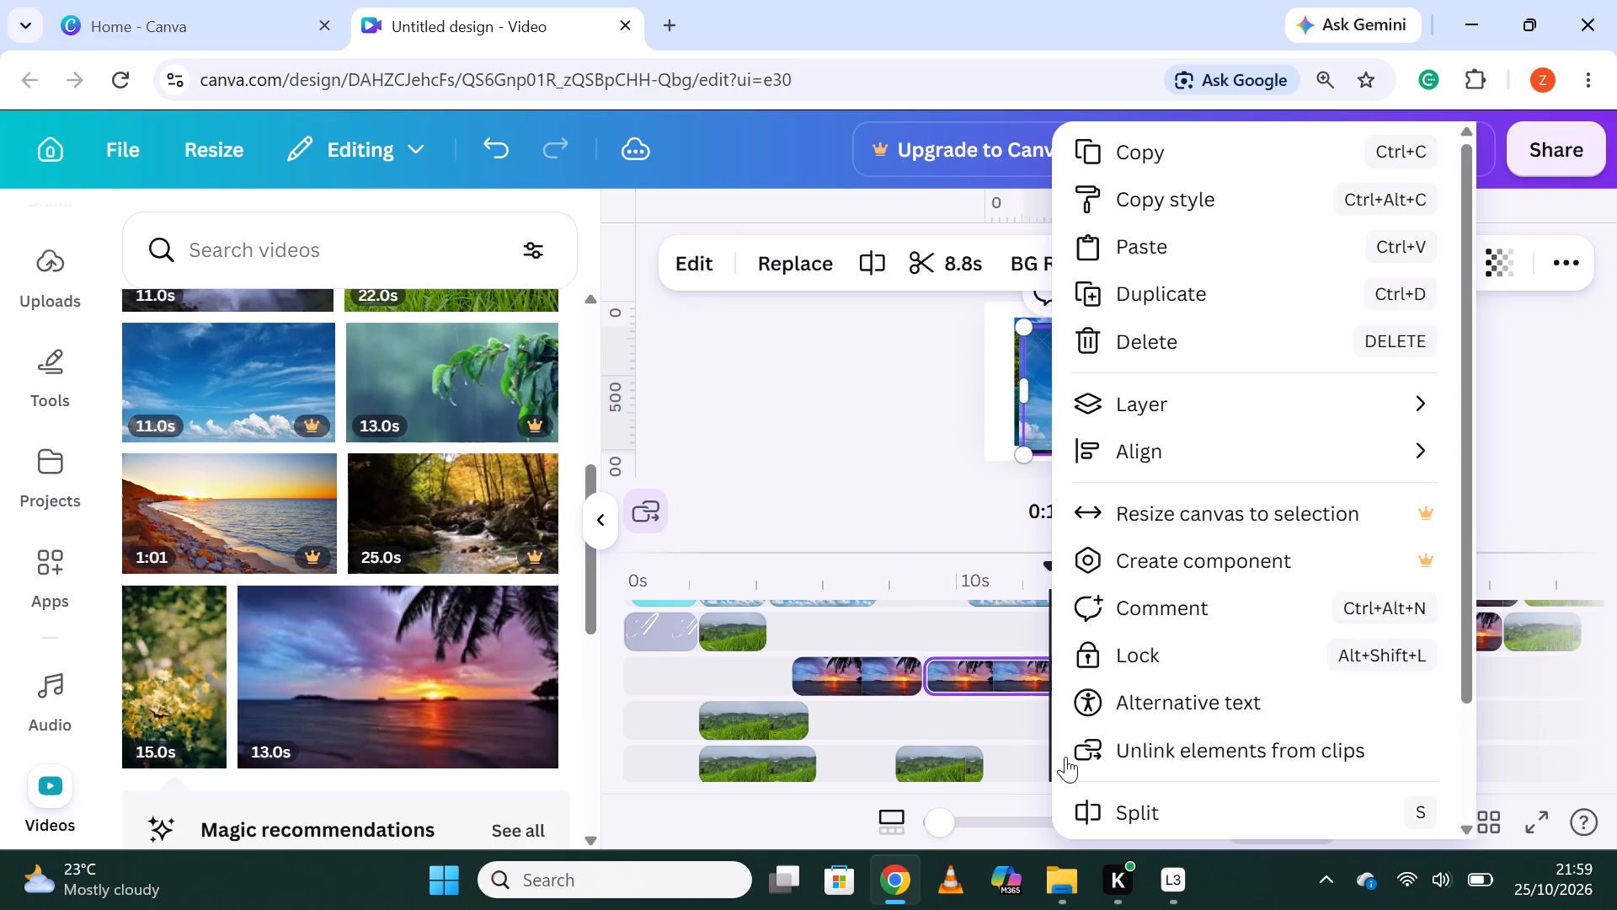
left_click(1086, 804)
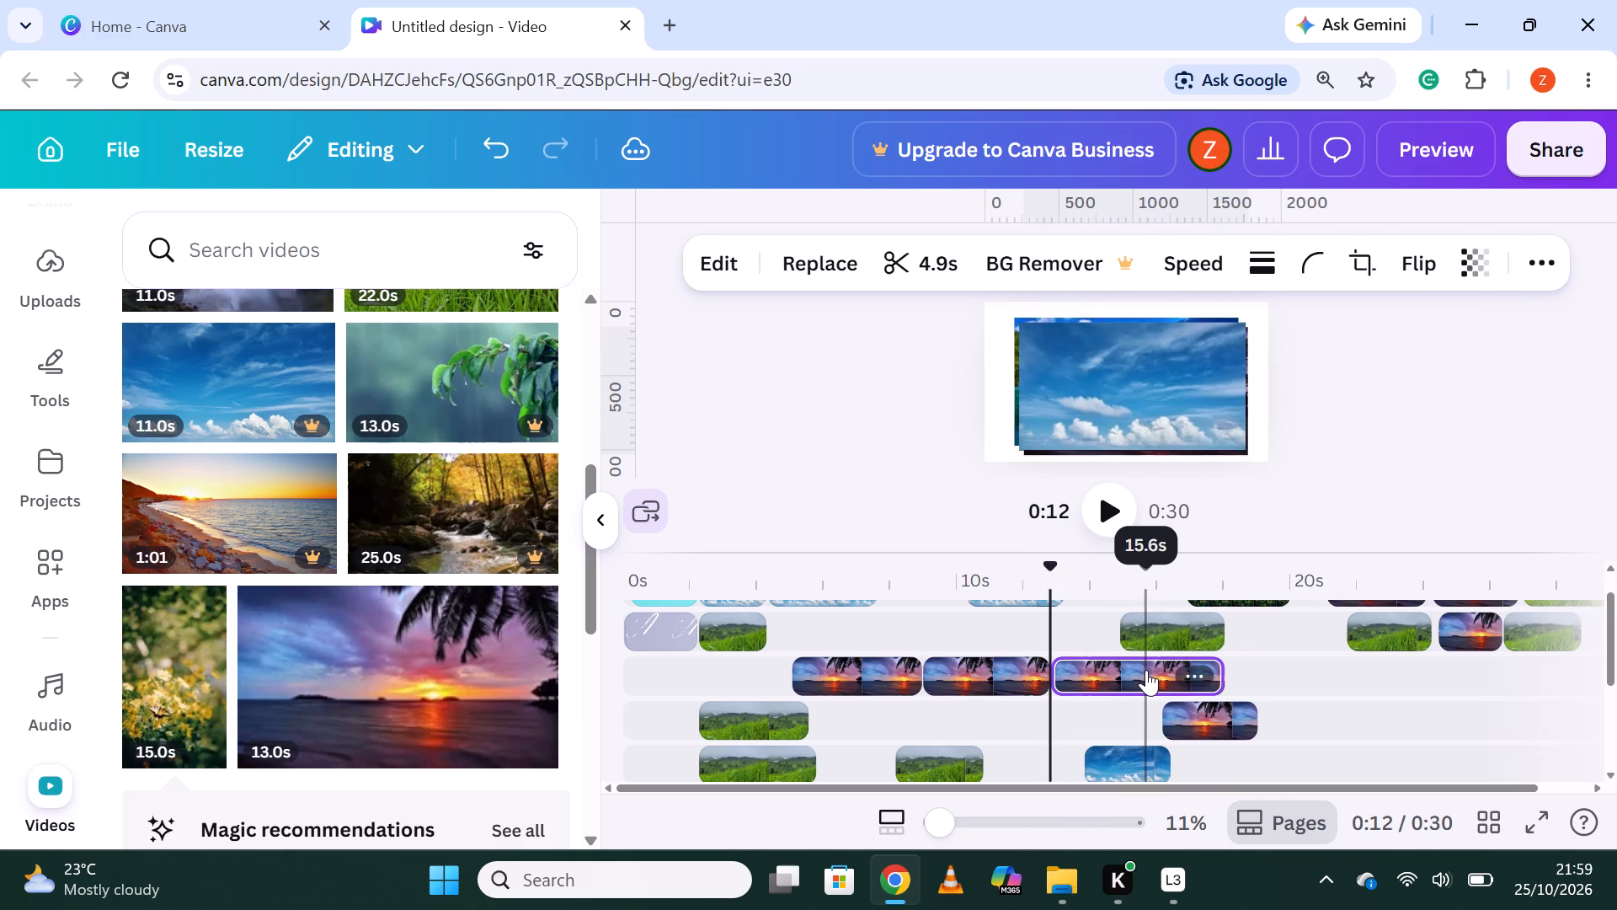
left_click(1146, 670)
right_click(1146, 670)
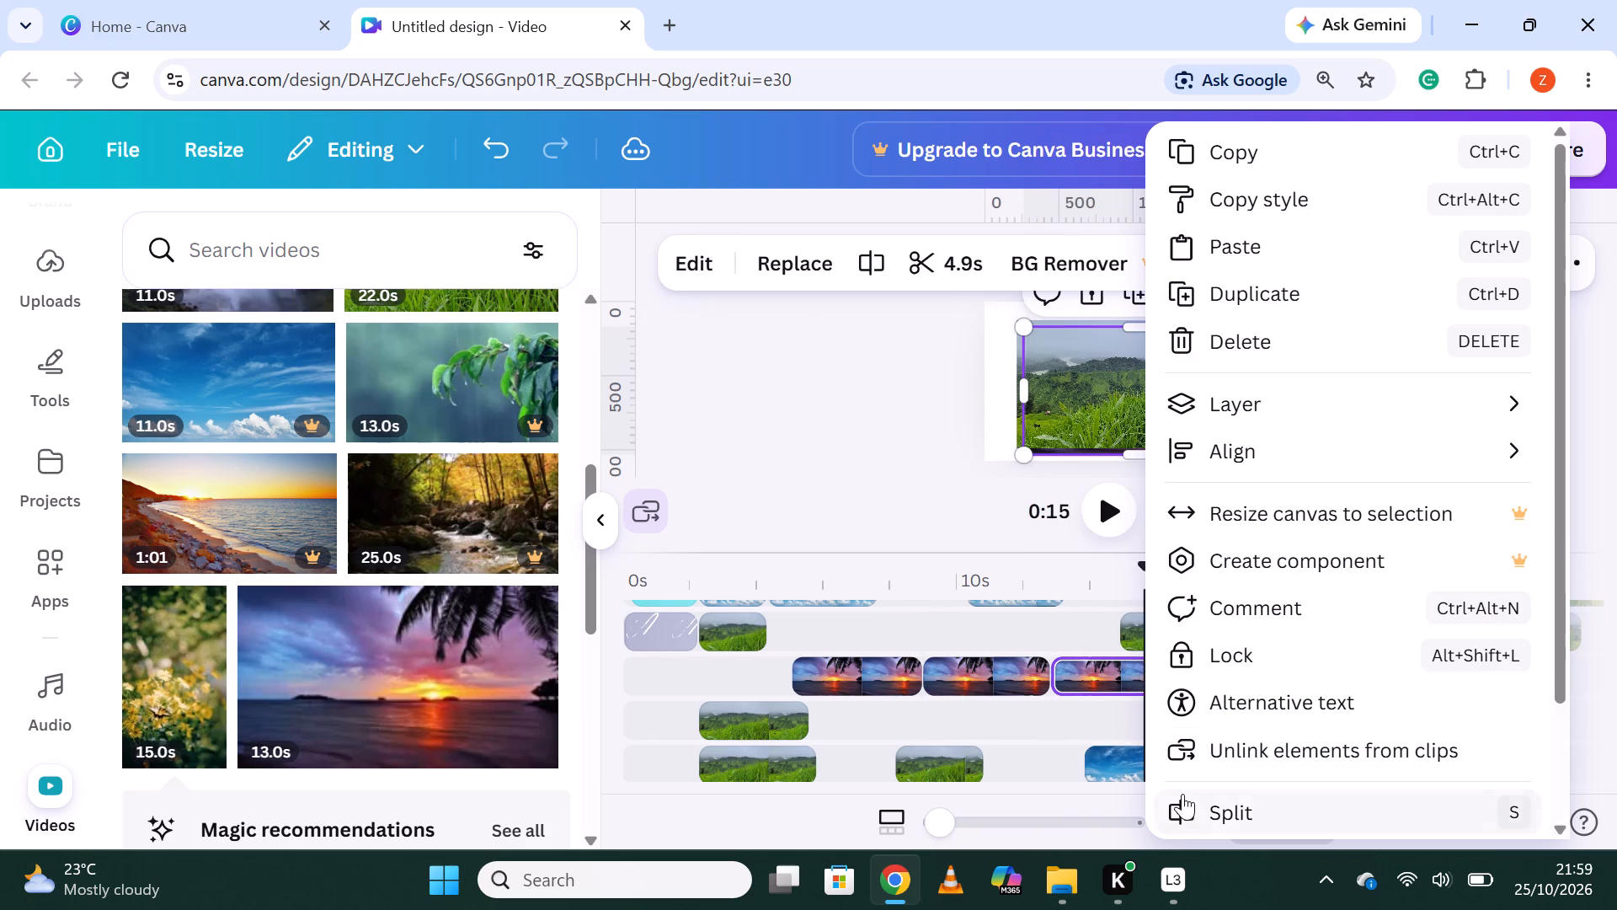
left_click(1190, 805)
Move the first sunset piece down one track to about 5.8 seconds and the second piece to about 0.2 seconds on its own track.
left_click_drag(870, 679, 898, 725)
left_click_drag(1002, 679, 711, 700)
left_click(707, 694)
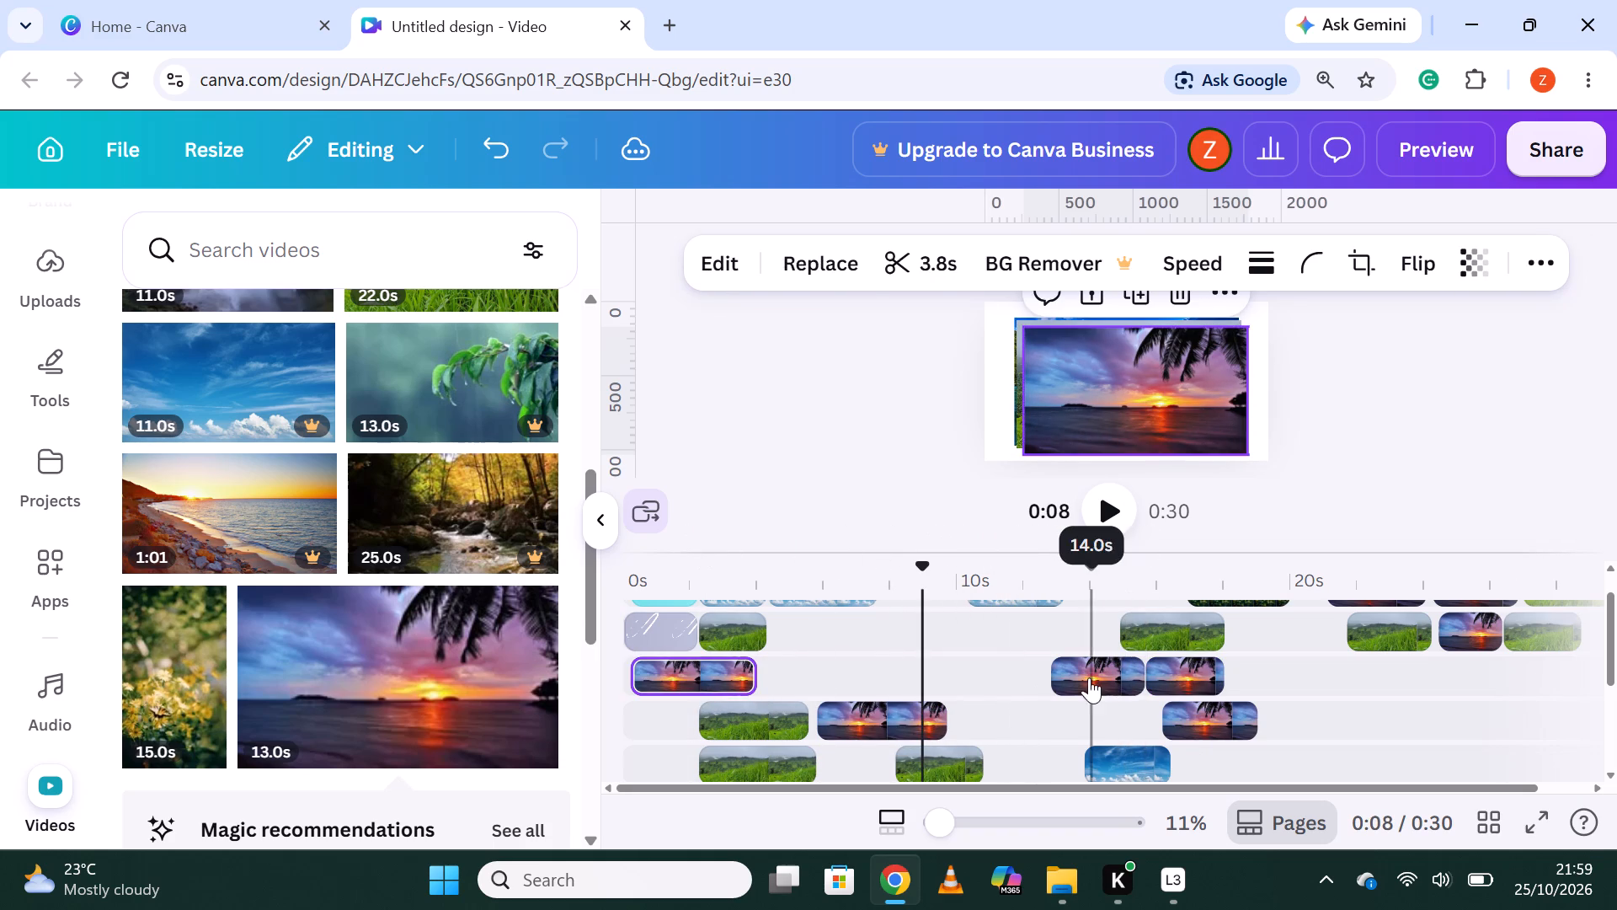
Shift the third sunset piece to about 5.1 seconds and the fourth to about 9.8 seconds on their own track.
left_click_drag(1108, 672, 860, 662)
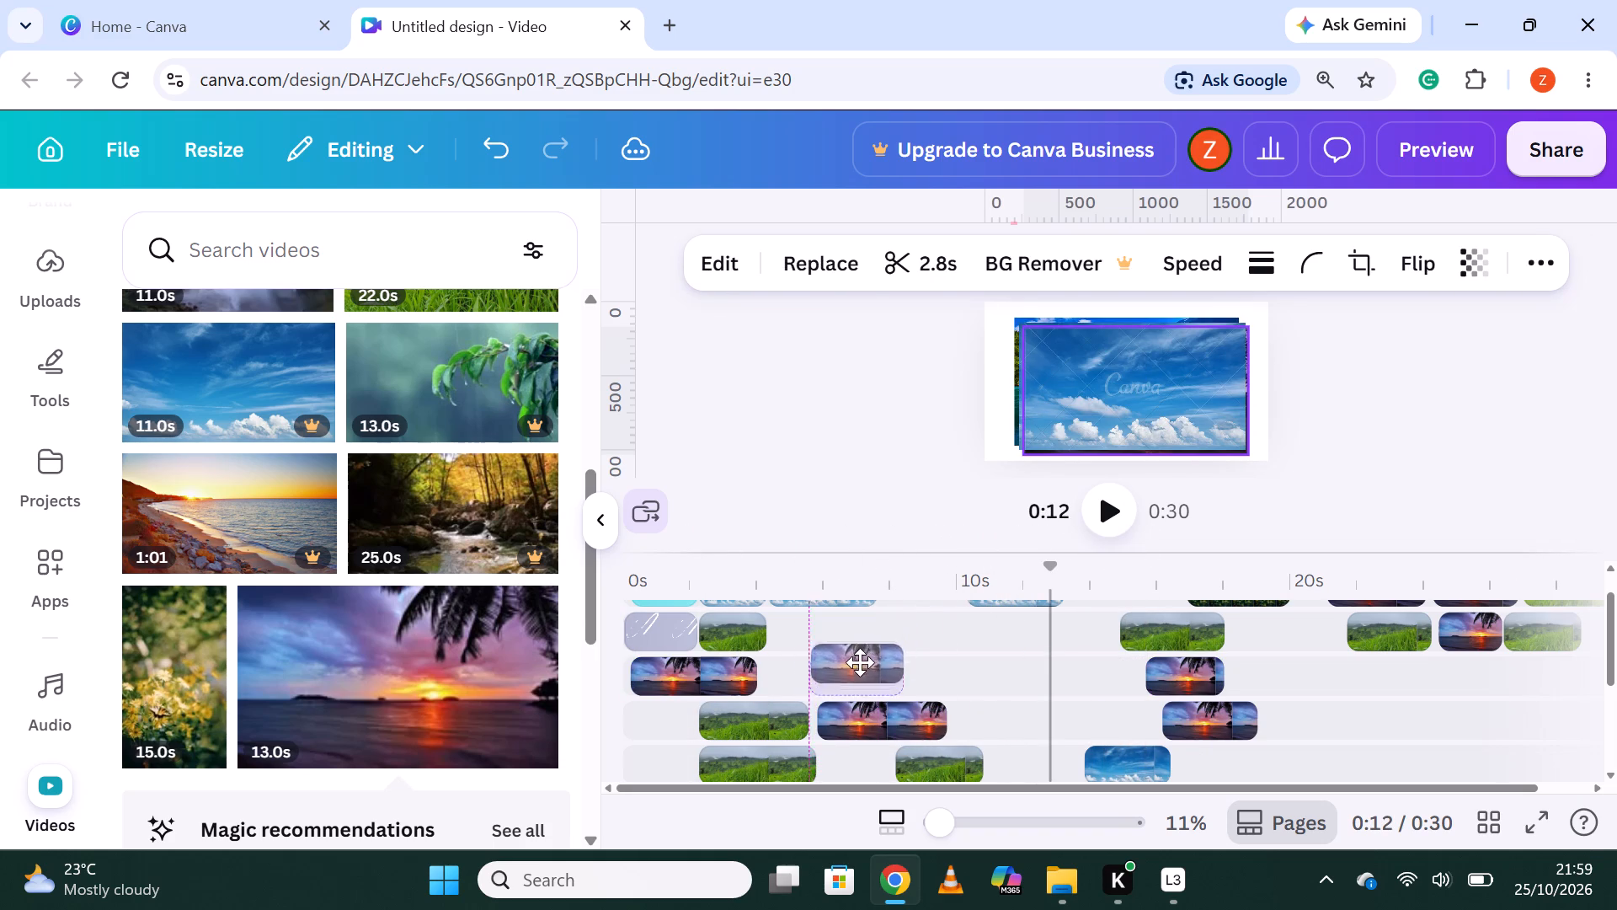
left_click_drag(860, 662, 851, 671)
left_click_drag(1168, 668, 945, 656)
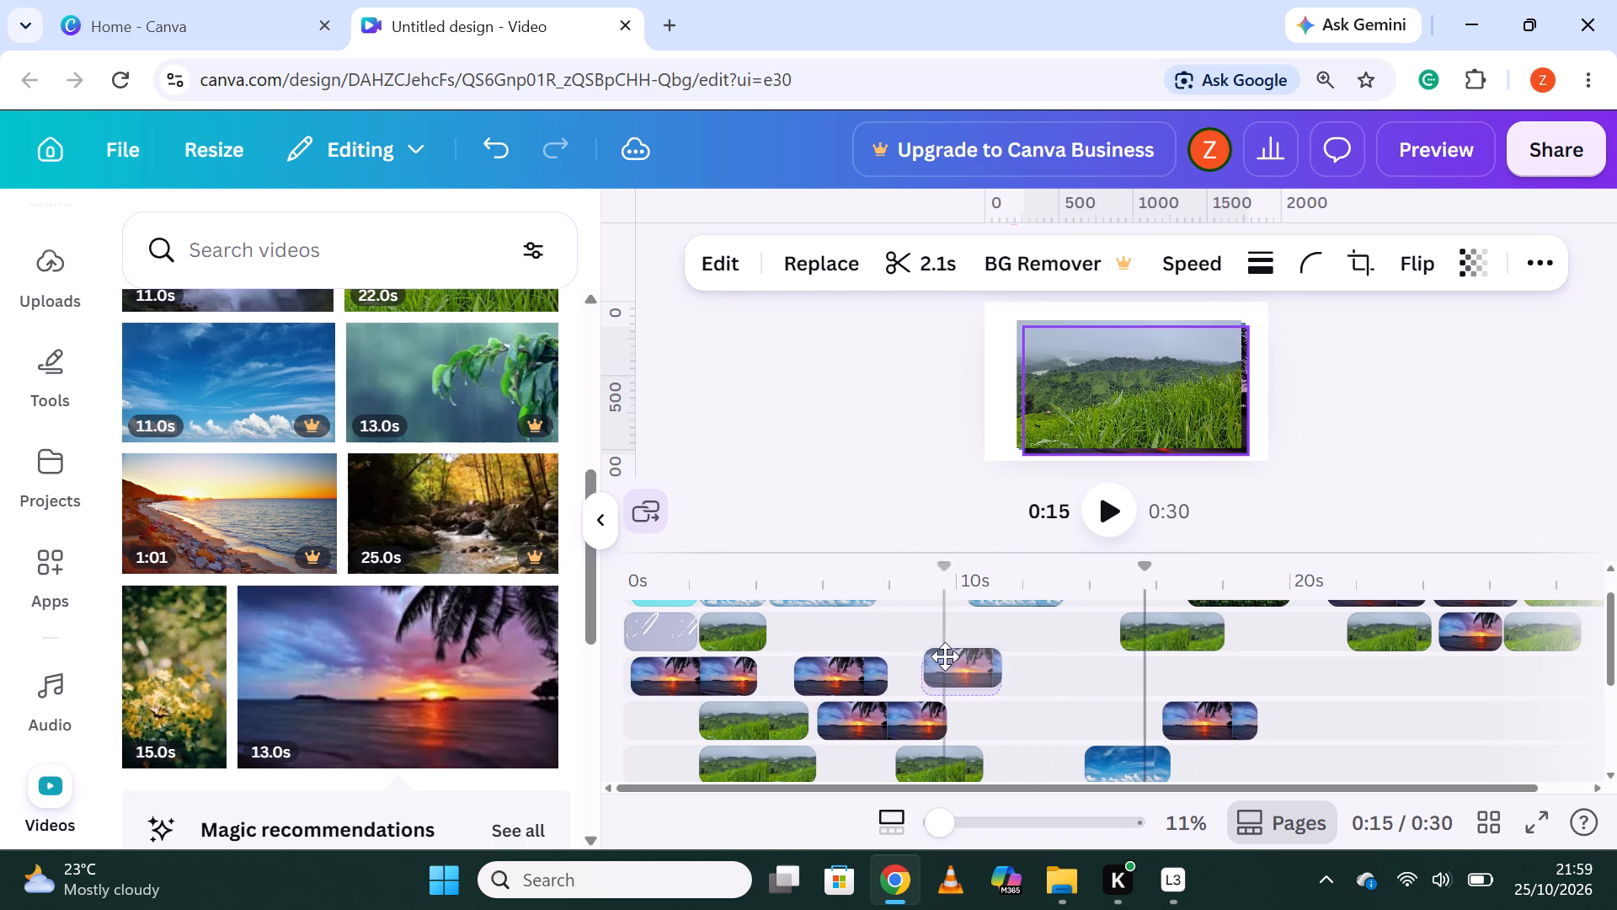
left_click_drag(945, 656, 972, 662)
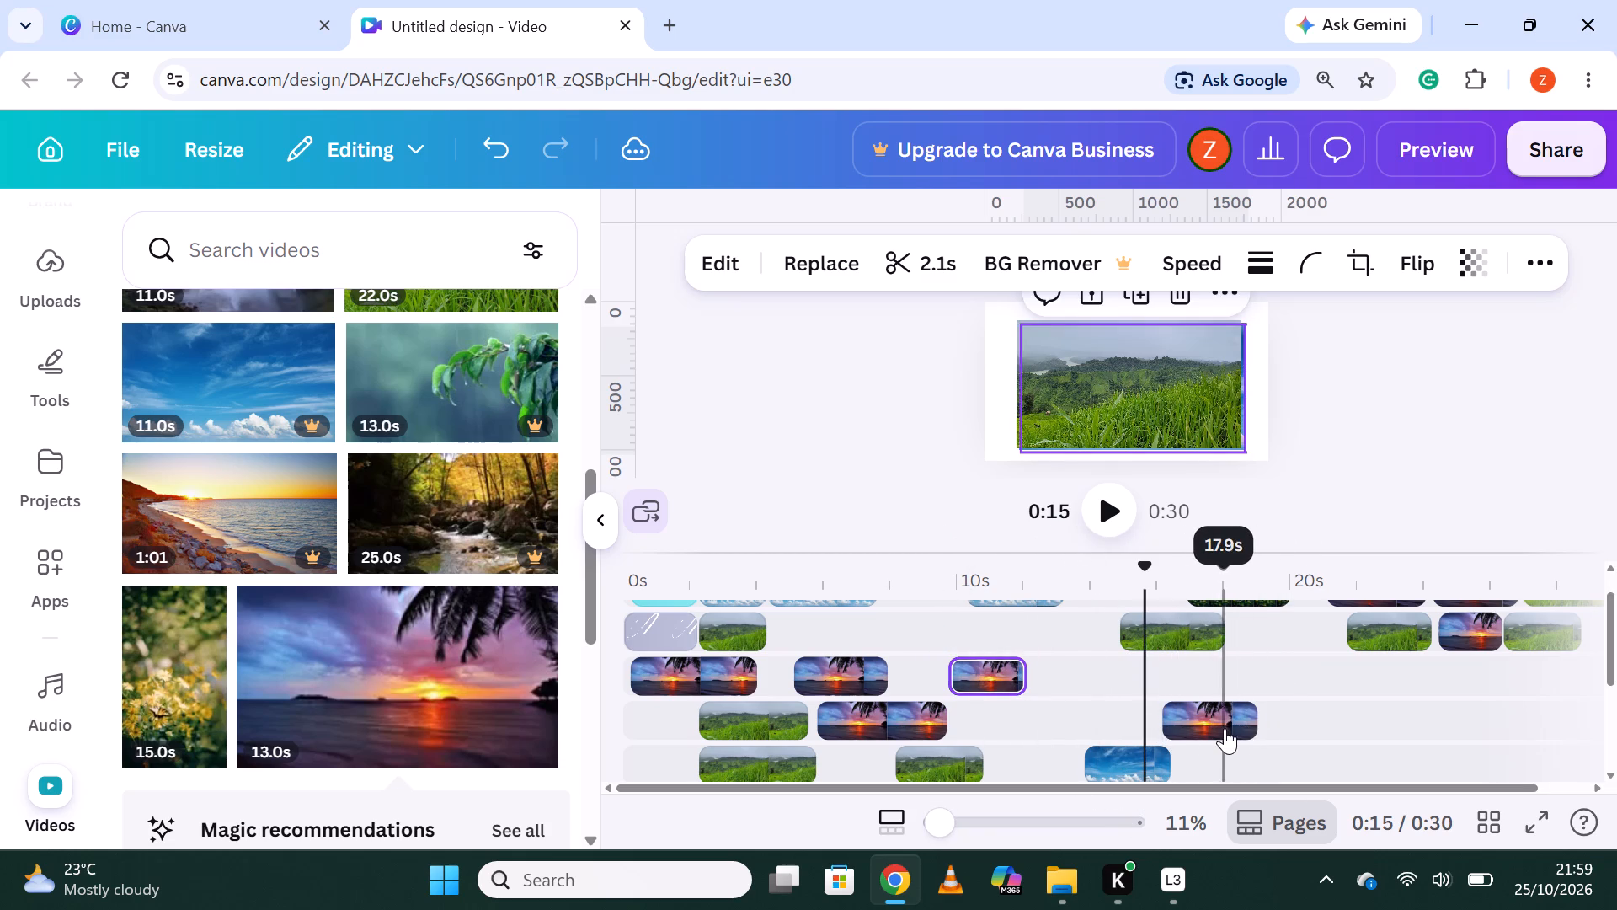
Shift the 2.8-second sunset segment to about 11.5 seconds and move the 2.6-second sky segment up behind it, starting at about 14.7 seconds.
left_click_drag(1225, 727, 1068, 726)
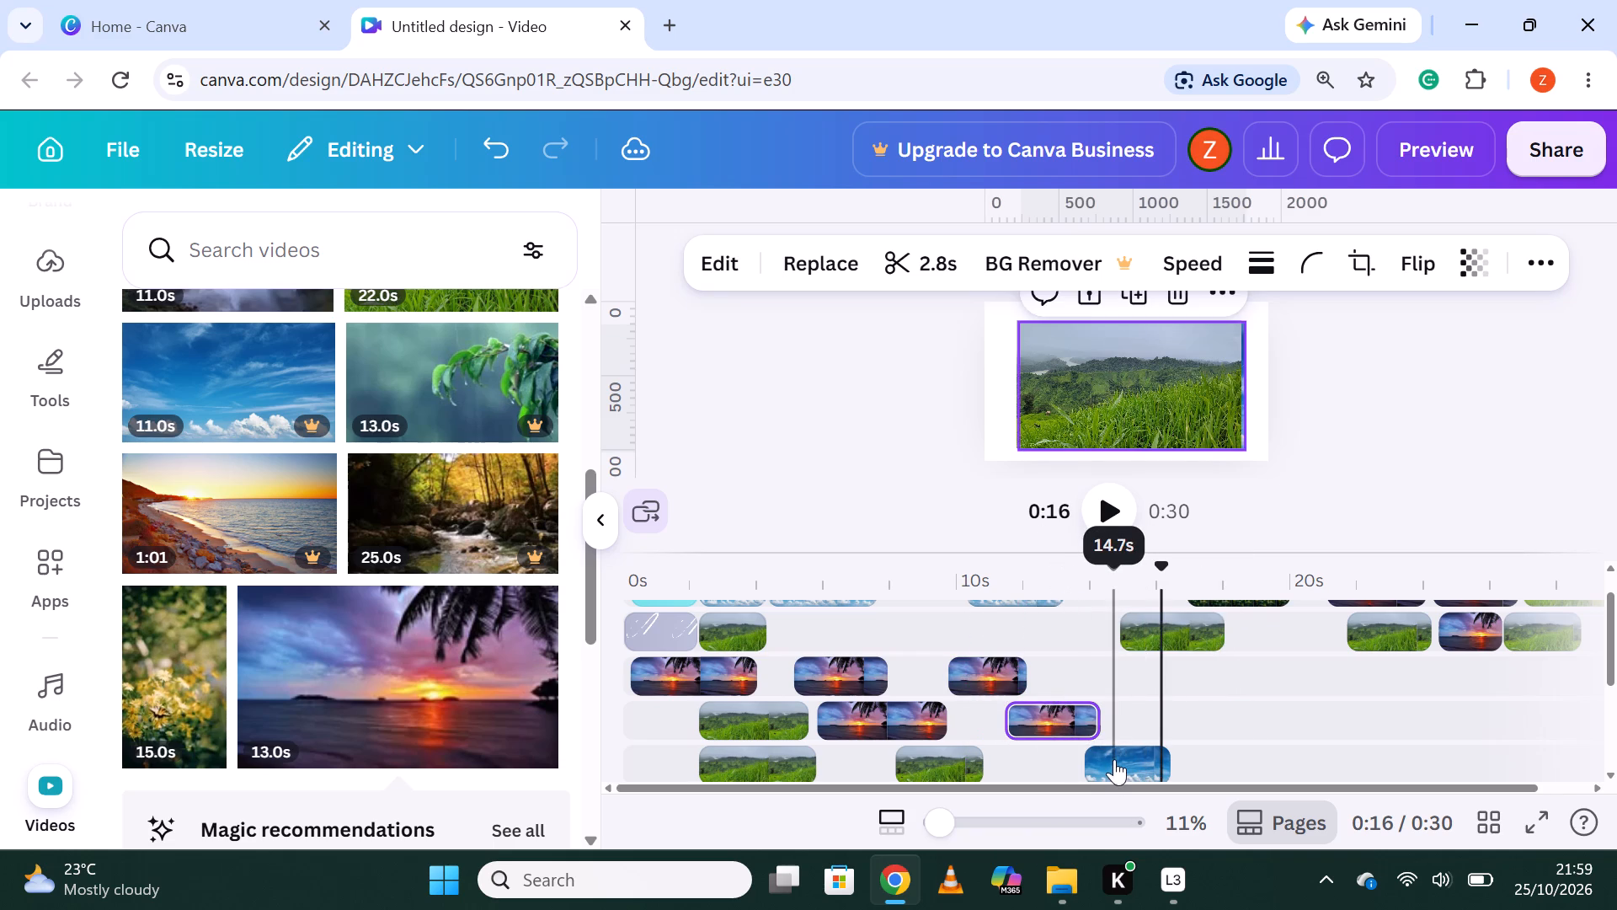
left_click_drag(1116, 759, 1149, 674)
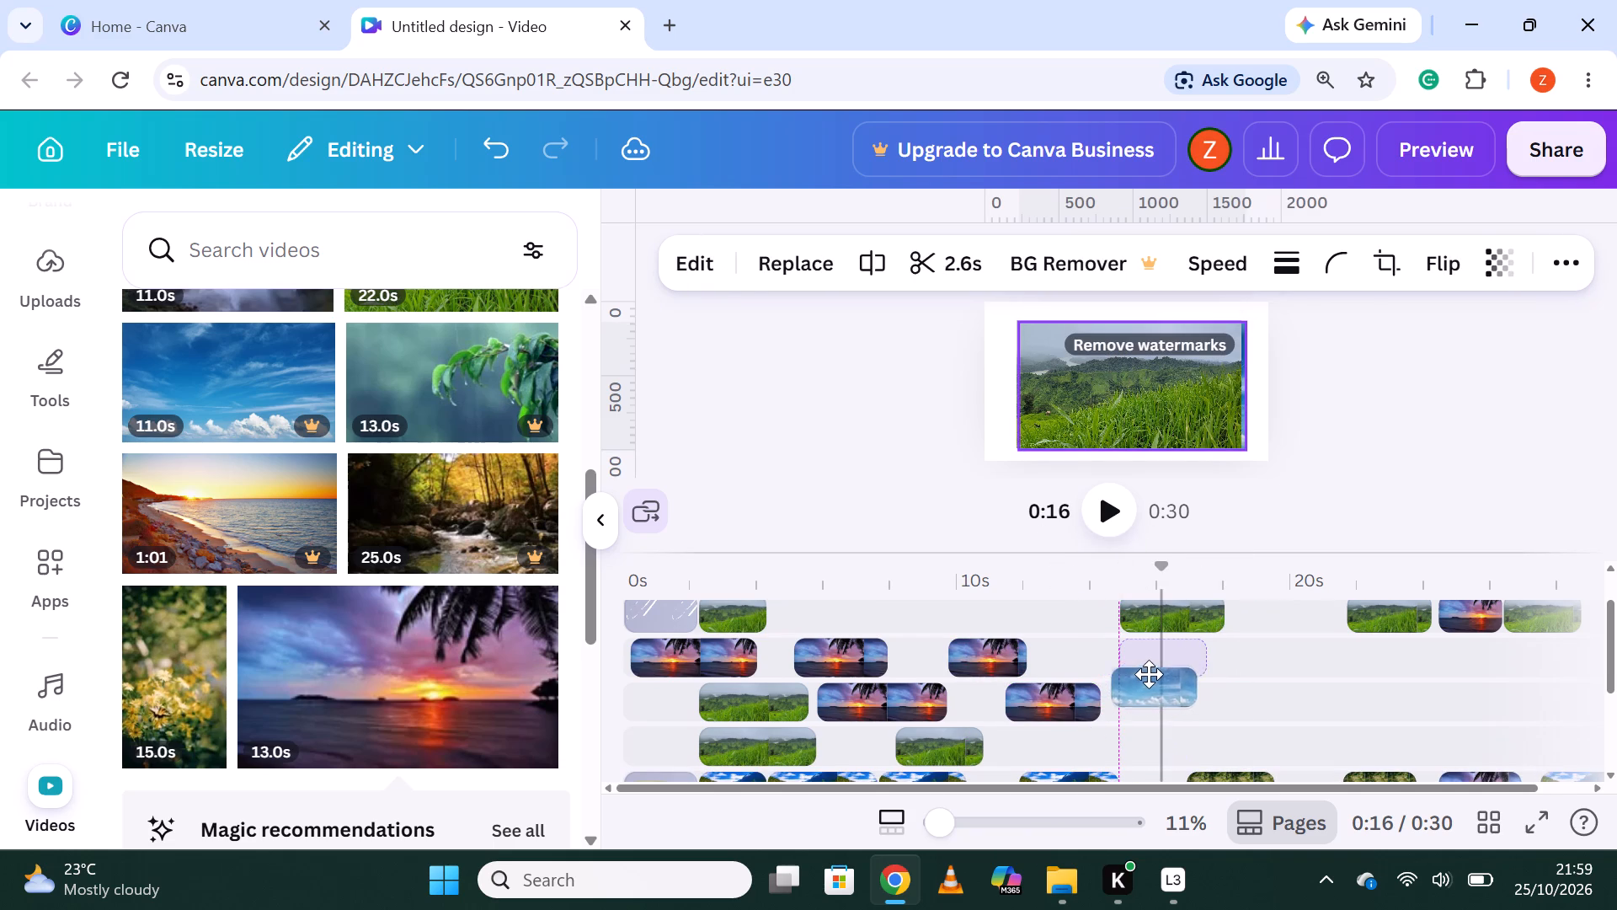
left_click_drag(1149, 674, 1147, 694)
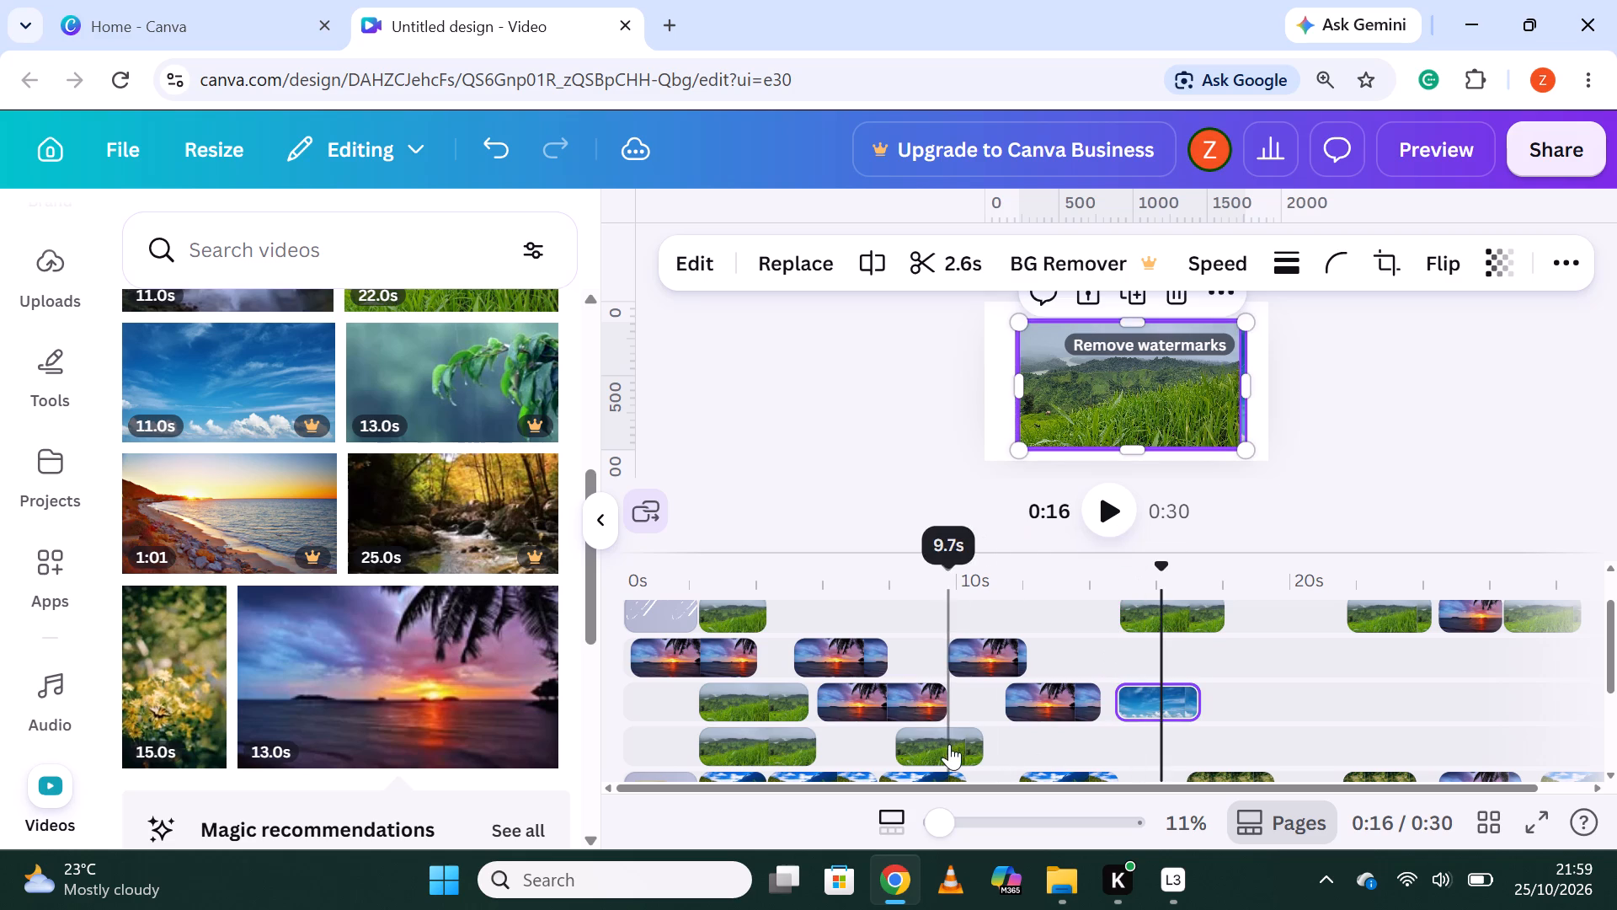
Move the 2.6-second grass segment from the lower added track up to the new sunset pieces' track, starting at about 14.4 seconds.
left_click_drag(1089, 758, 895, 752)
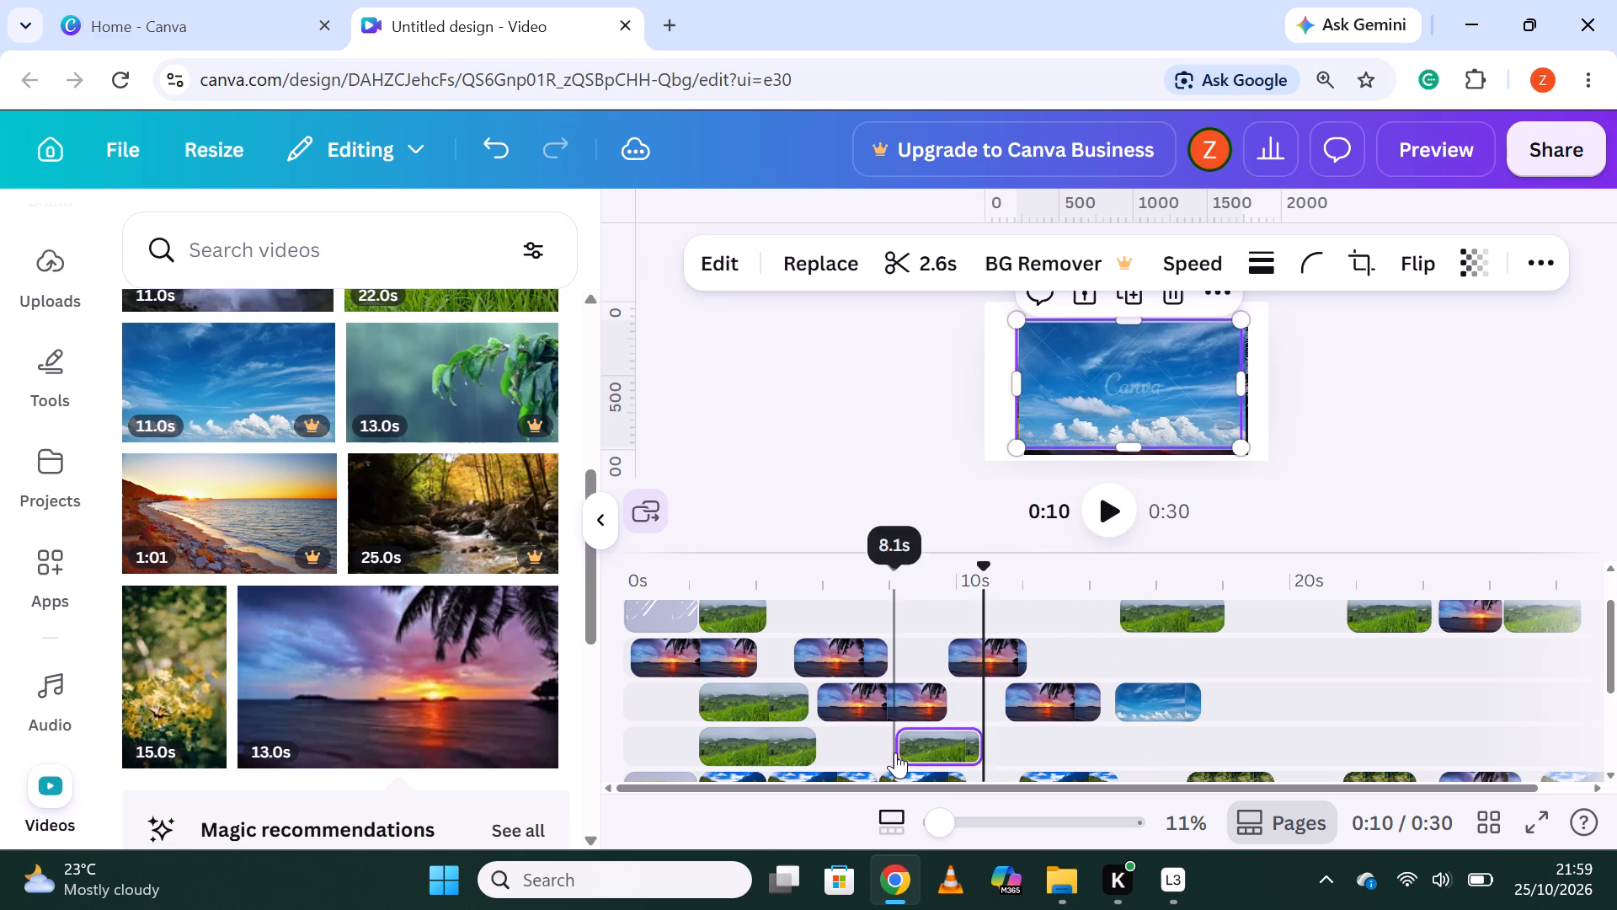
left_click_drag(941, 744, 1001, 734)
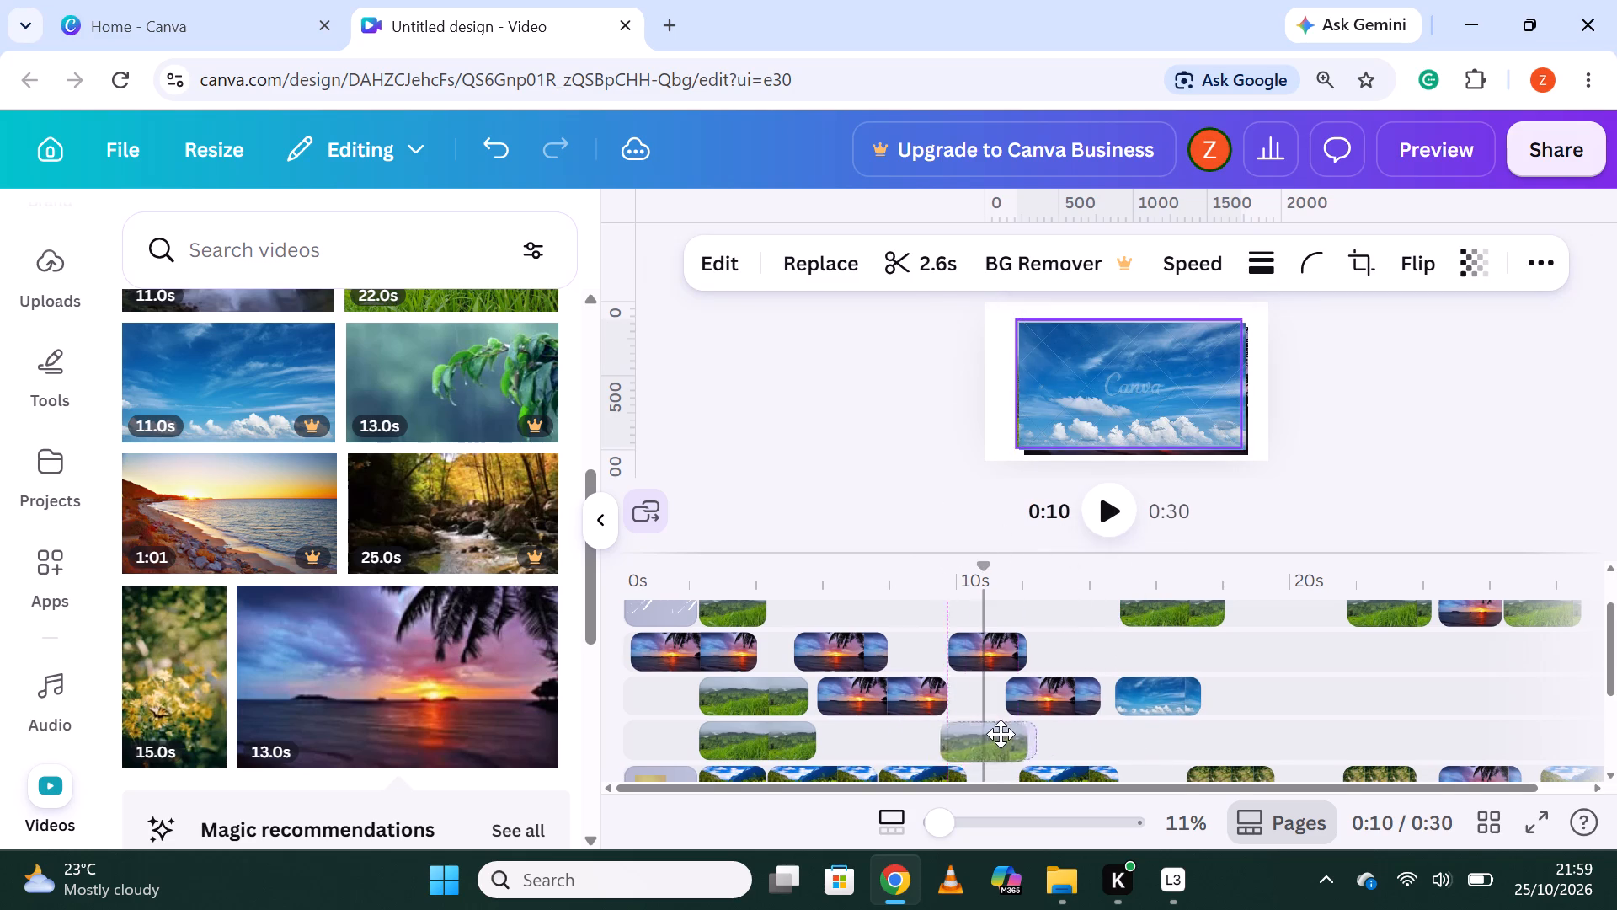
left_click_drag(1001, 734, 1125, 689)
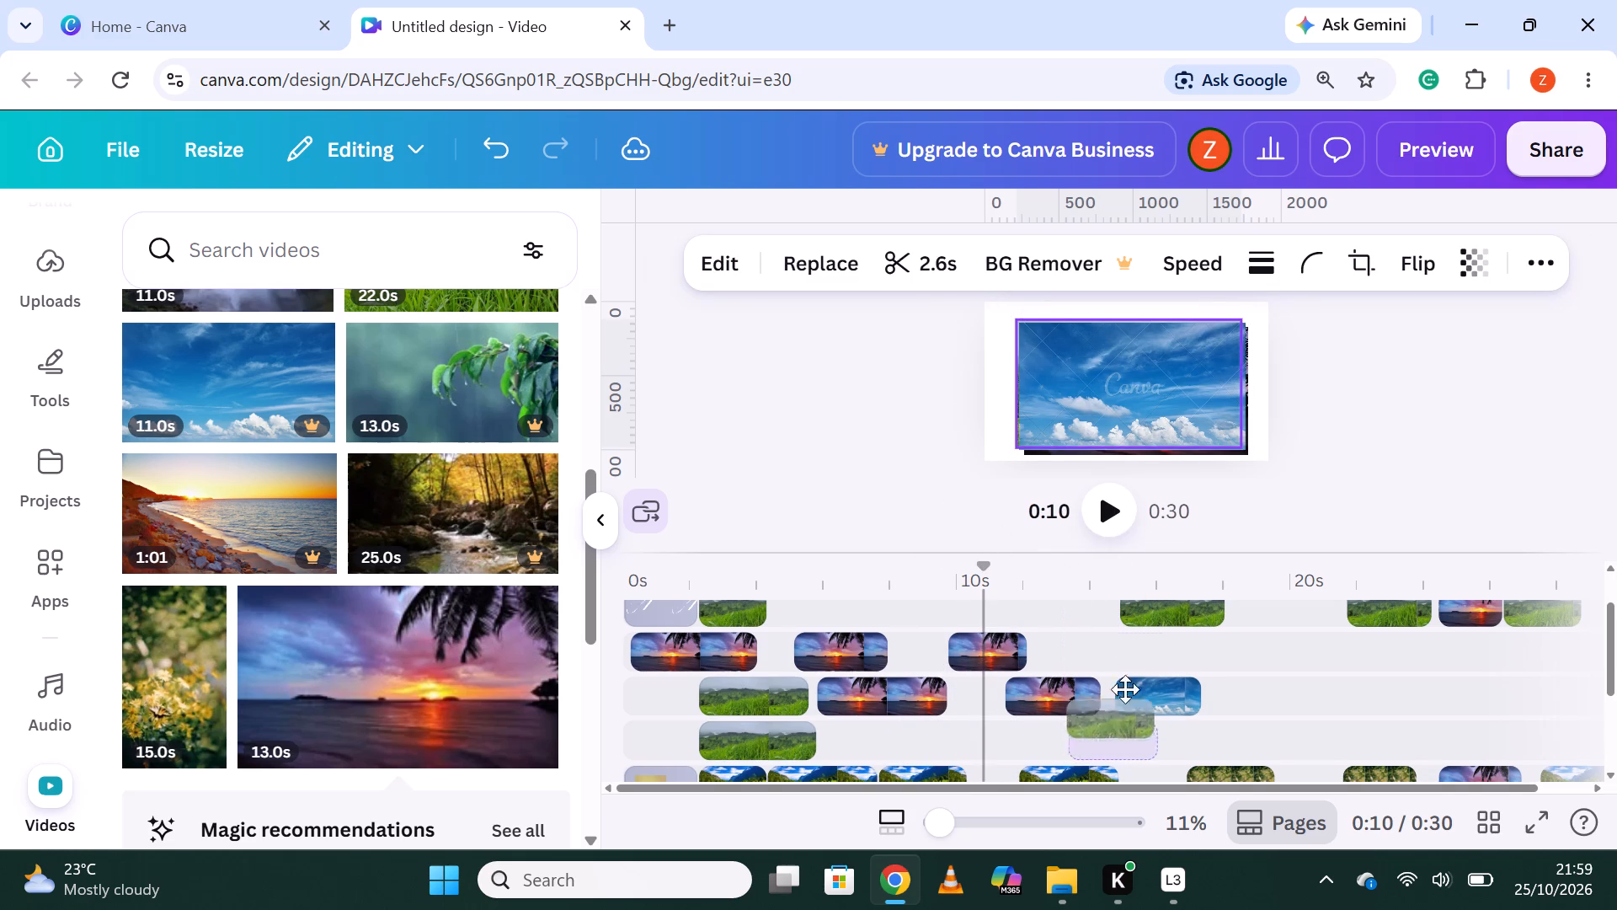
left_click_drag(1125, 689, 1134, 652)
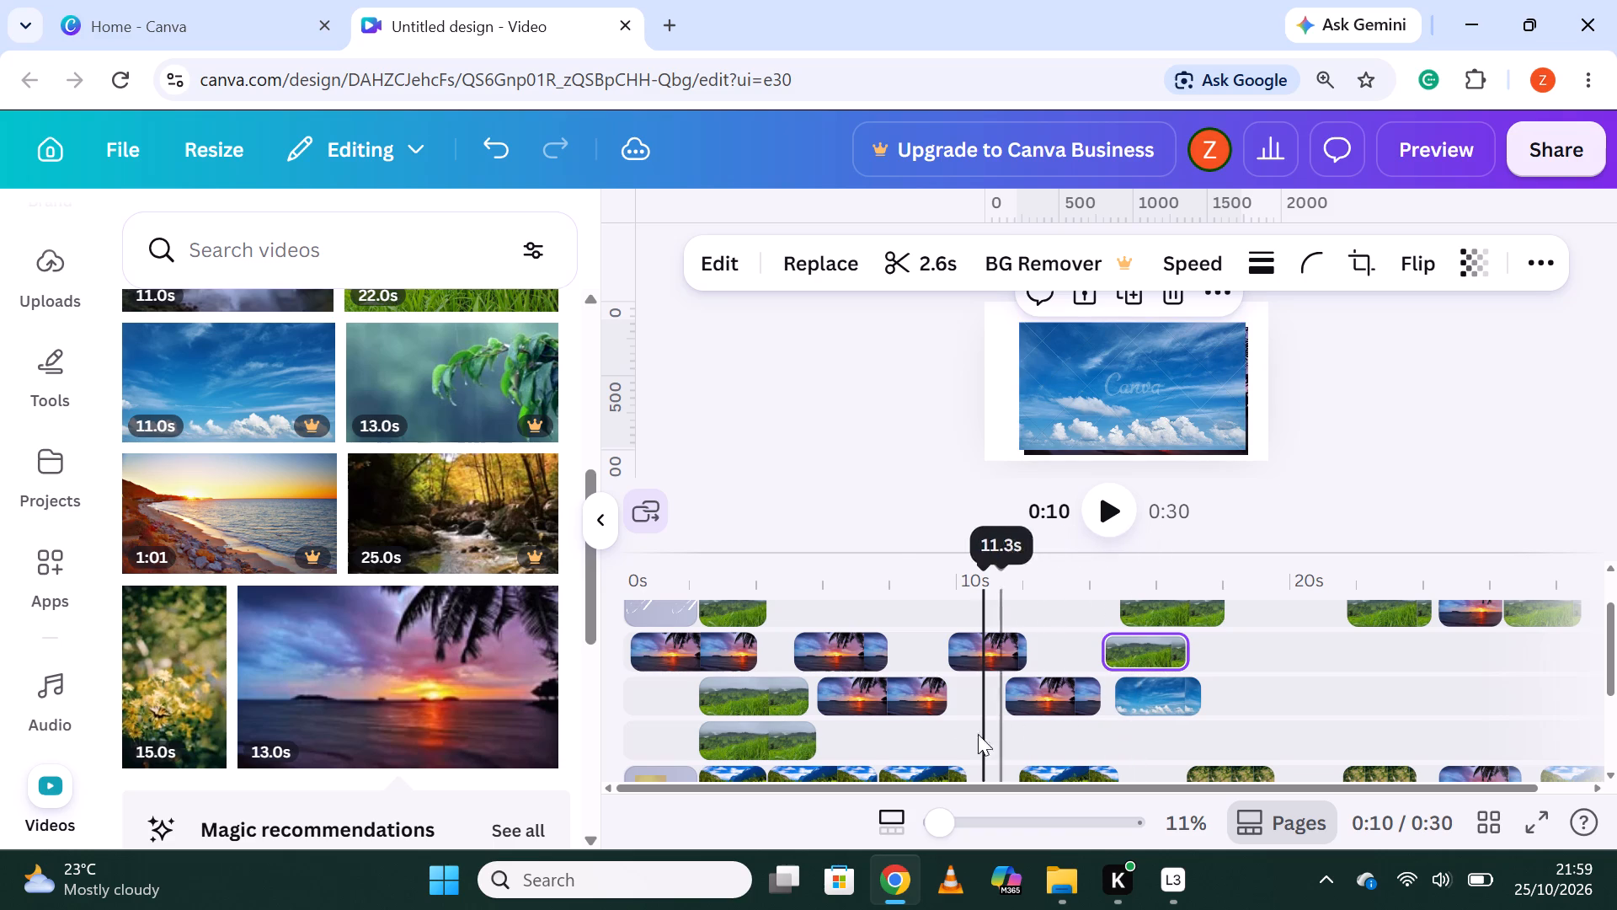
Move the lake segment near 12 seconds up one track, placing it to start at about 7.7 seconds.
left_click_drag(1056, 765, 1055, 763)
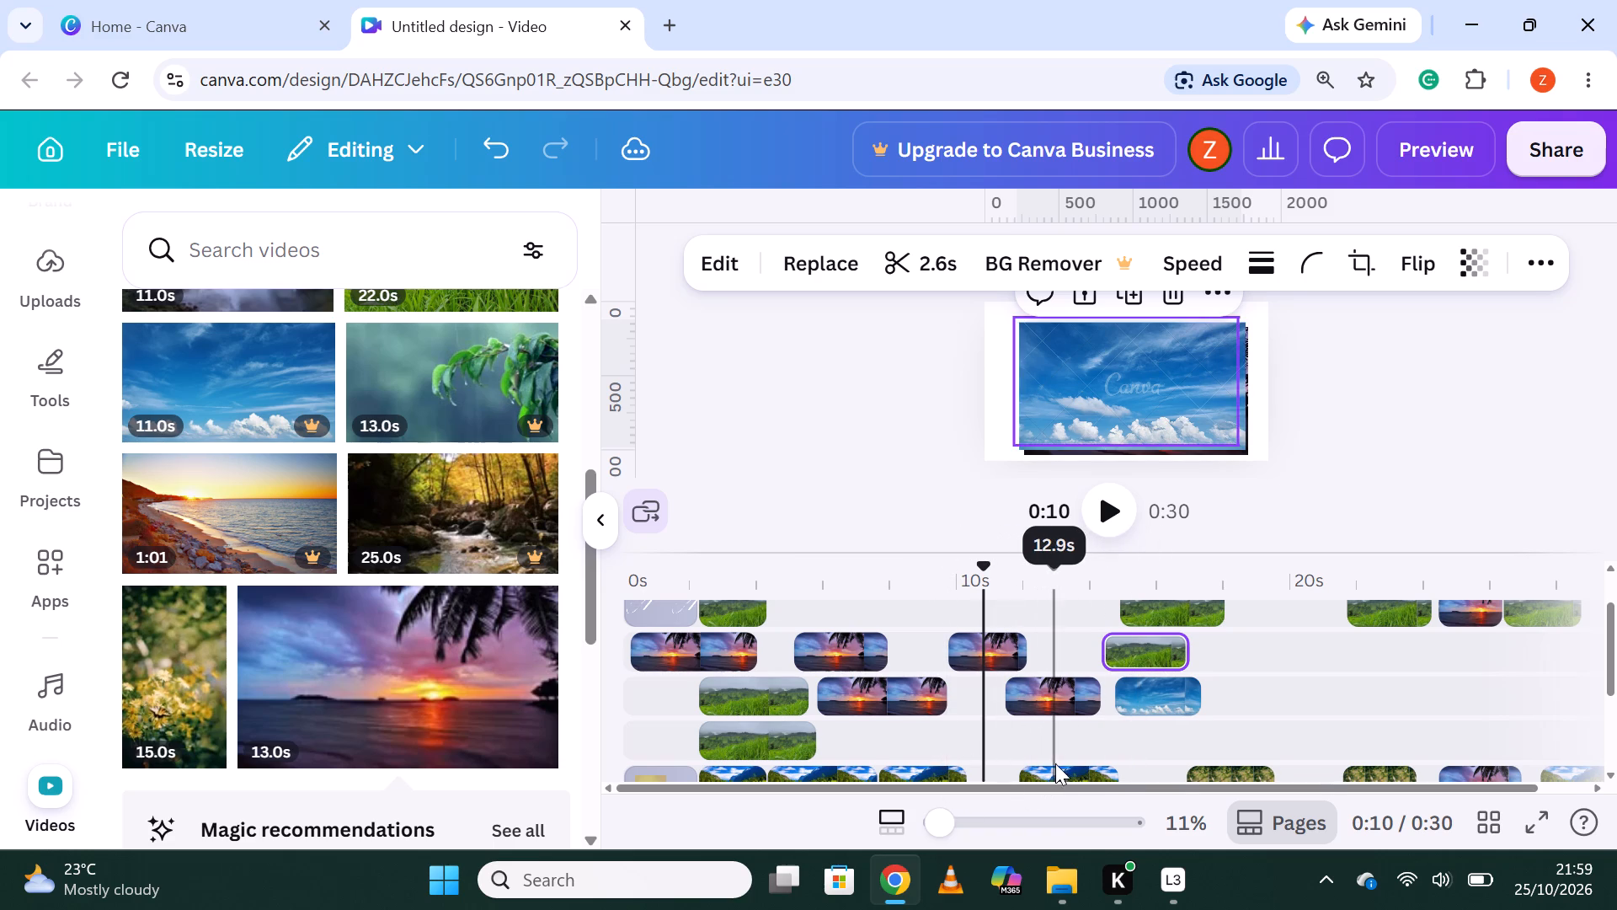
left_click_drag(1055, 763, 916, 702)
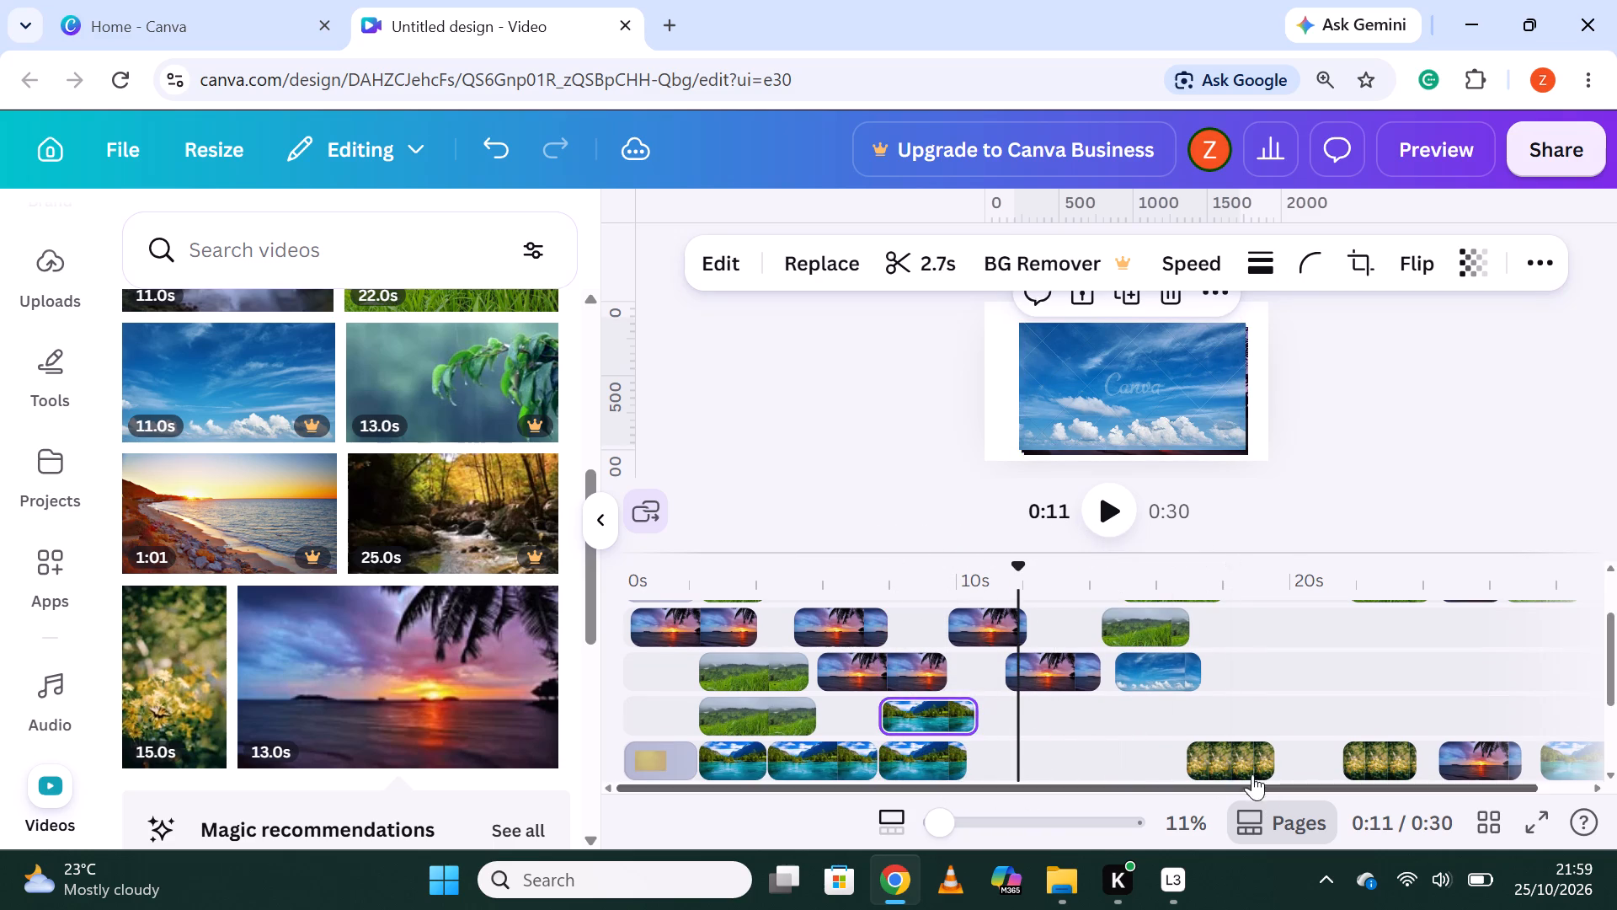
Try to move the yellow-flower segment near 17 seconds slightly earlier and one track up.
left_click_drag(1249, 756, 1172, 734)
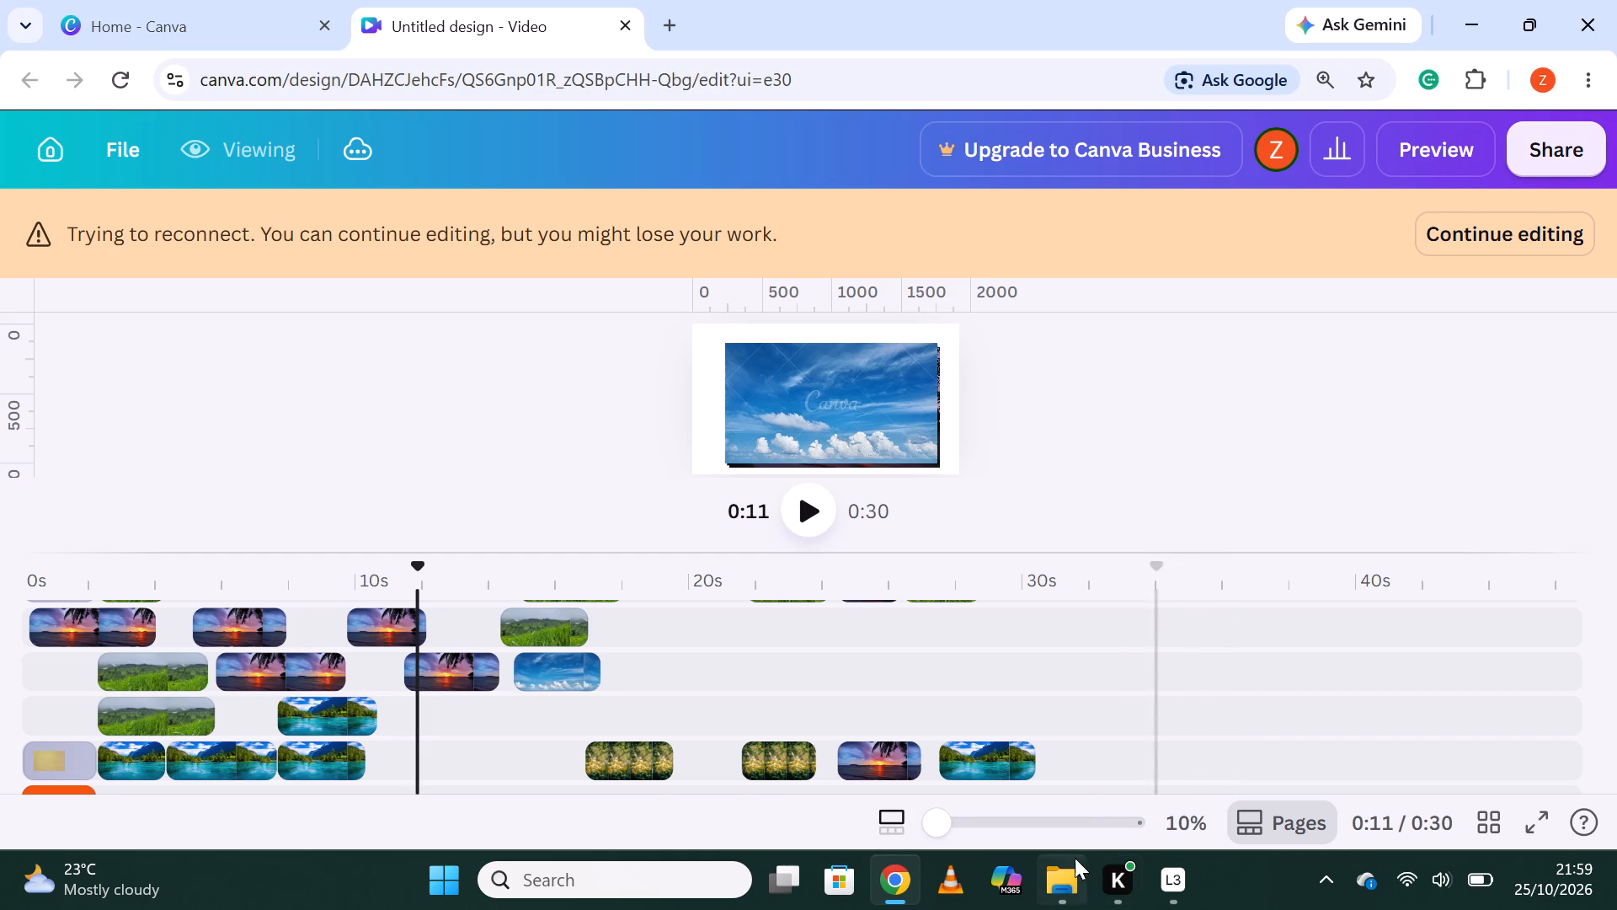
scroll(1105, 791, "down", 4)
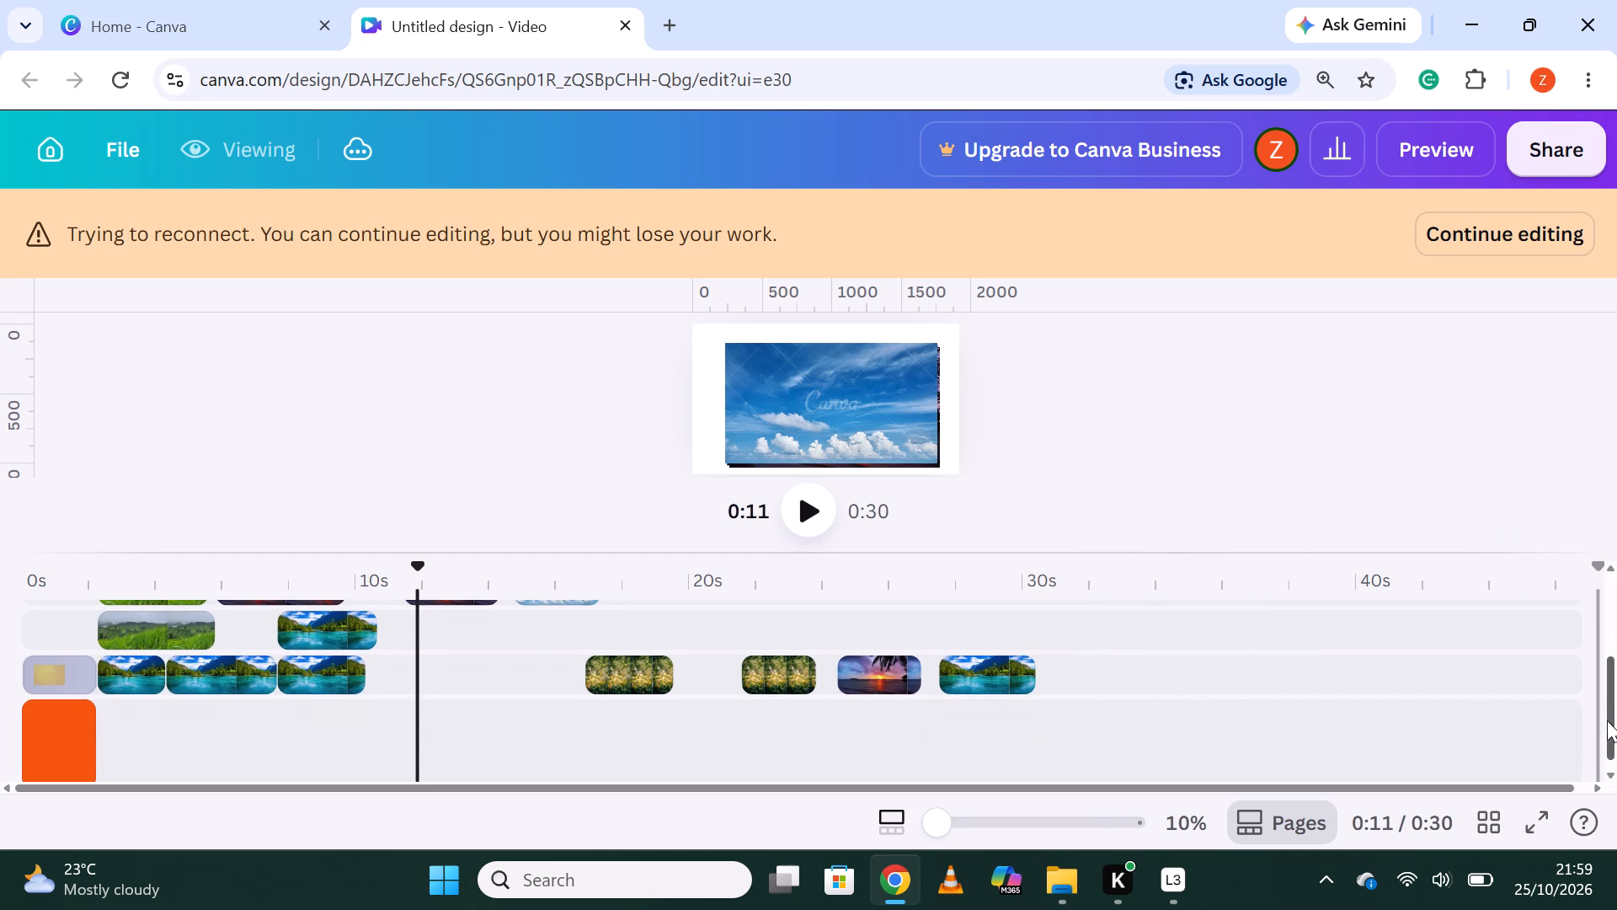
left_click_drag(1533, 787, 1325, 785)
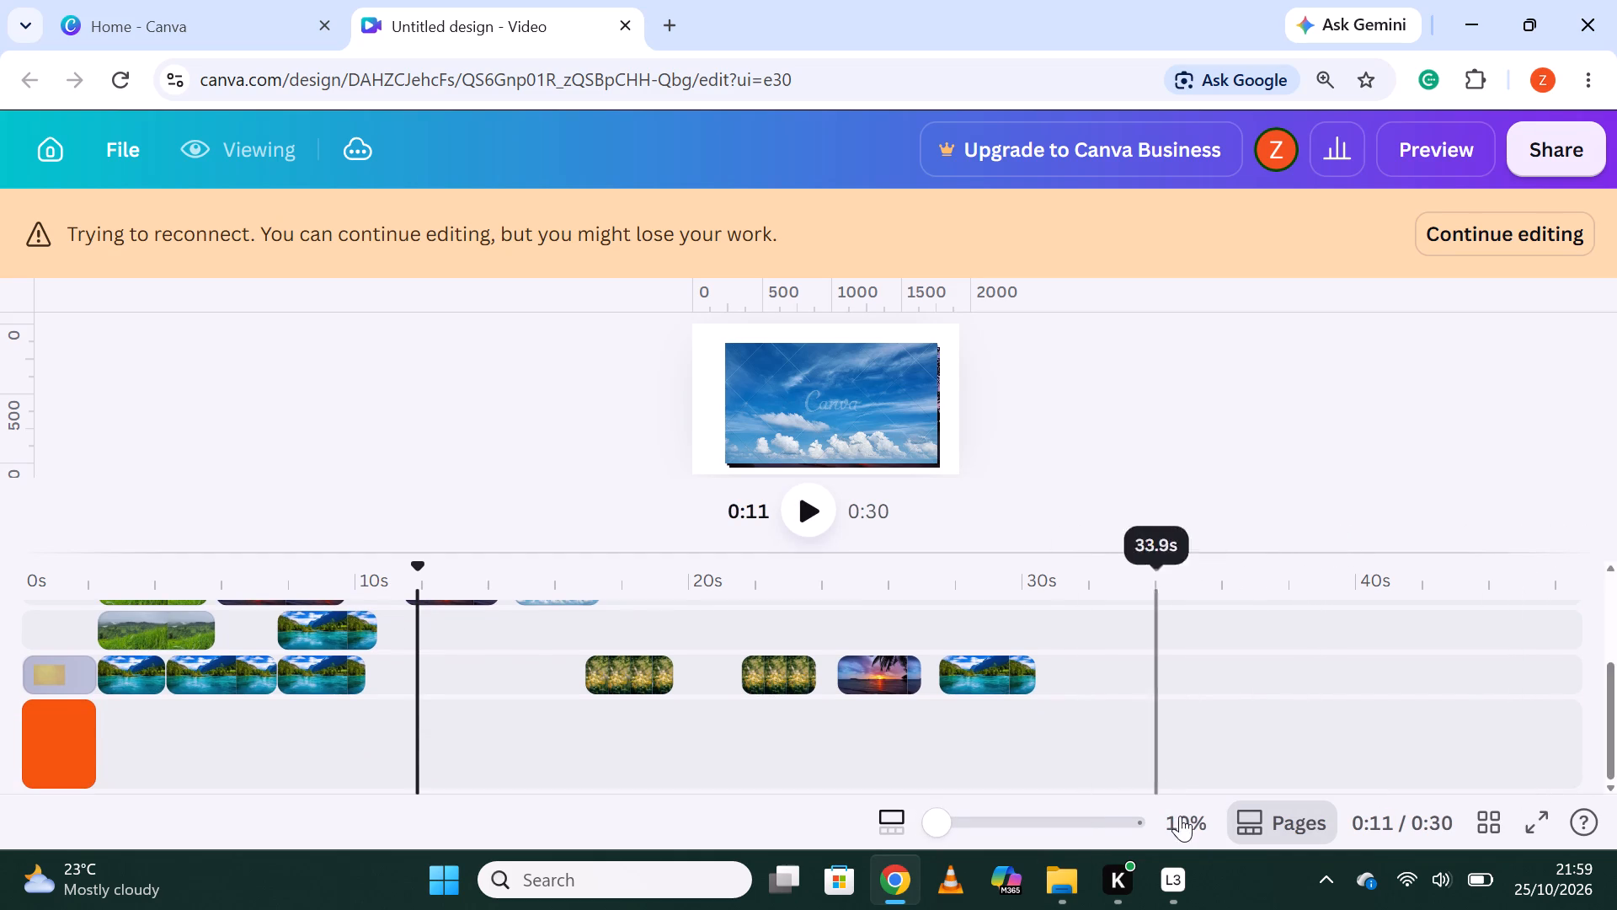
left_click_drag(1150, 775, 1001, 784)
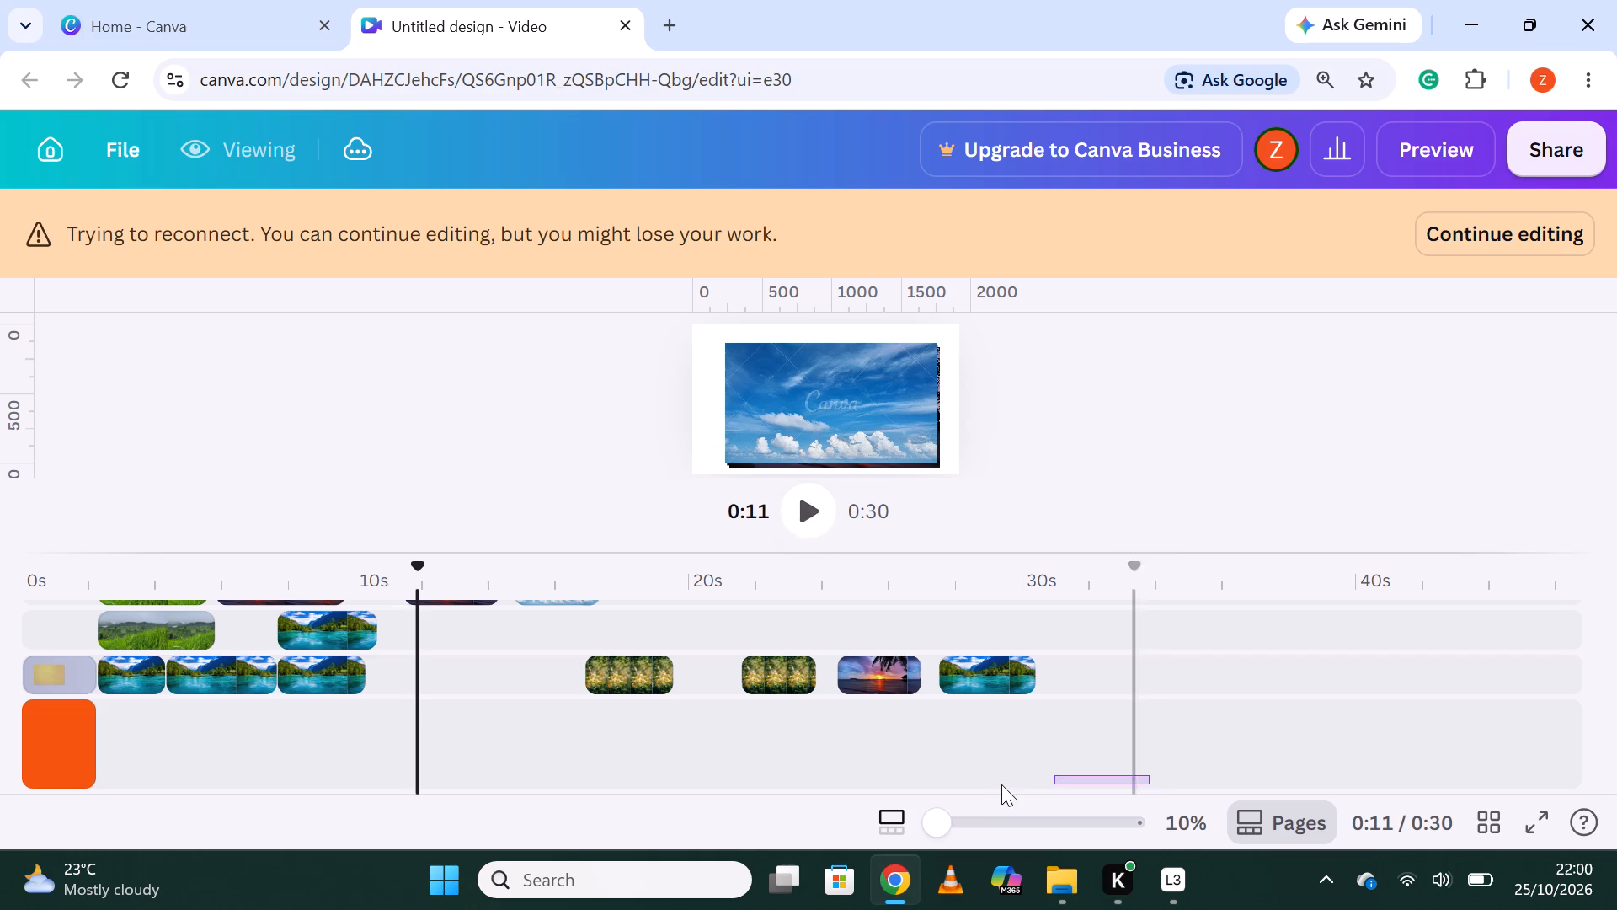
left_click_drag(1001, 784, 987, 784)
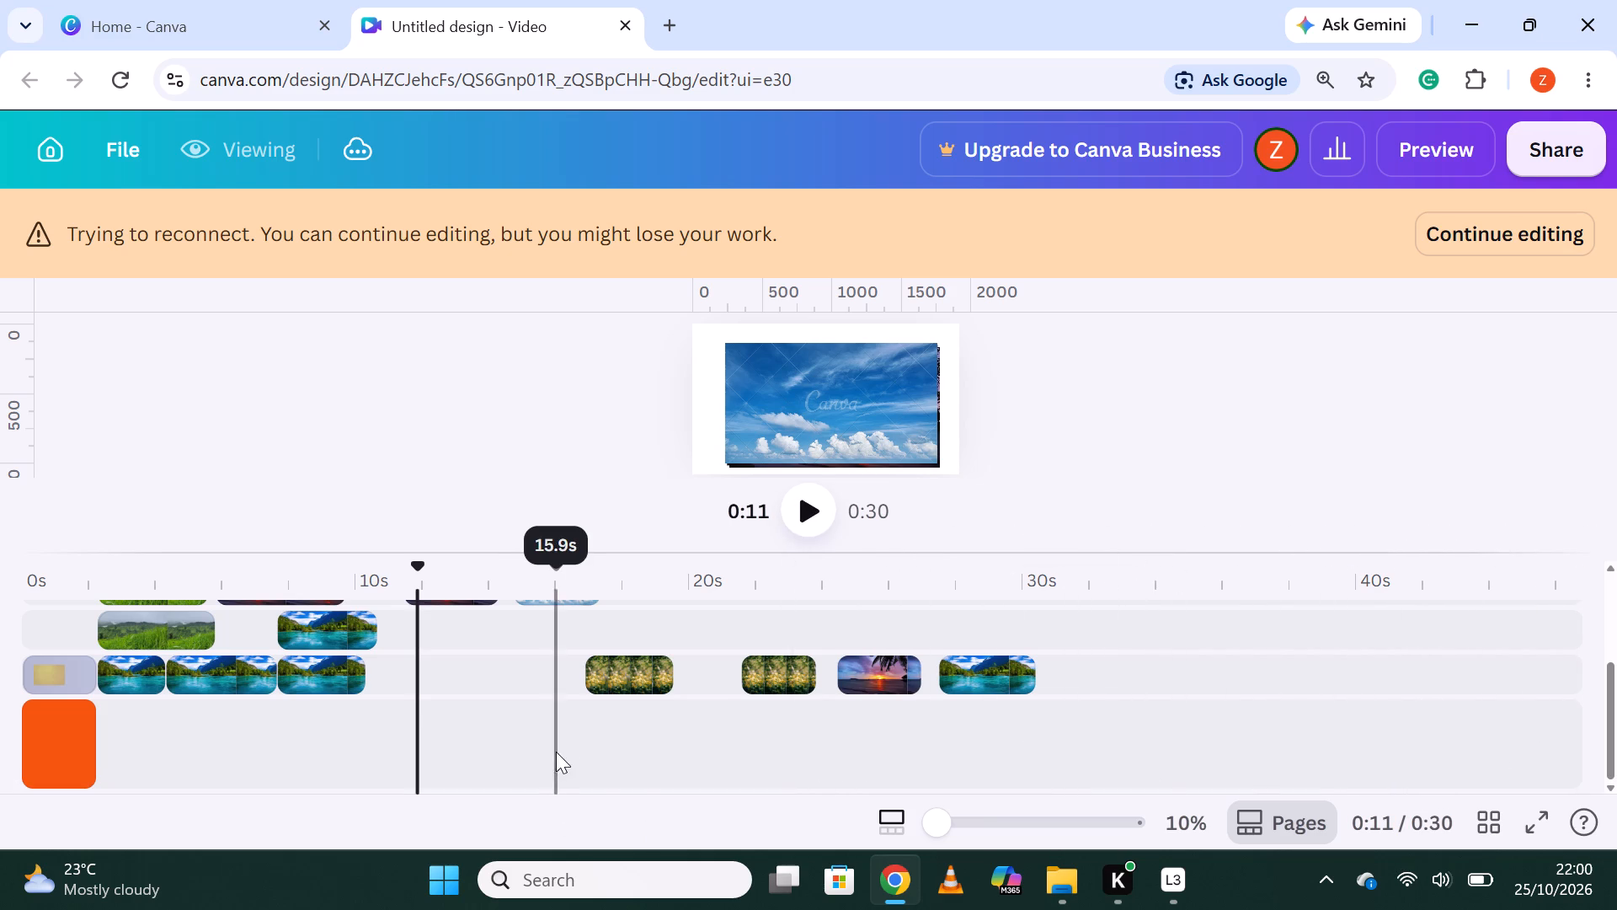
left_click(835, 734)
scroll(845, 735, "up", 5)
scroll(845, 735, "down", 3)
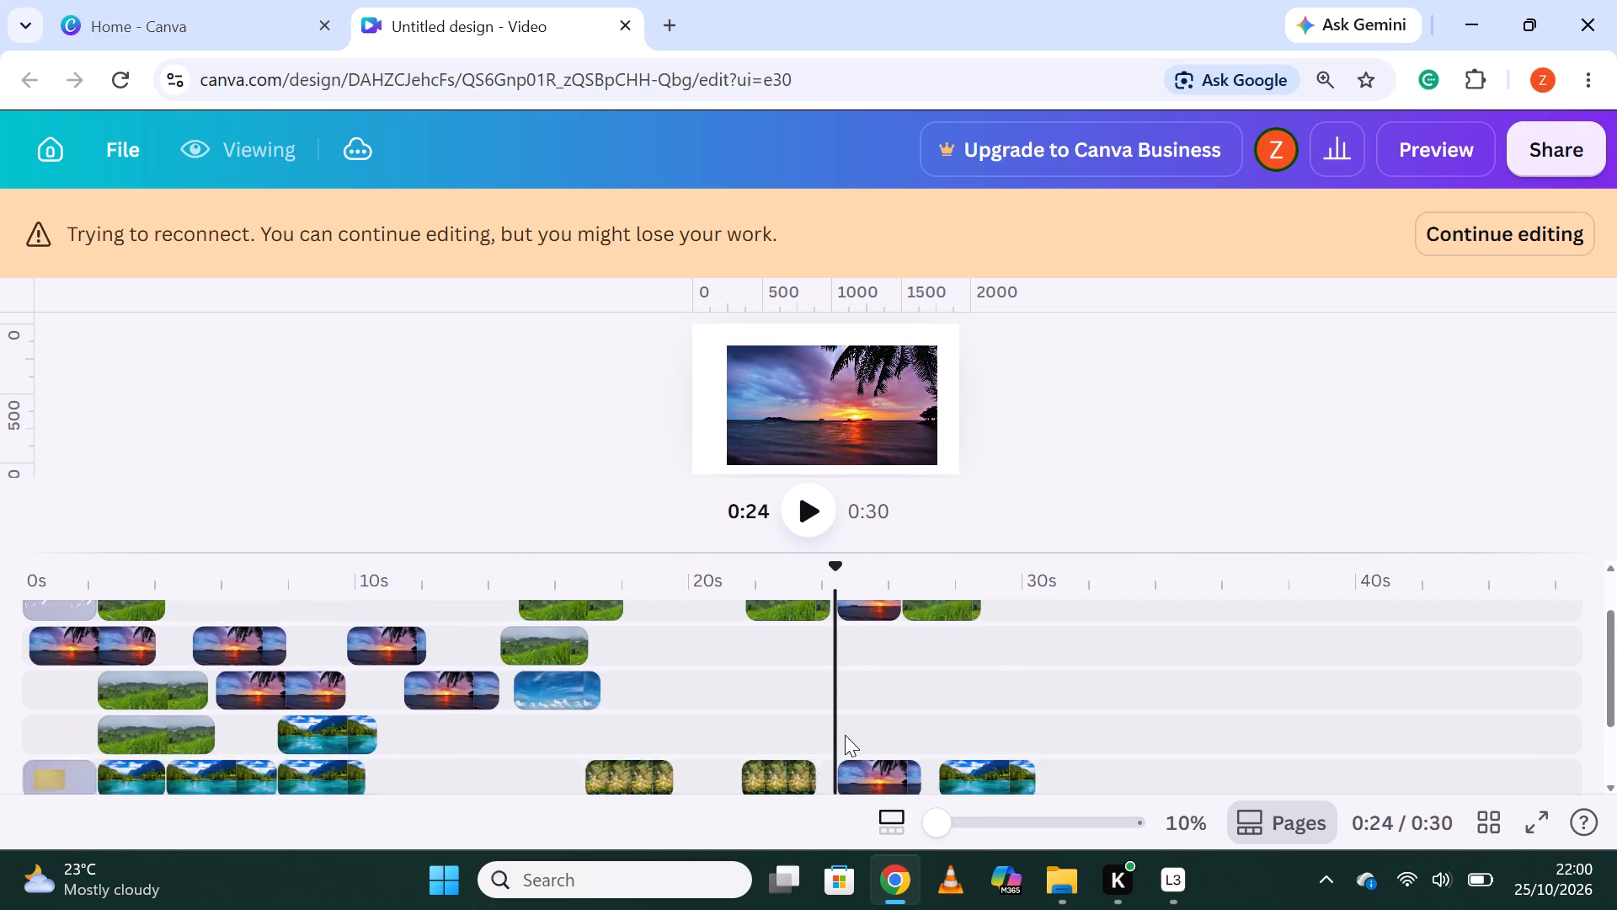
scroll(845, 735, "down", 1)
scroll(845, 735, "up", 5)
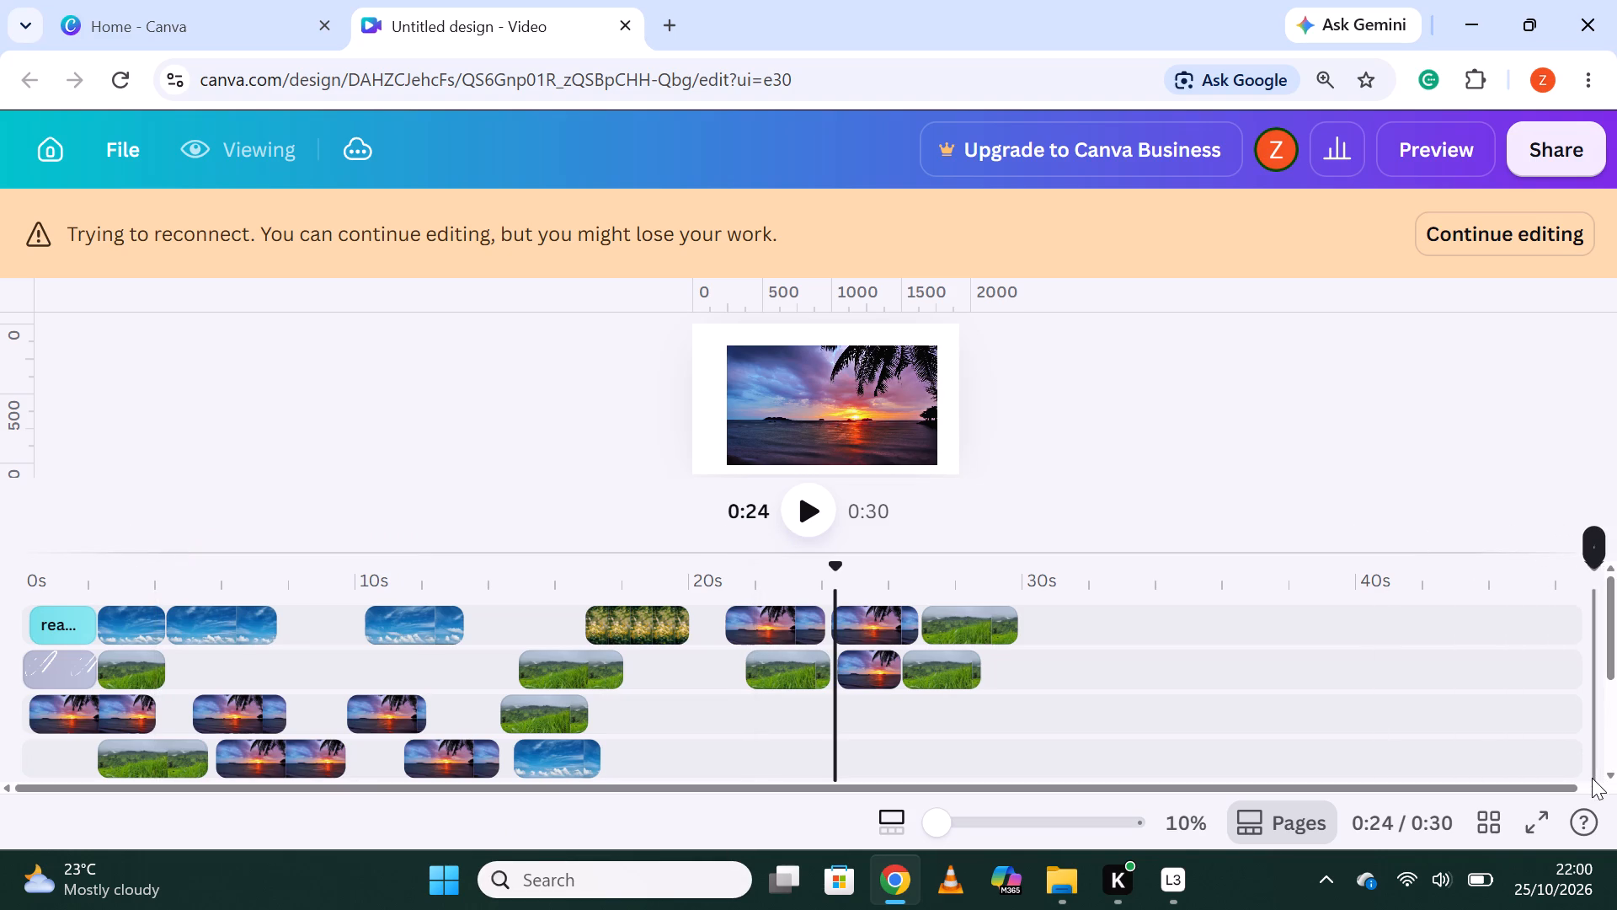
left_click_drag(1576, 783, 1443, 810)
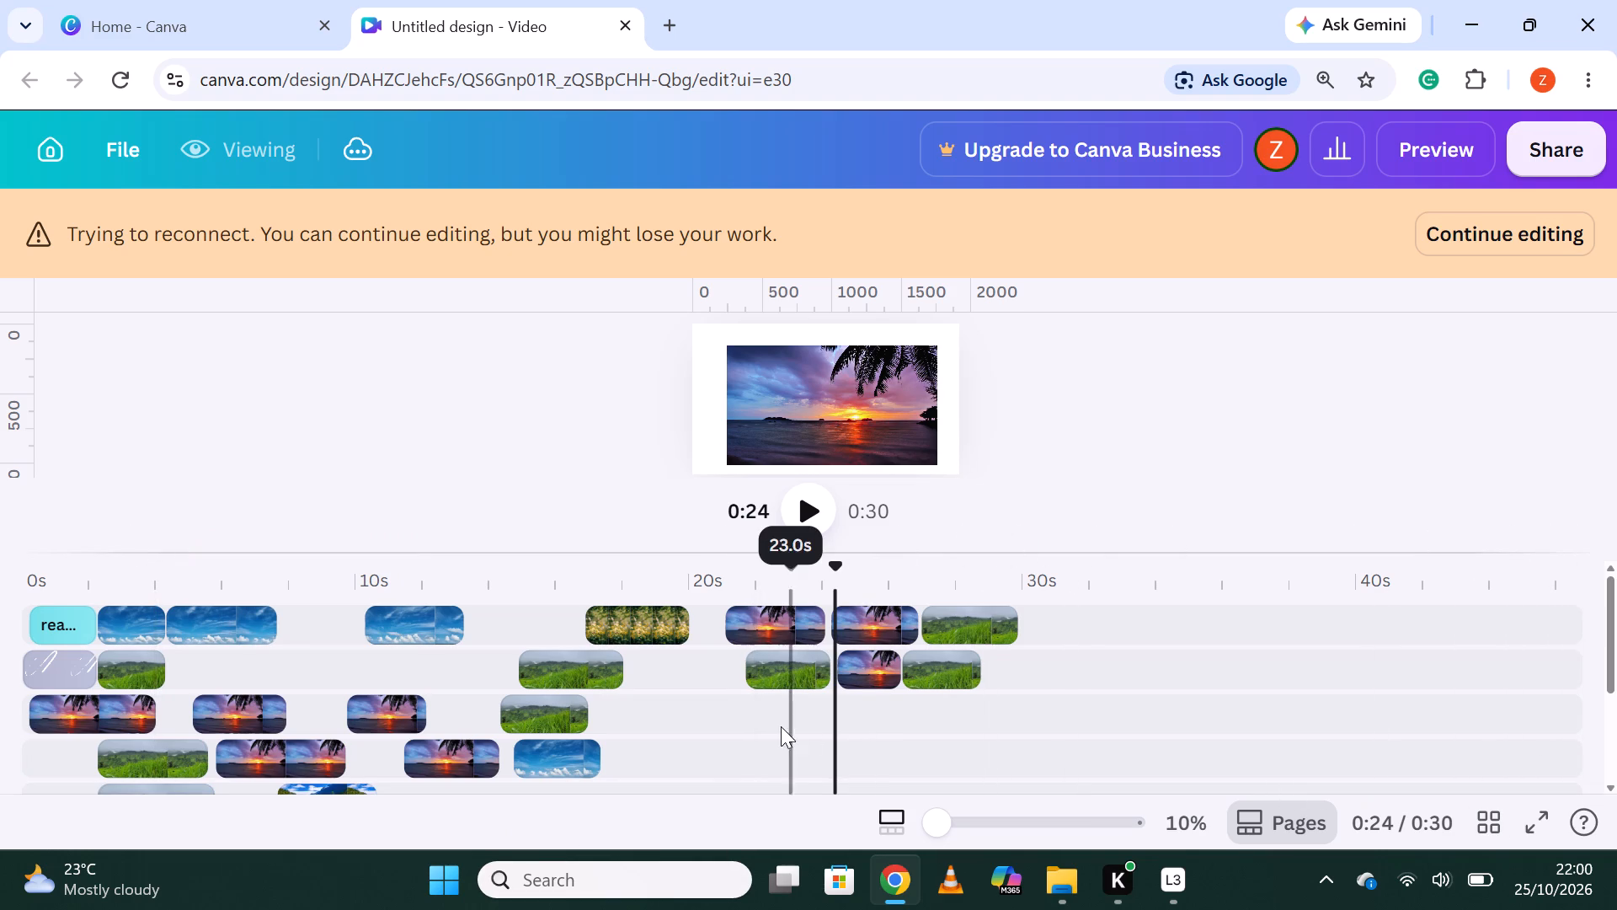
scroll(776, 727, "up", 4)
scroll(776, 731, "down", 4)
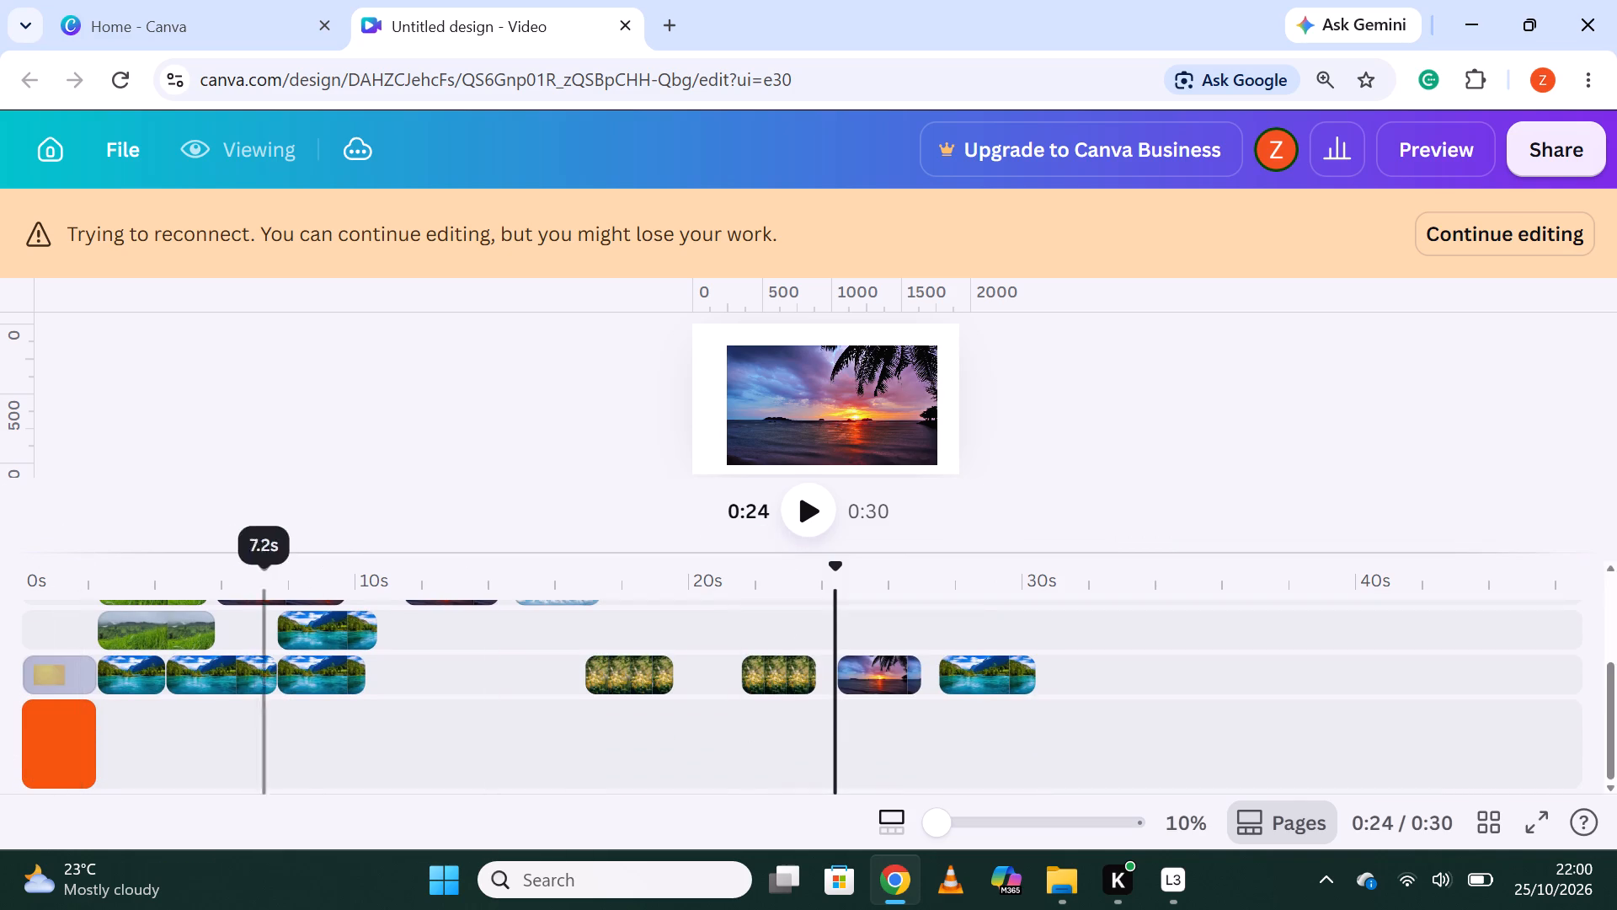
Resume editing and place the 15.0-second yellow-flower video on the main page track right after the orange page.
left_click(1528, 232)
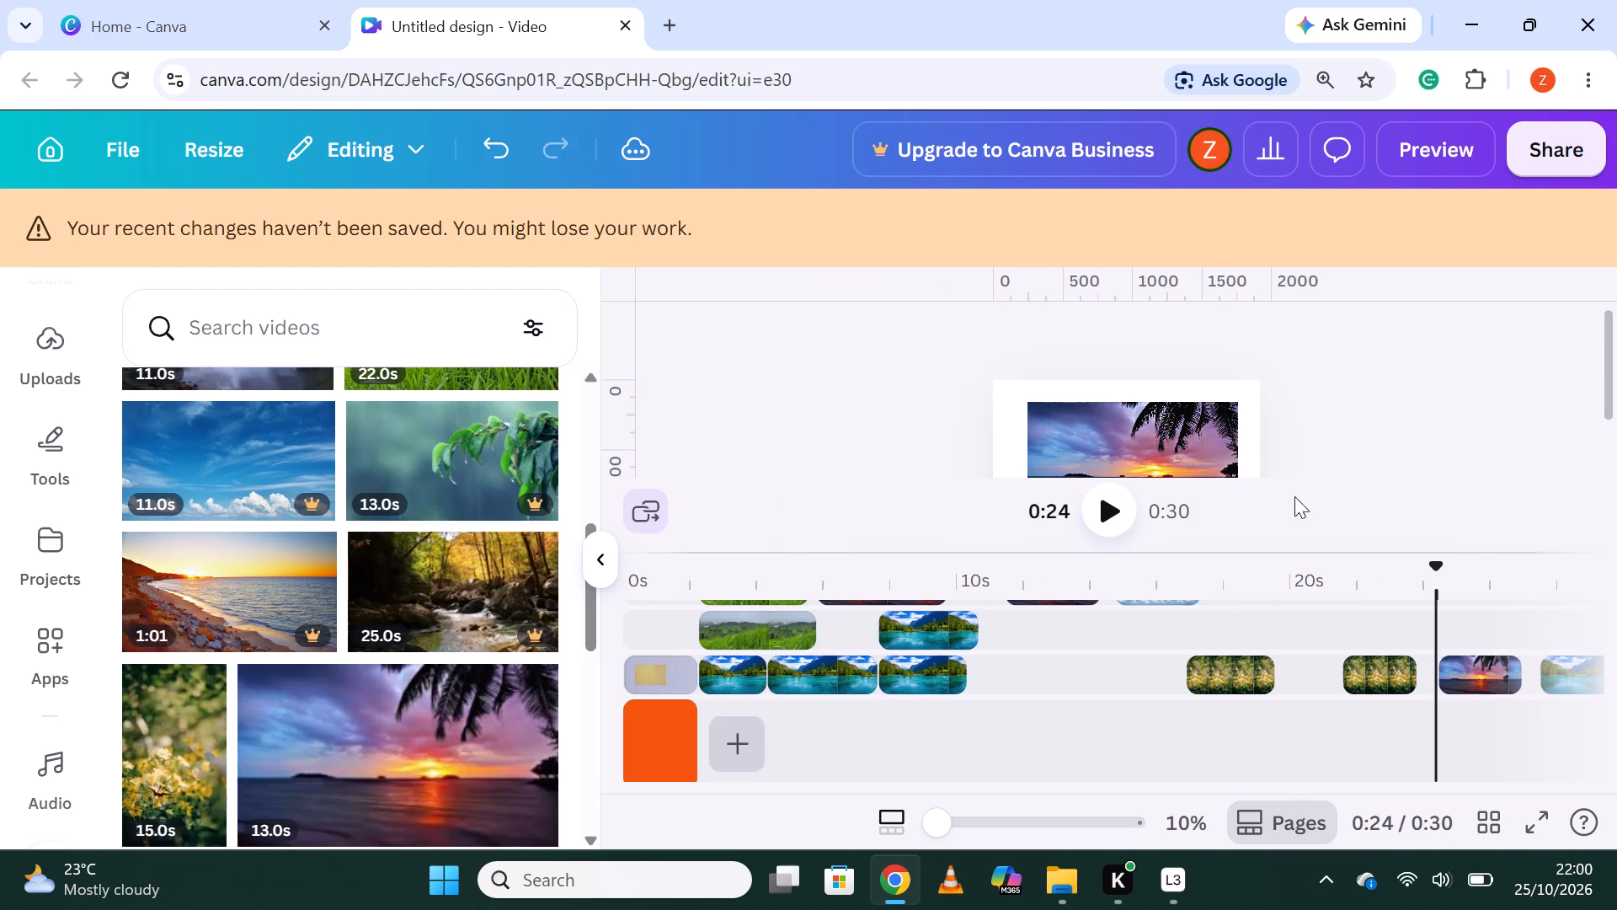
scroll(333, 677, "down", 2)
scroll(333, 677, "up", 1)
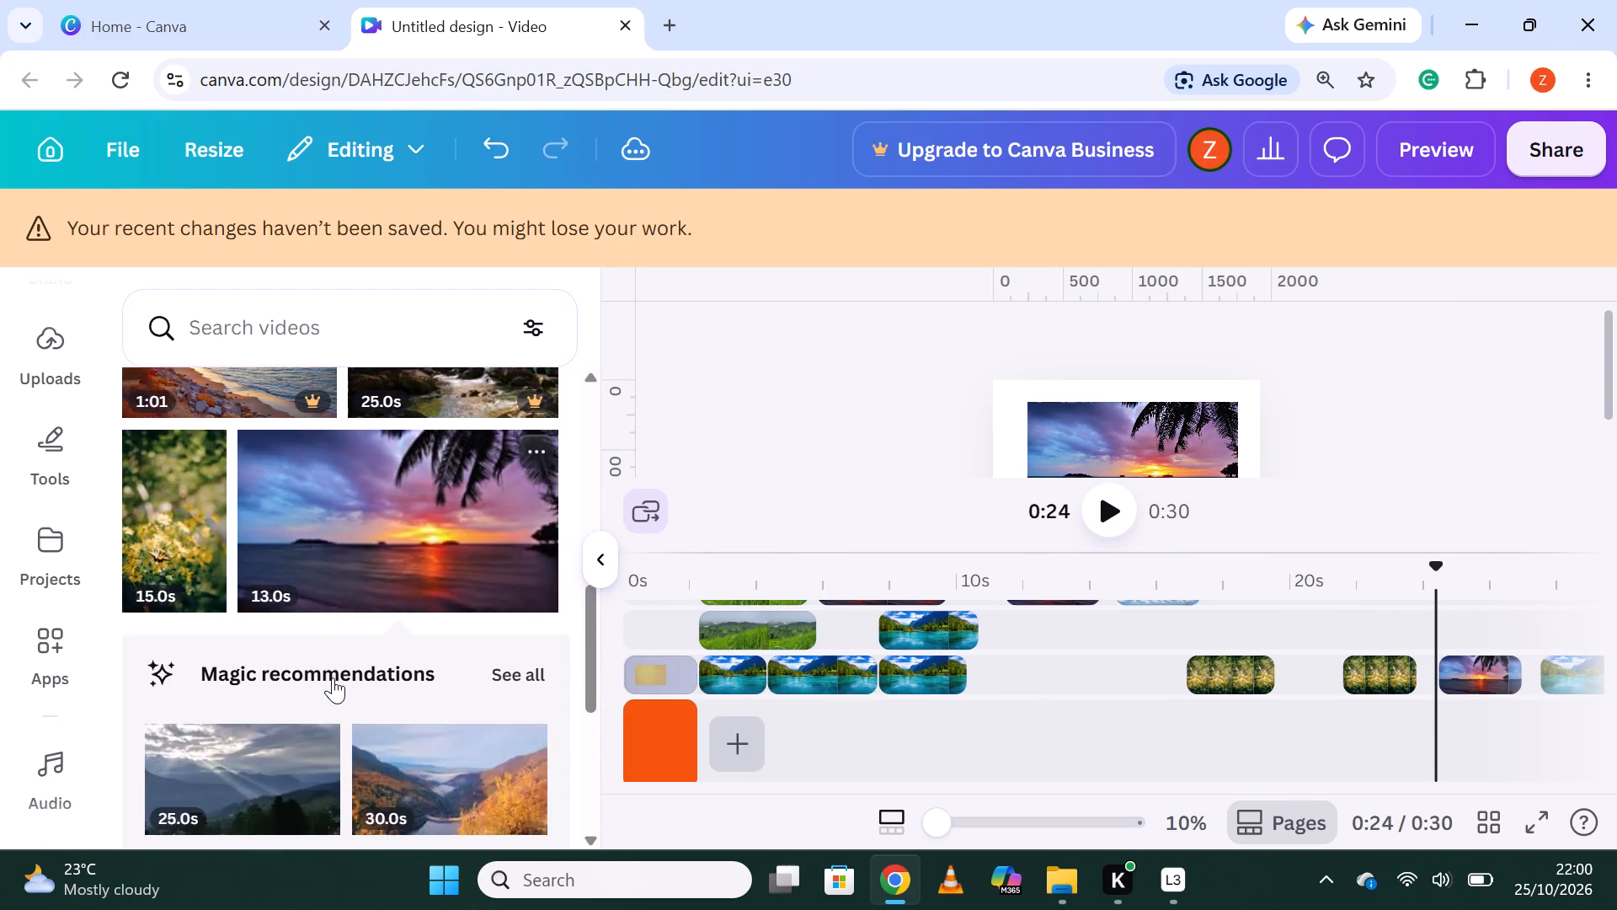
scroll(333, 677, "up", 1)
left_click_drag(141, 790, 869, 720)
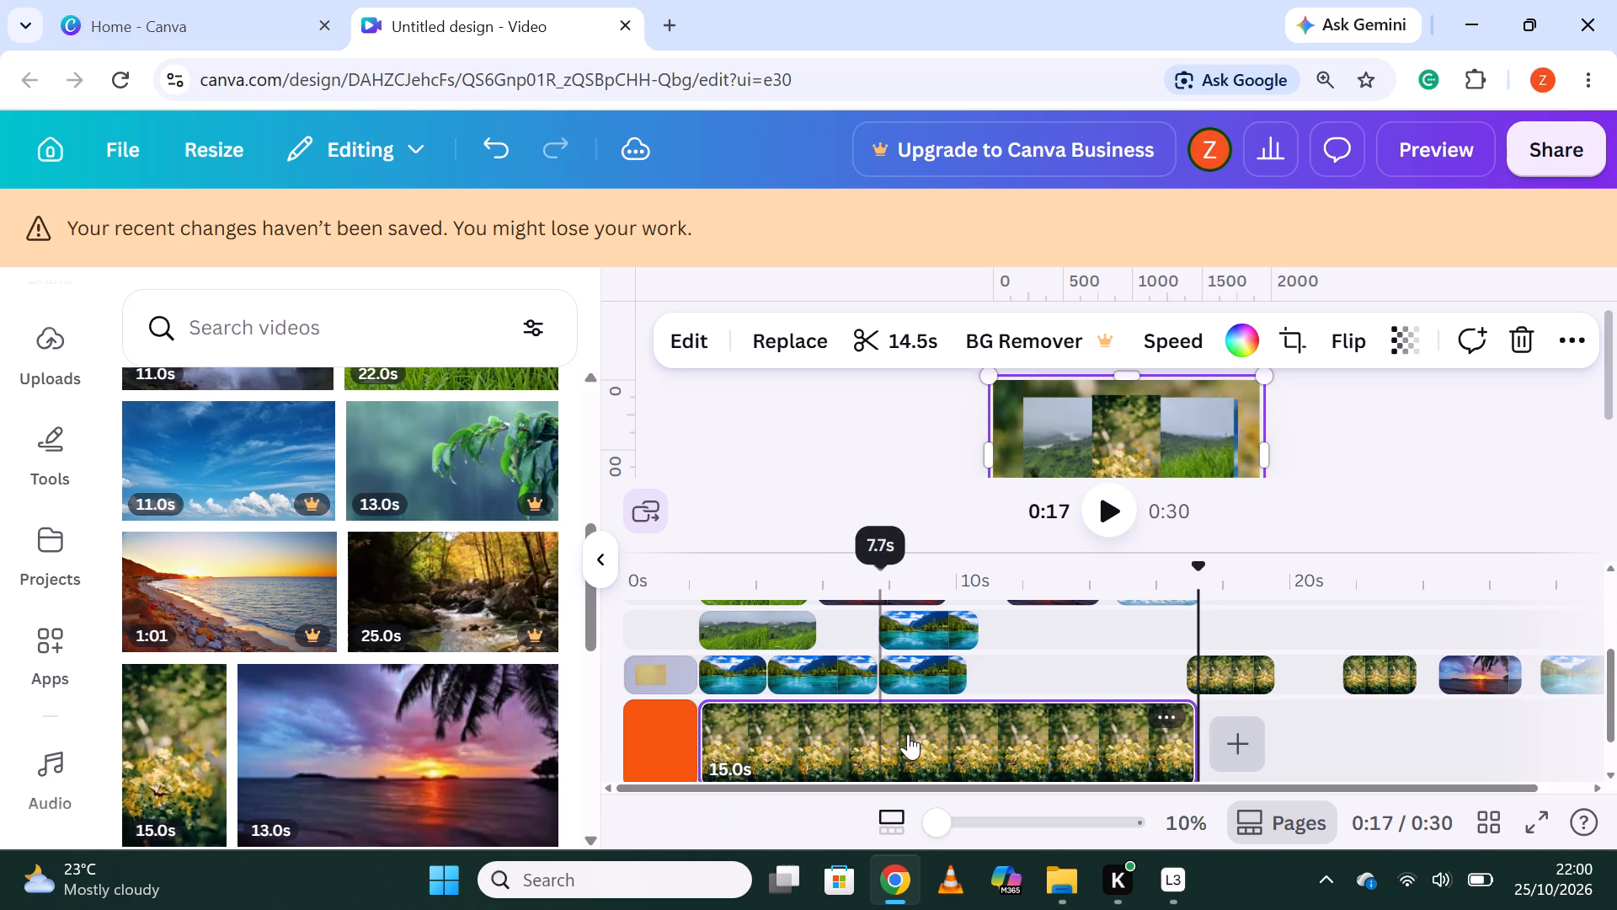
Split the yellow-flower clip on the page track at about 5.3, 9.5, 12.8 and 15.5 seconds.
left_click(803, 732)
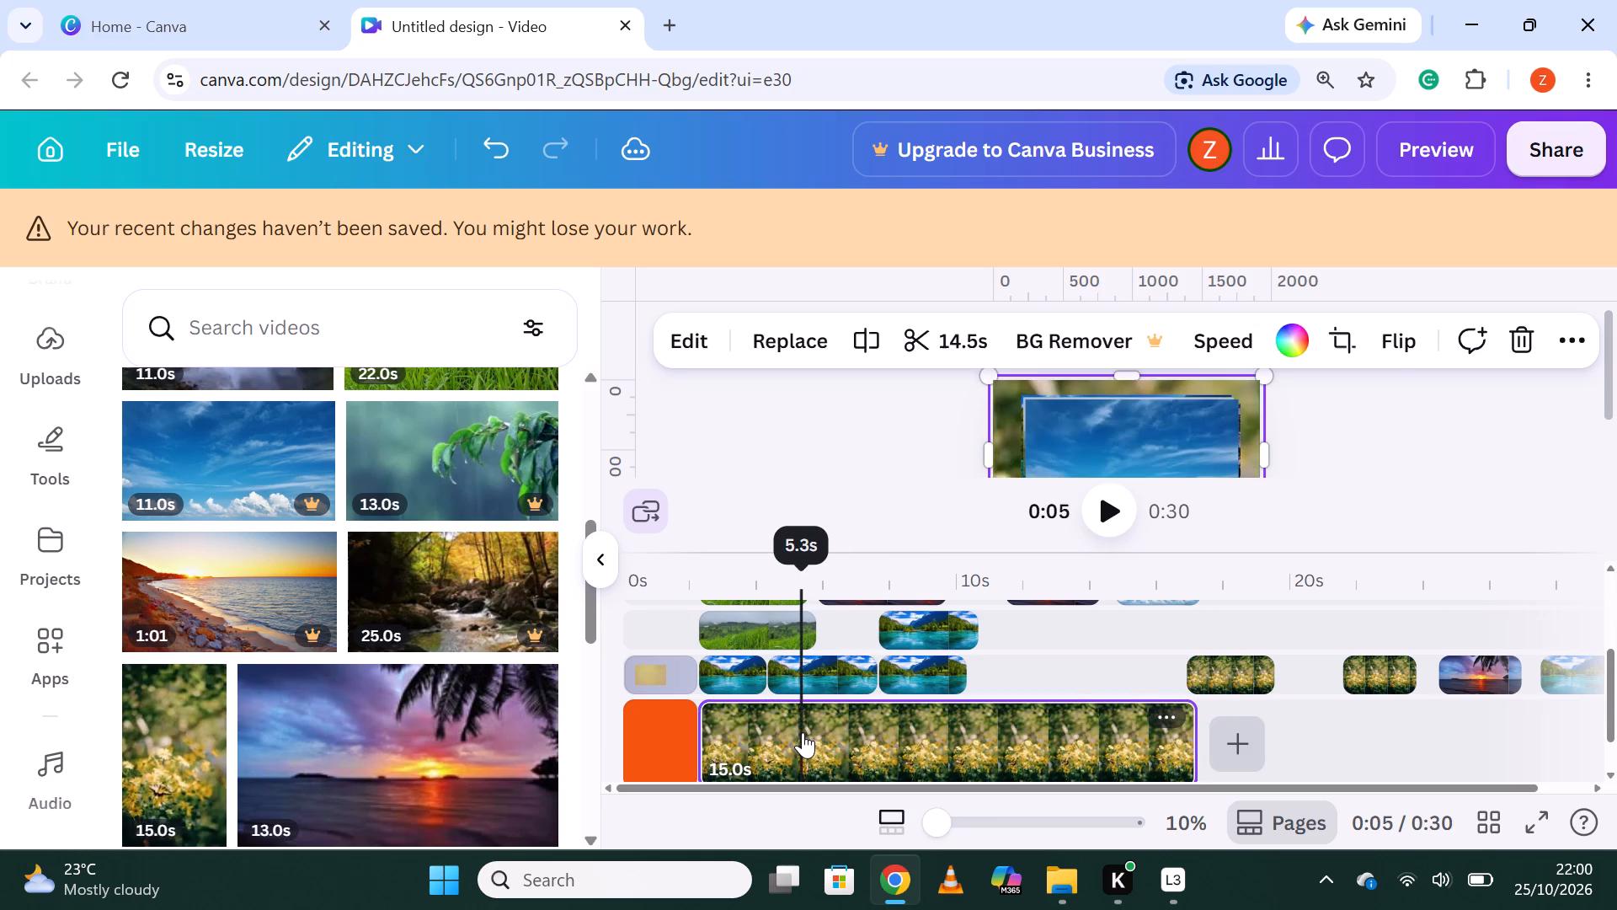
right_click(801, 732)
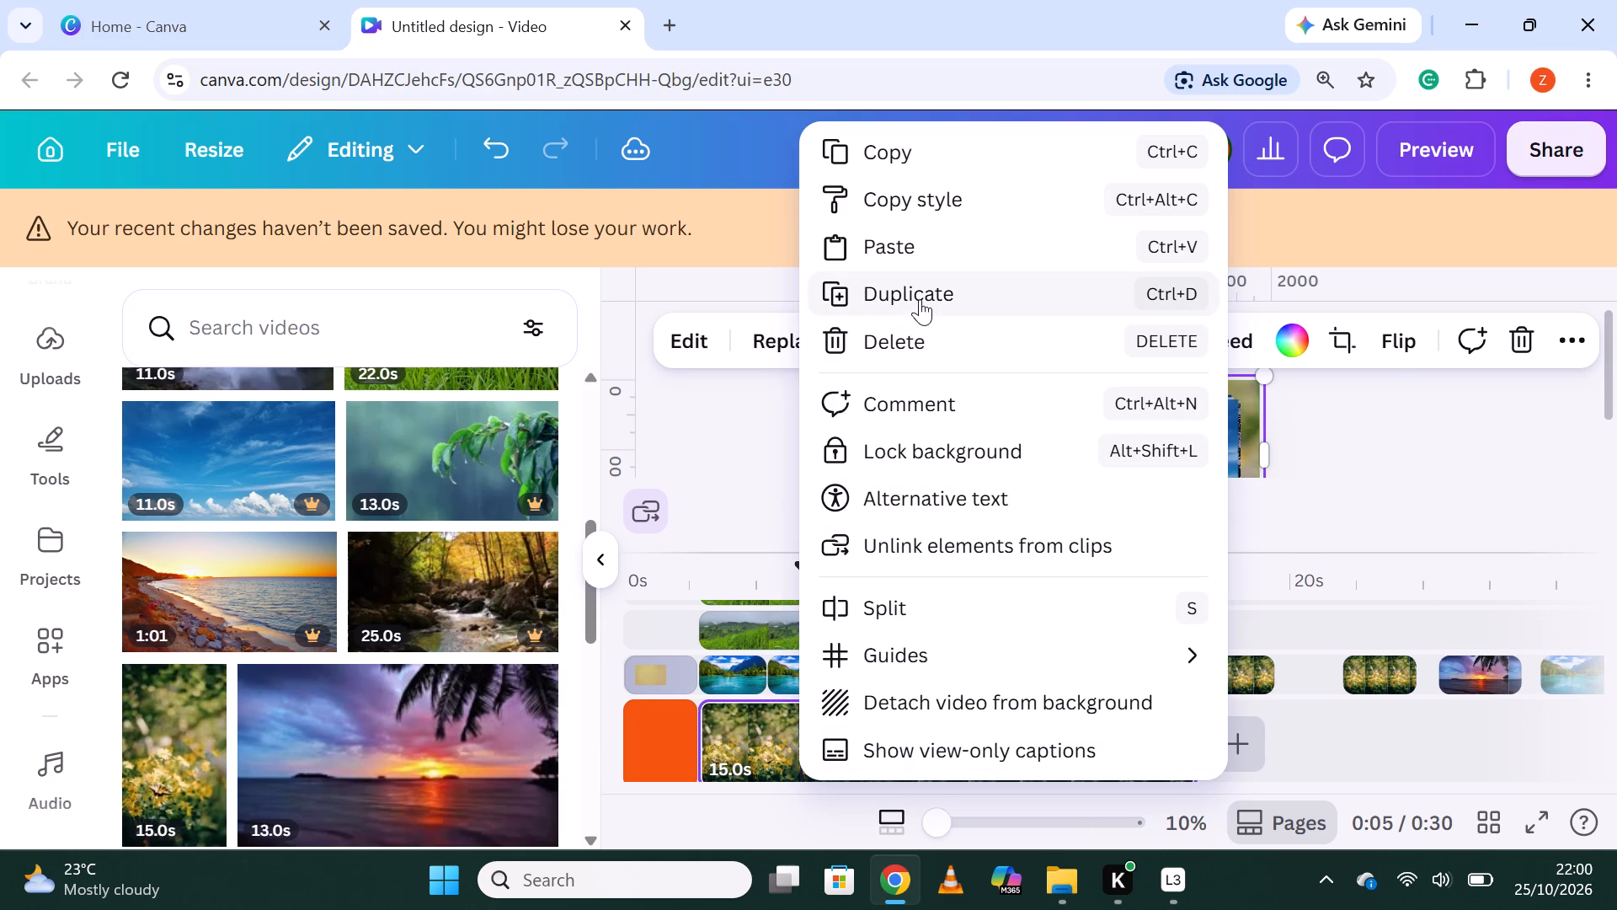
left_click(903, 602)
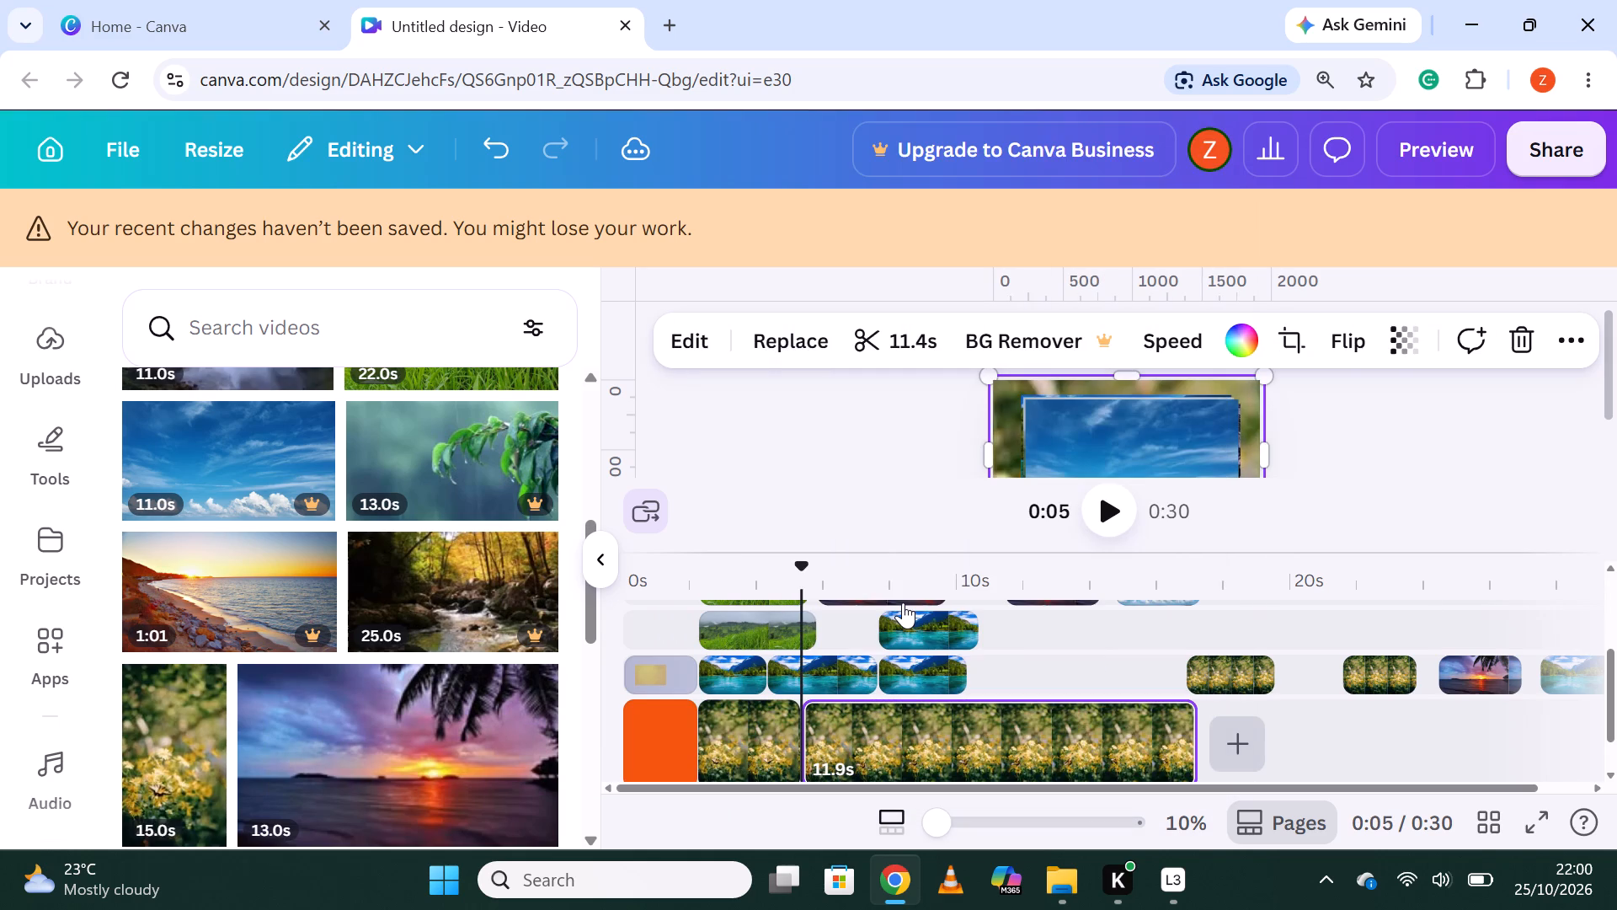
left_click(941, 722)
right_click(939, 722)
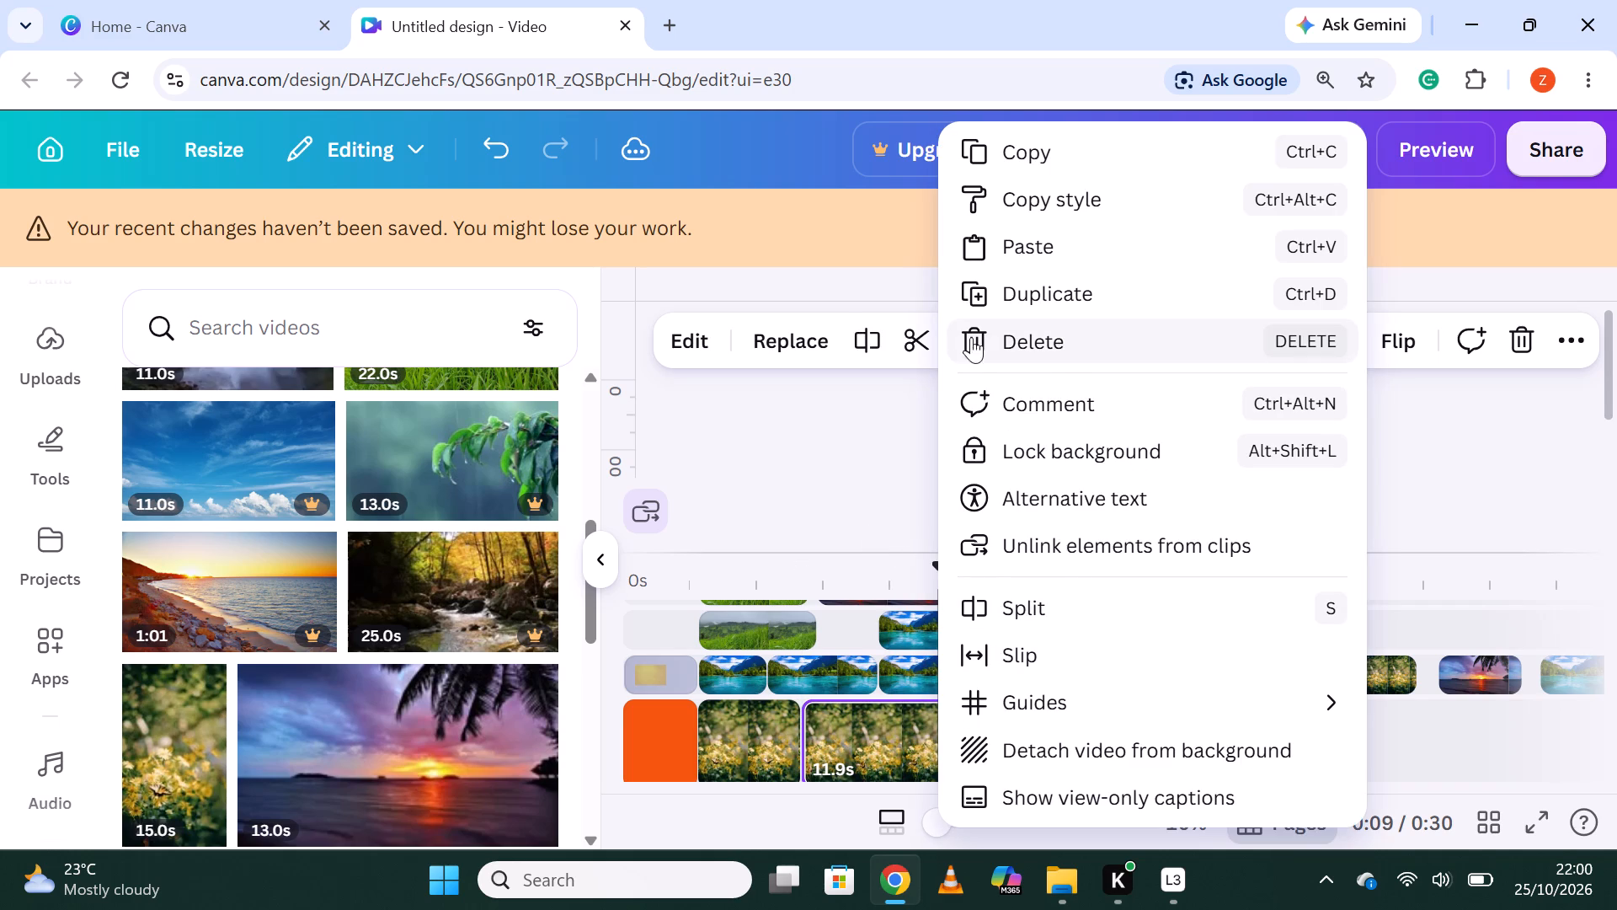
left_click(1033, 613)
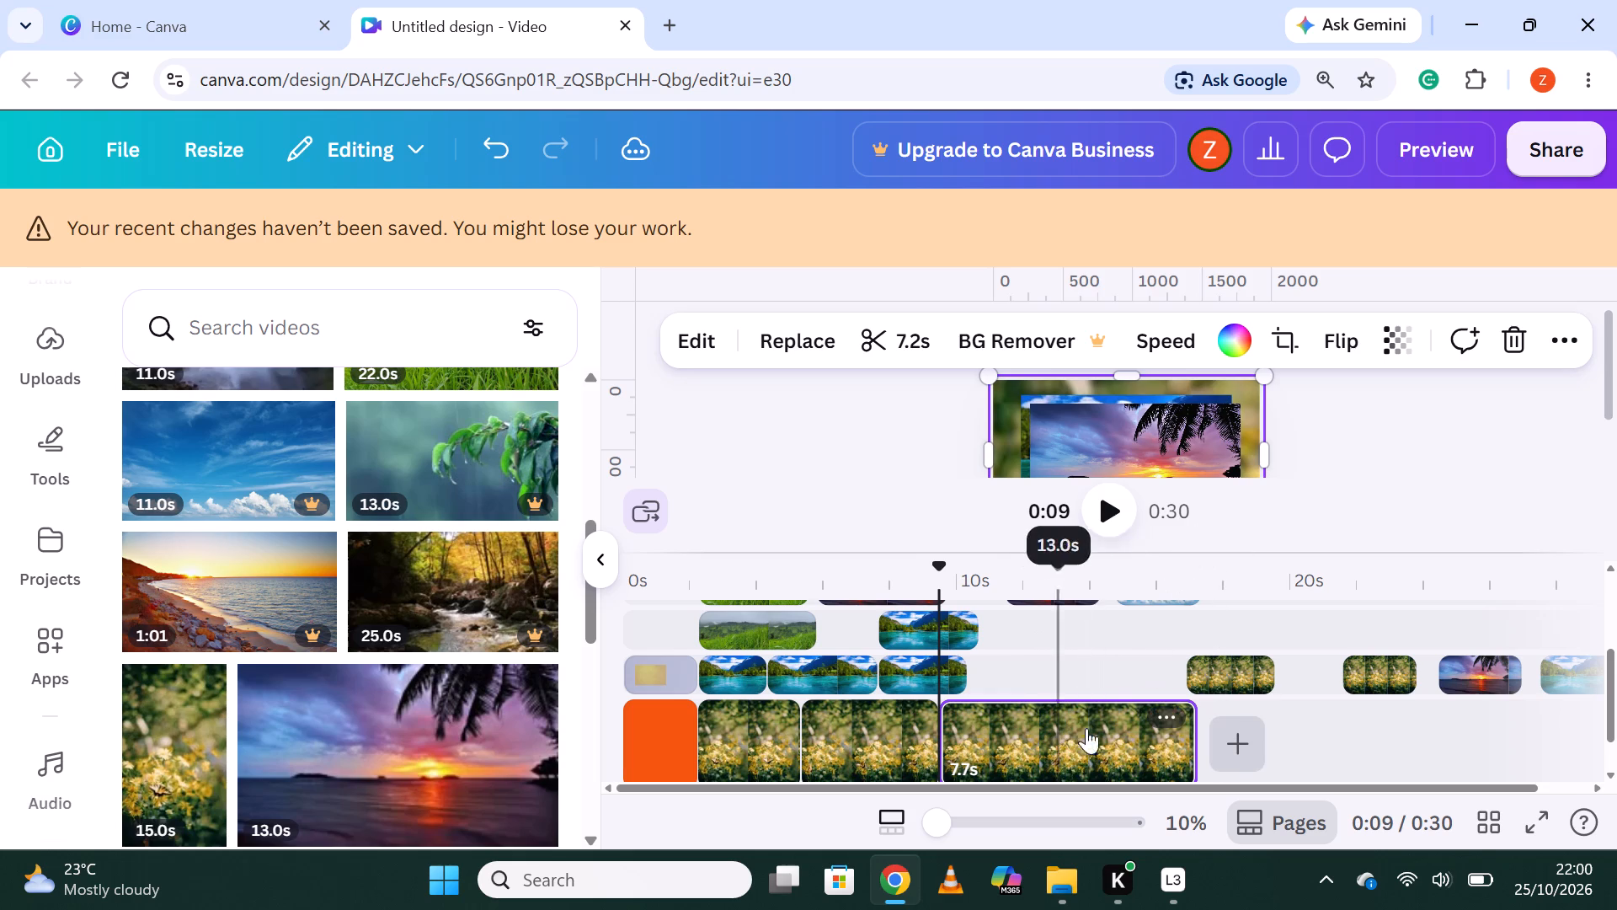
left_click(1049, 735)
right_click(1051, 735)
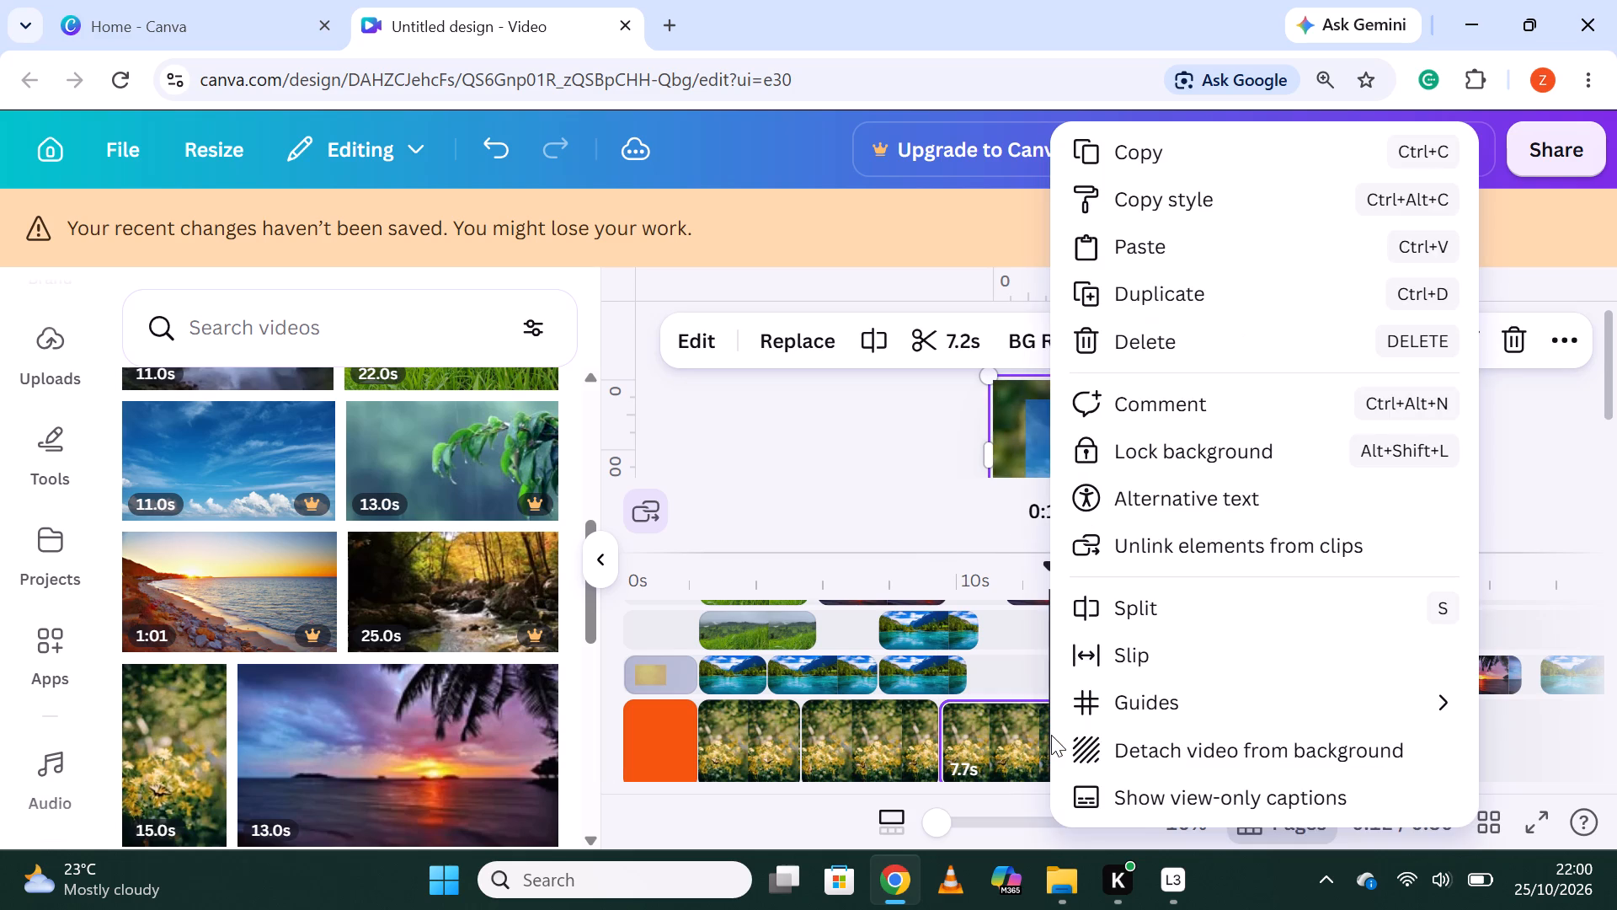
left_click(1142, 605)
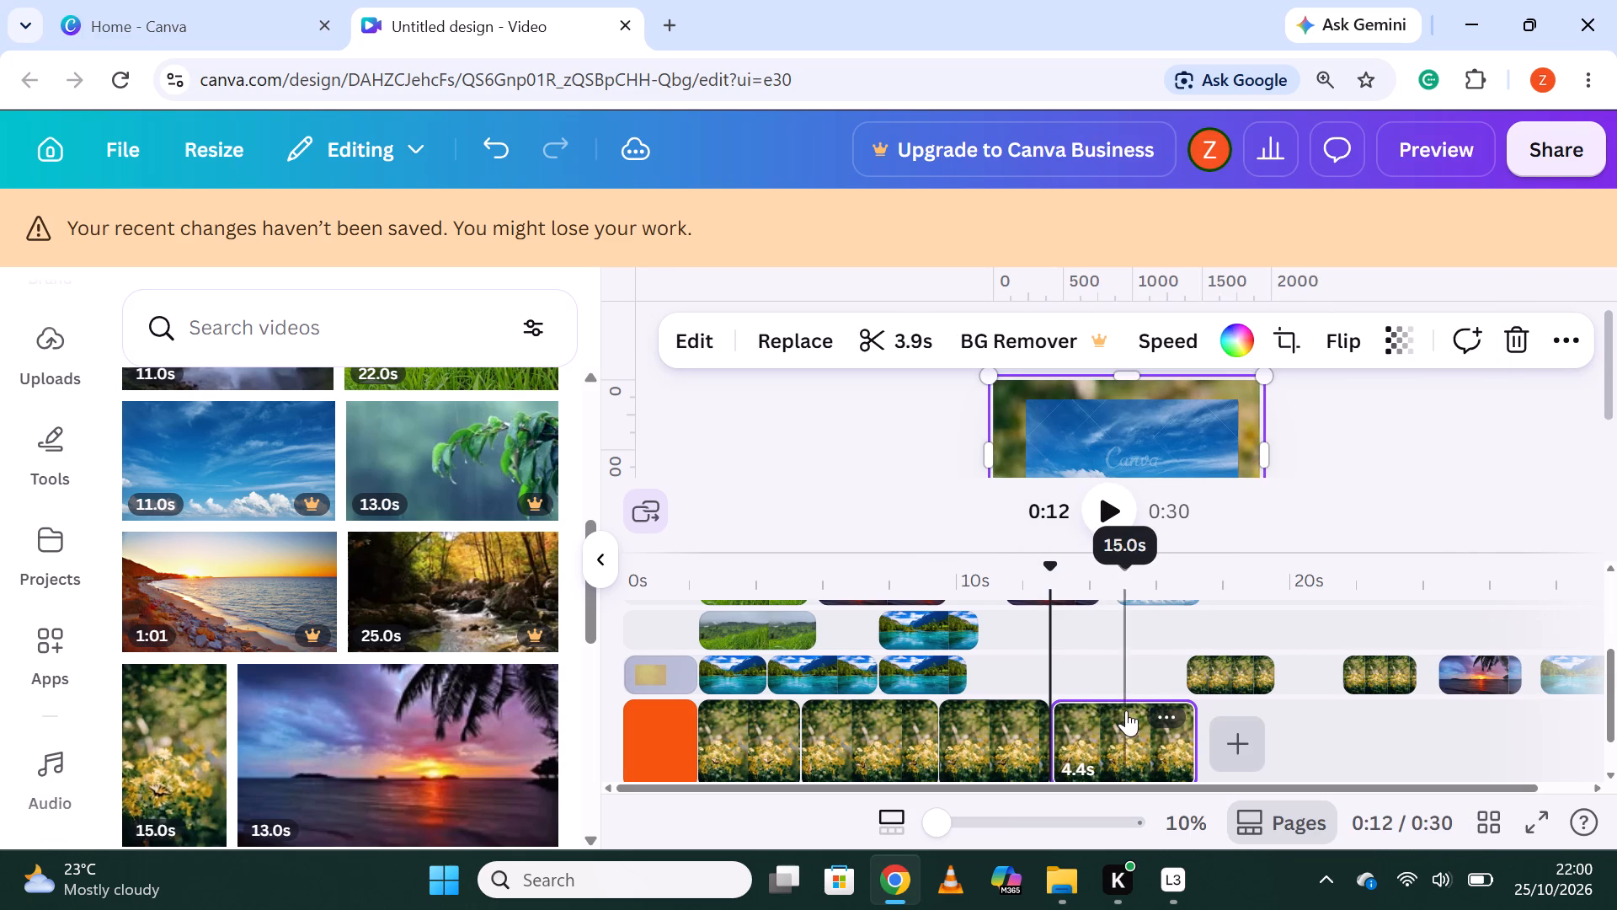
left_click(1142, 710)
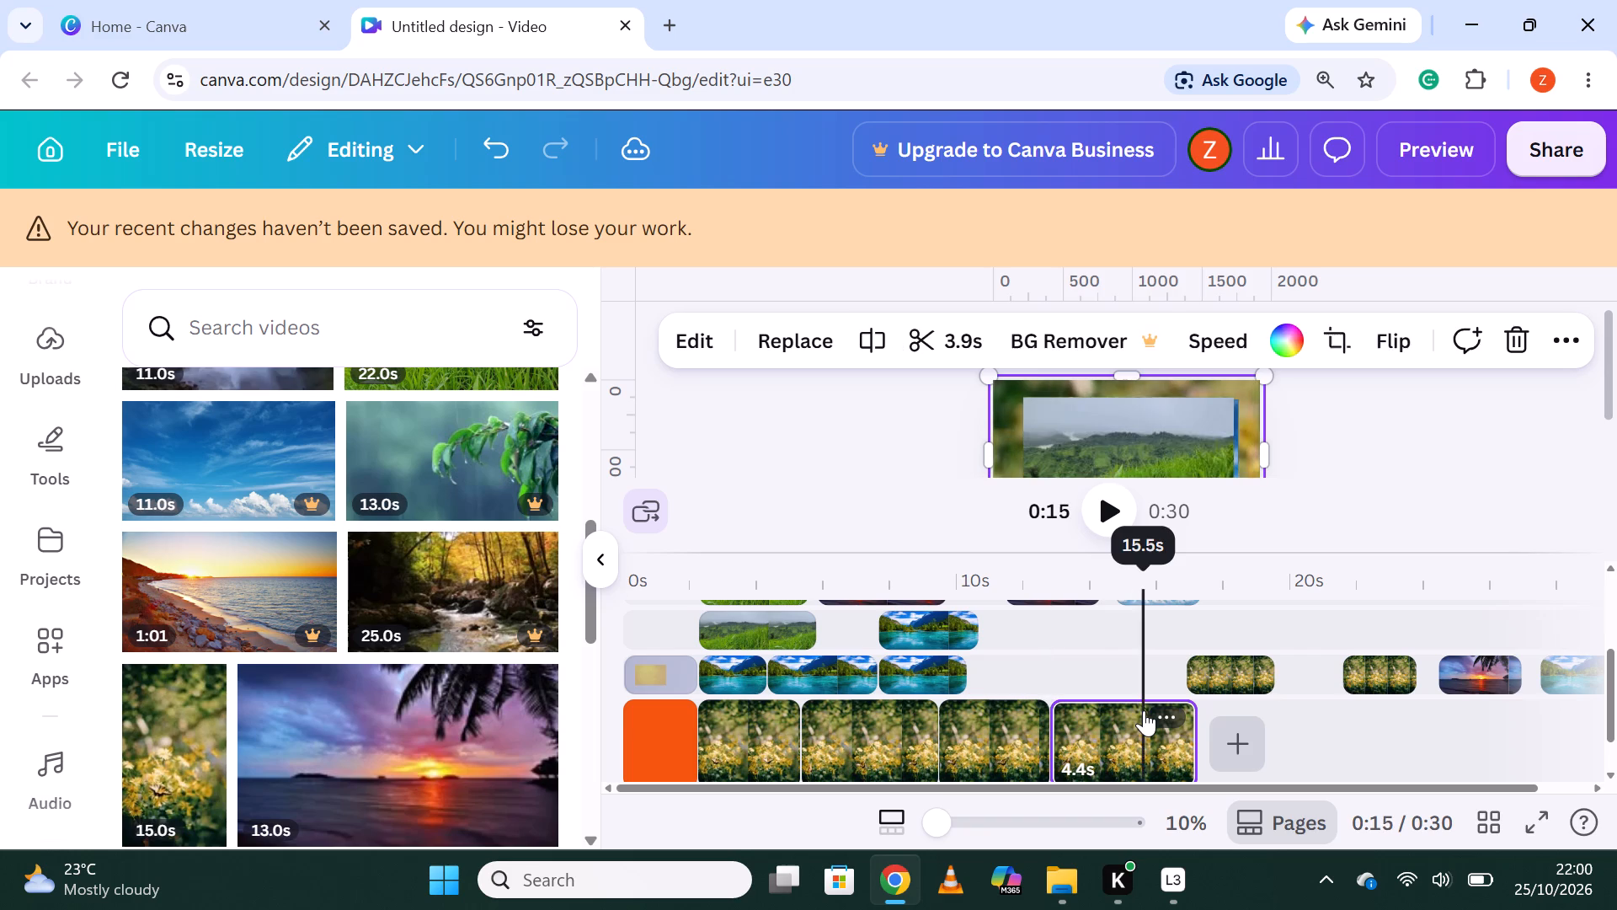
right_click(1144, 710)
left_click(1209, 606)
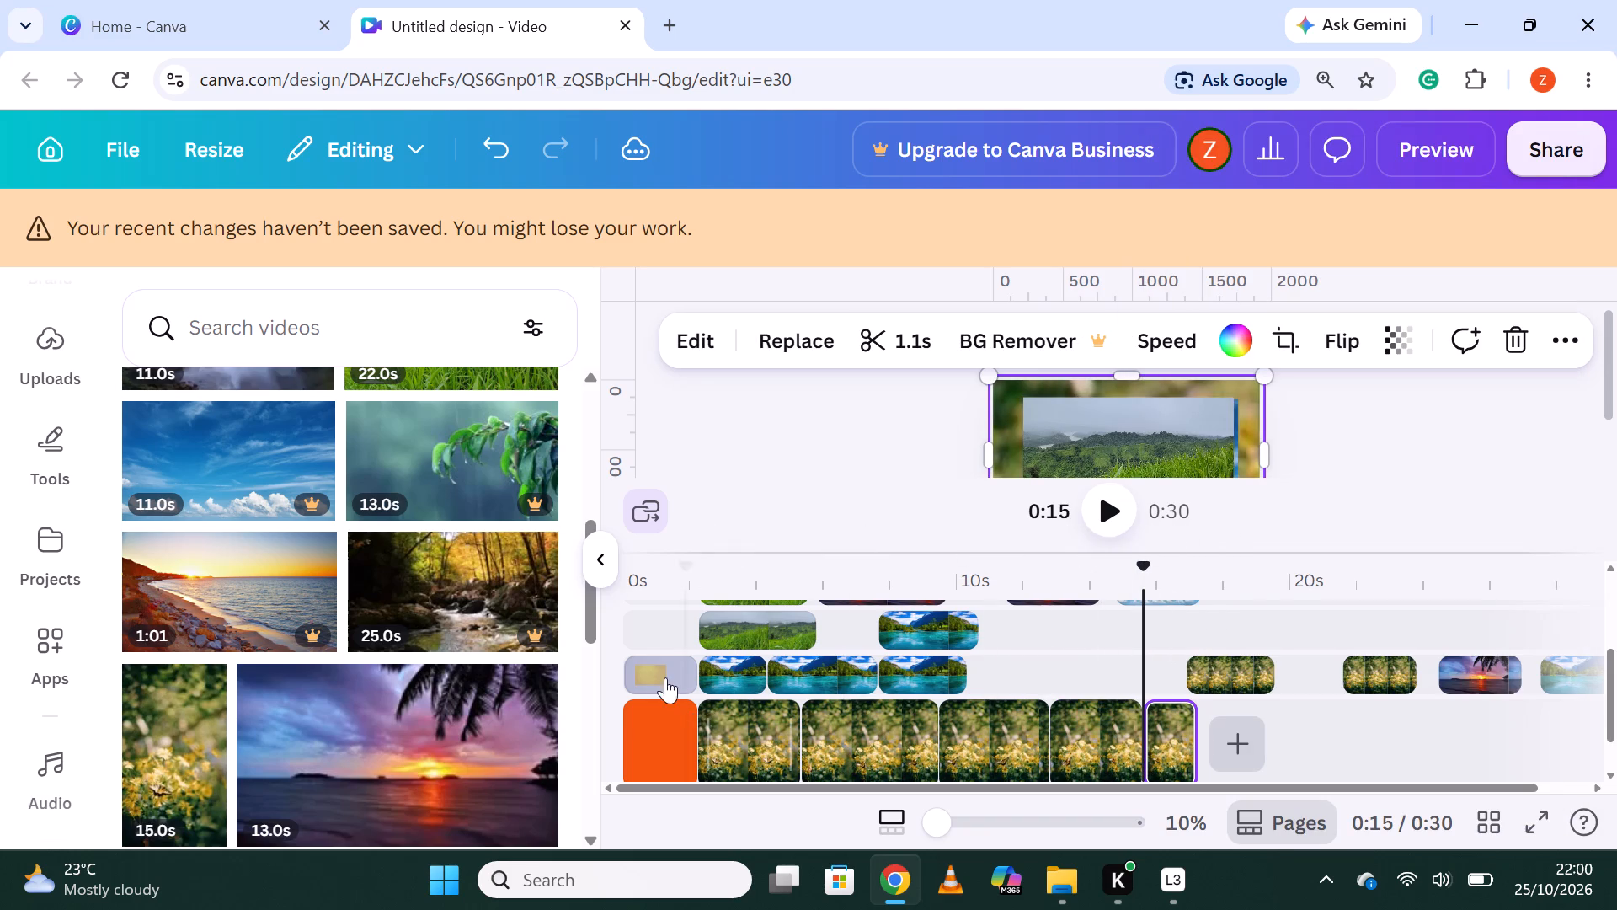
Add a Color Wipe transition between the first and second flower pieces and a Circle Wipe between the second and third.
right_click(800, 749)
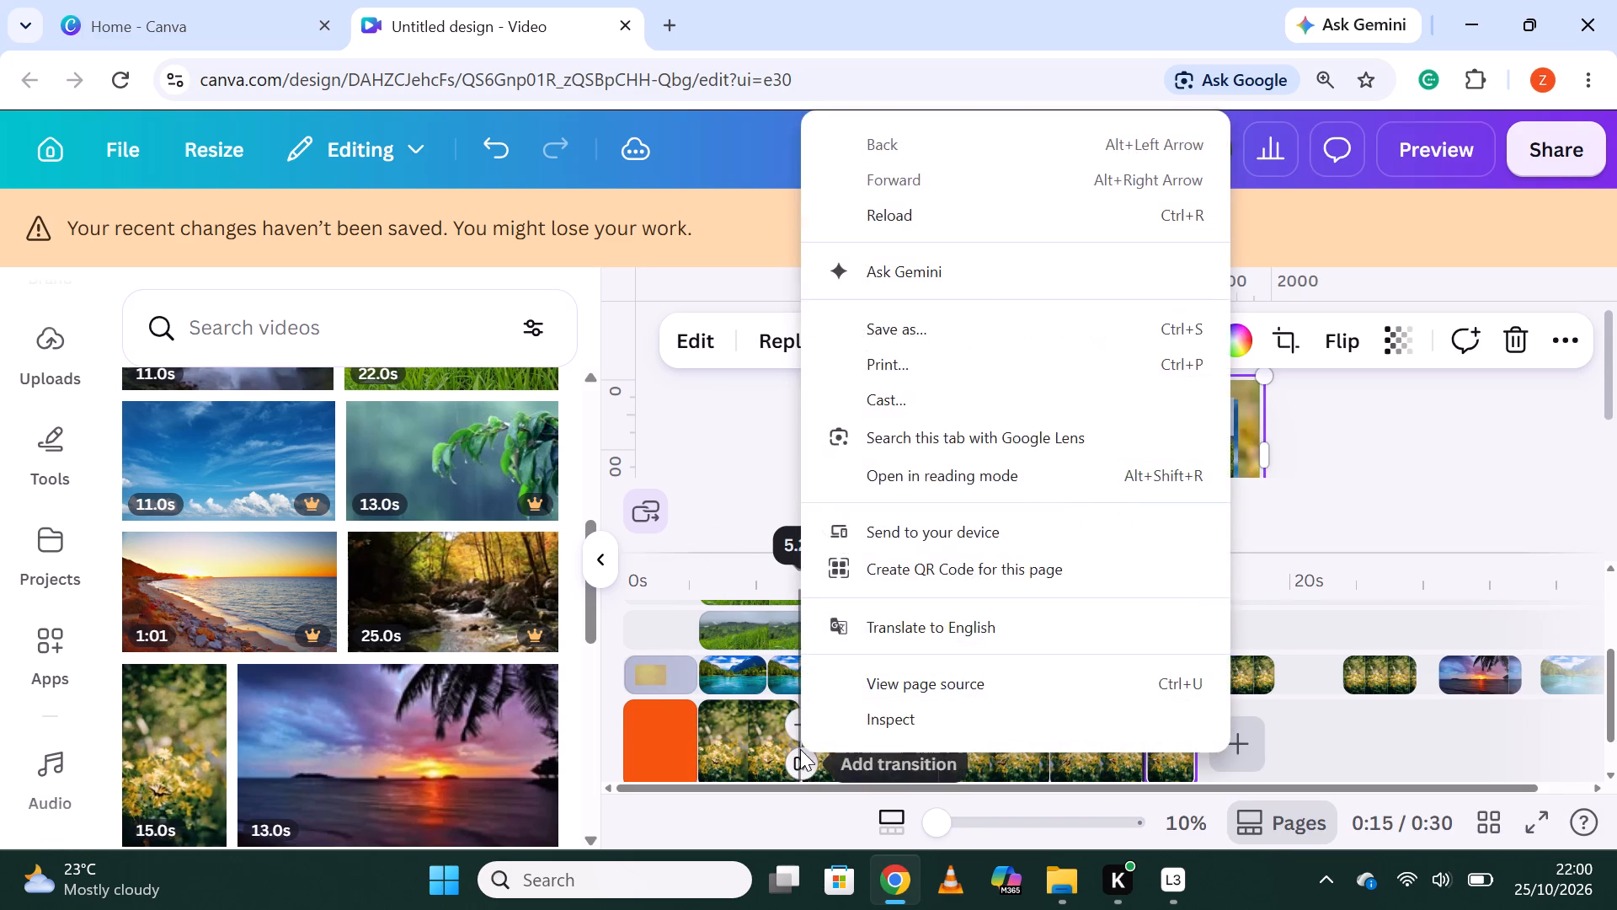
left_click(805, 758)
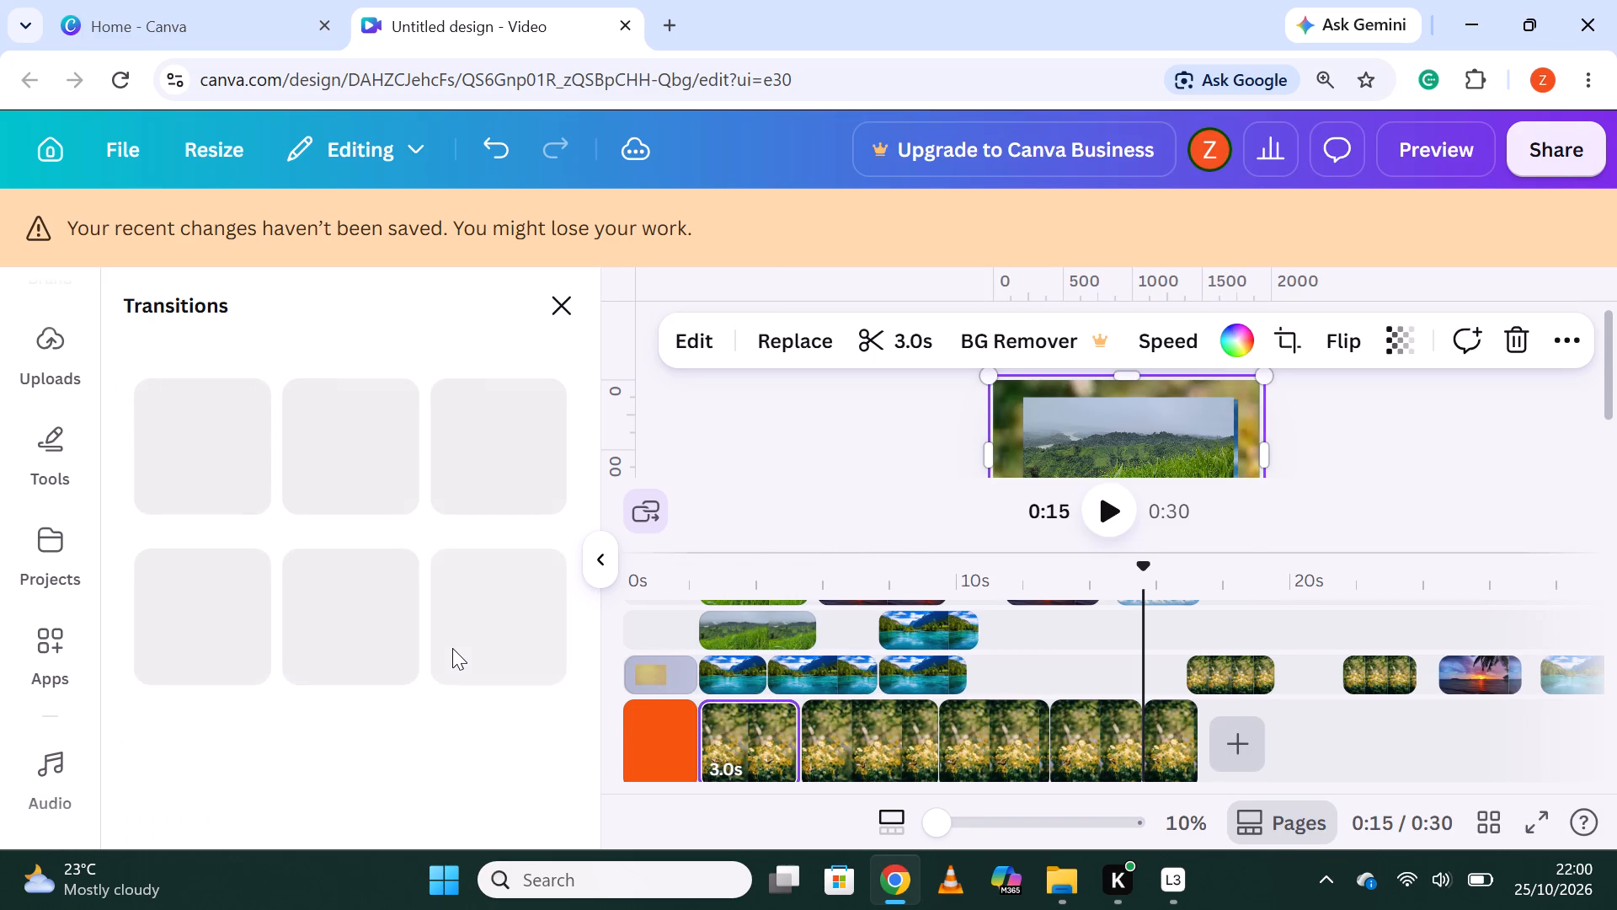
left_click(378, 623)
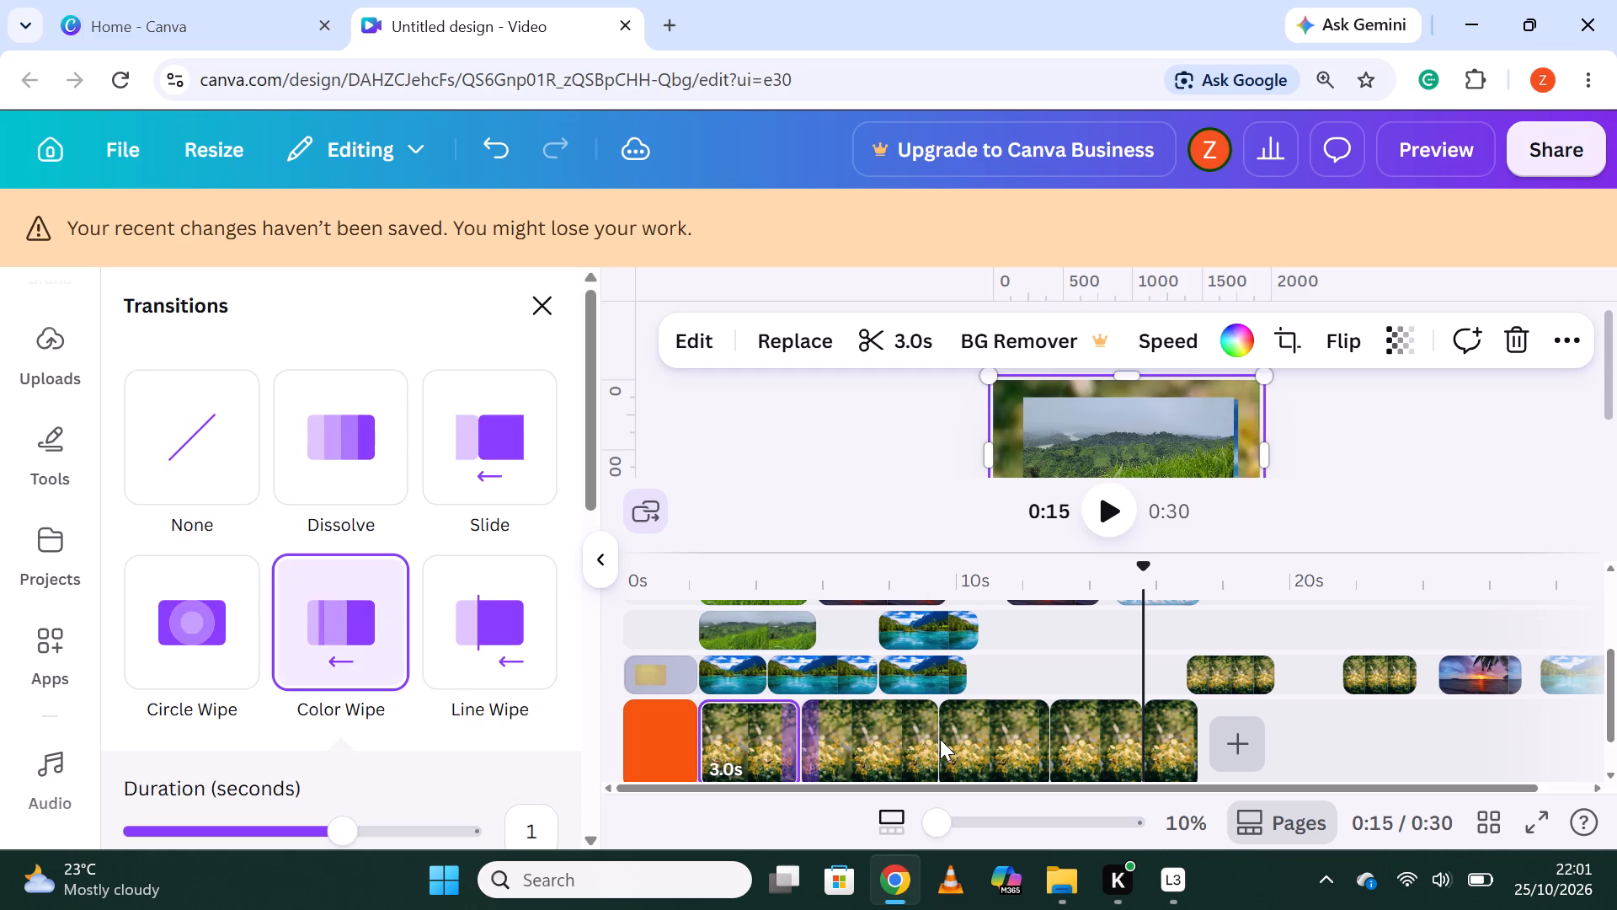
left_click(939, 740)
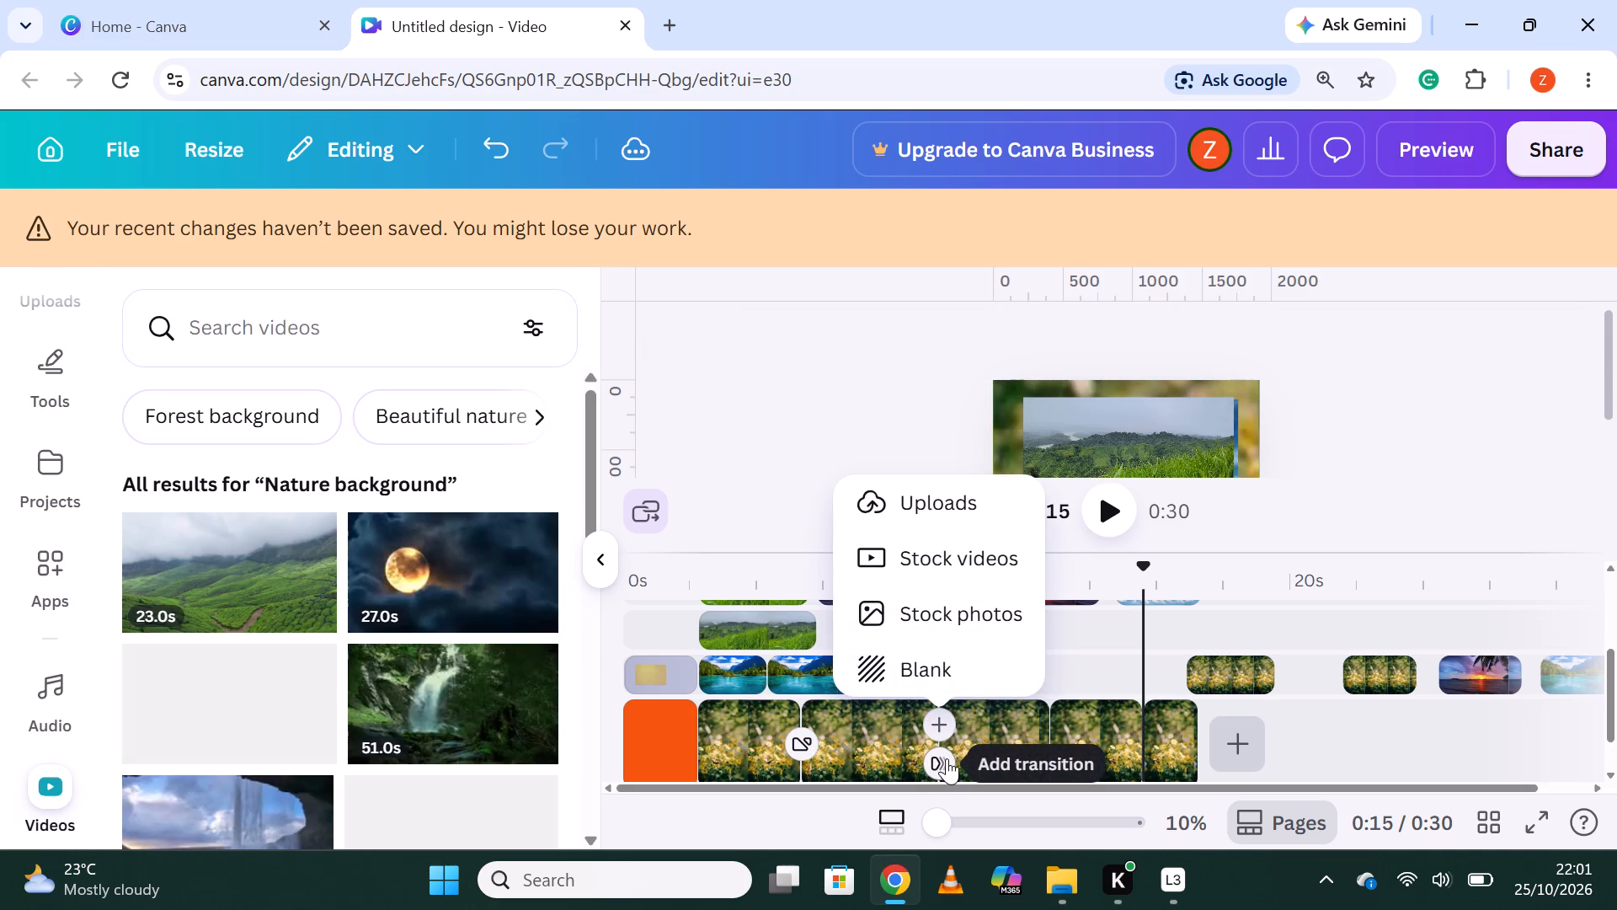
left_click(947, 758)
left_click(939, 765)
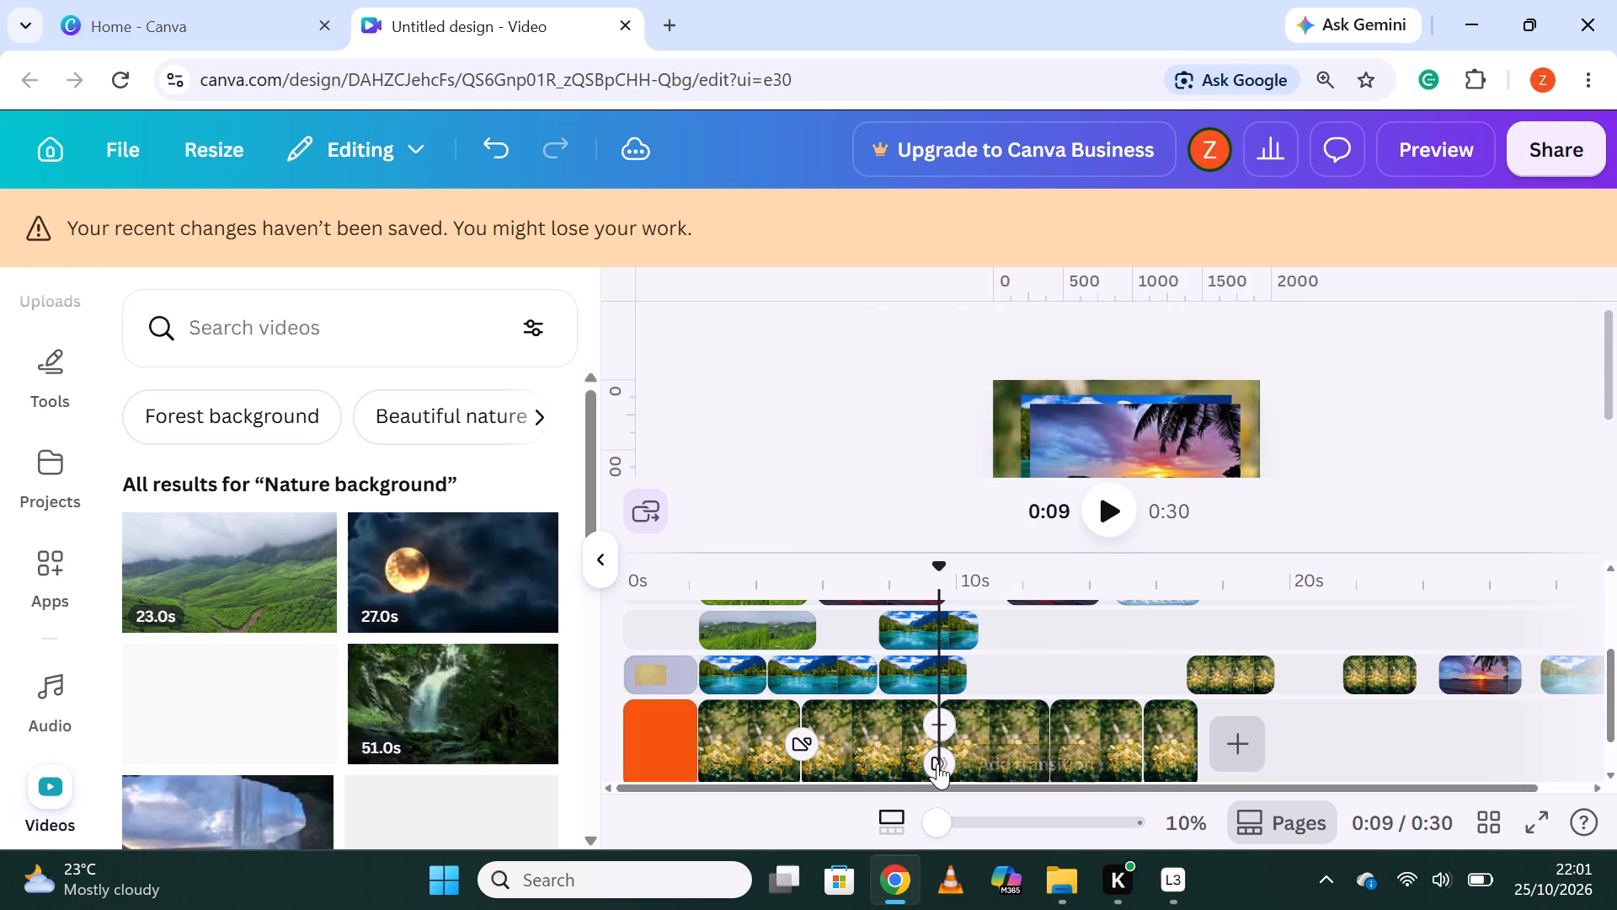
left_click(937, 763)
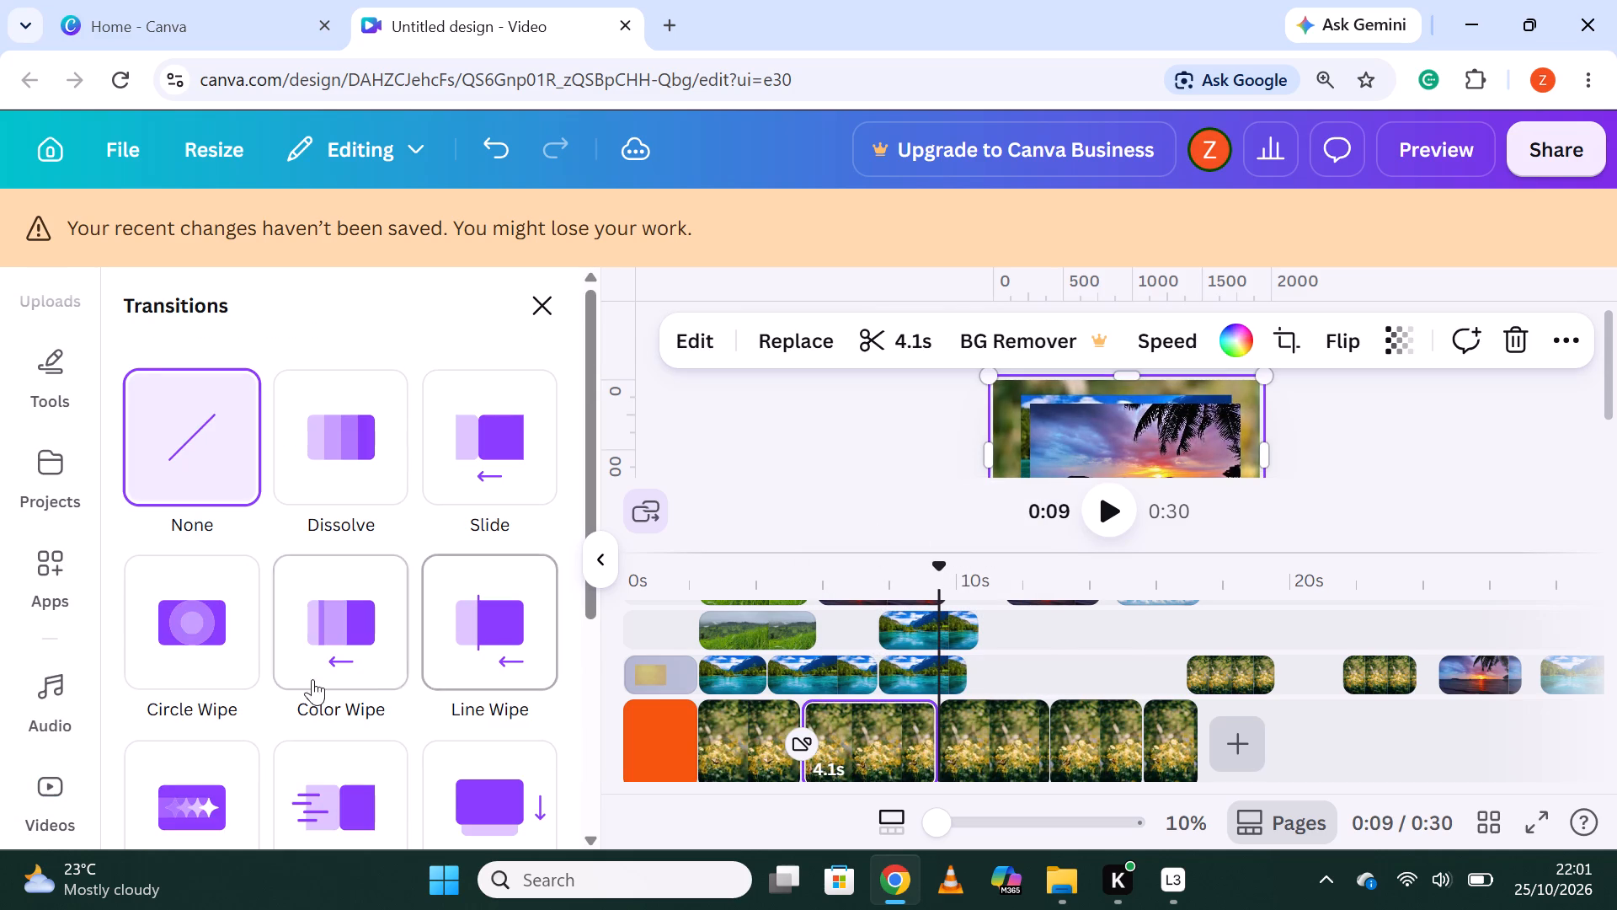
left_click(166, 676)
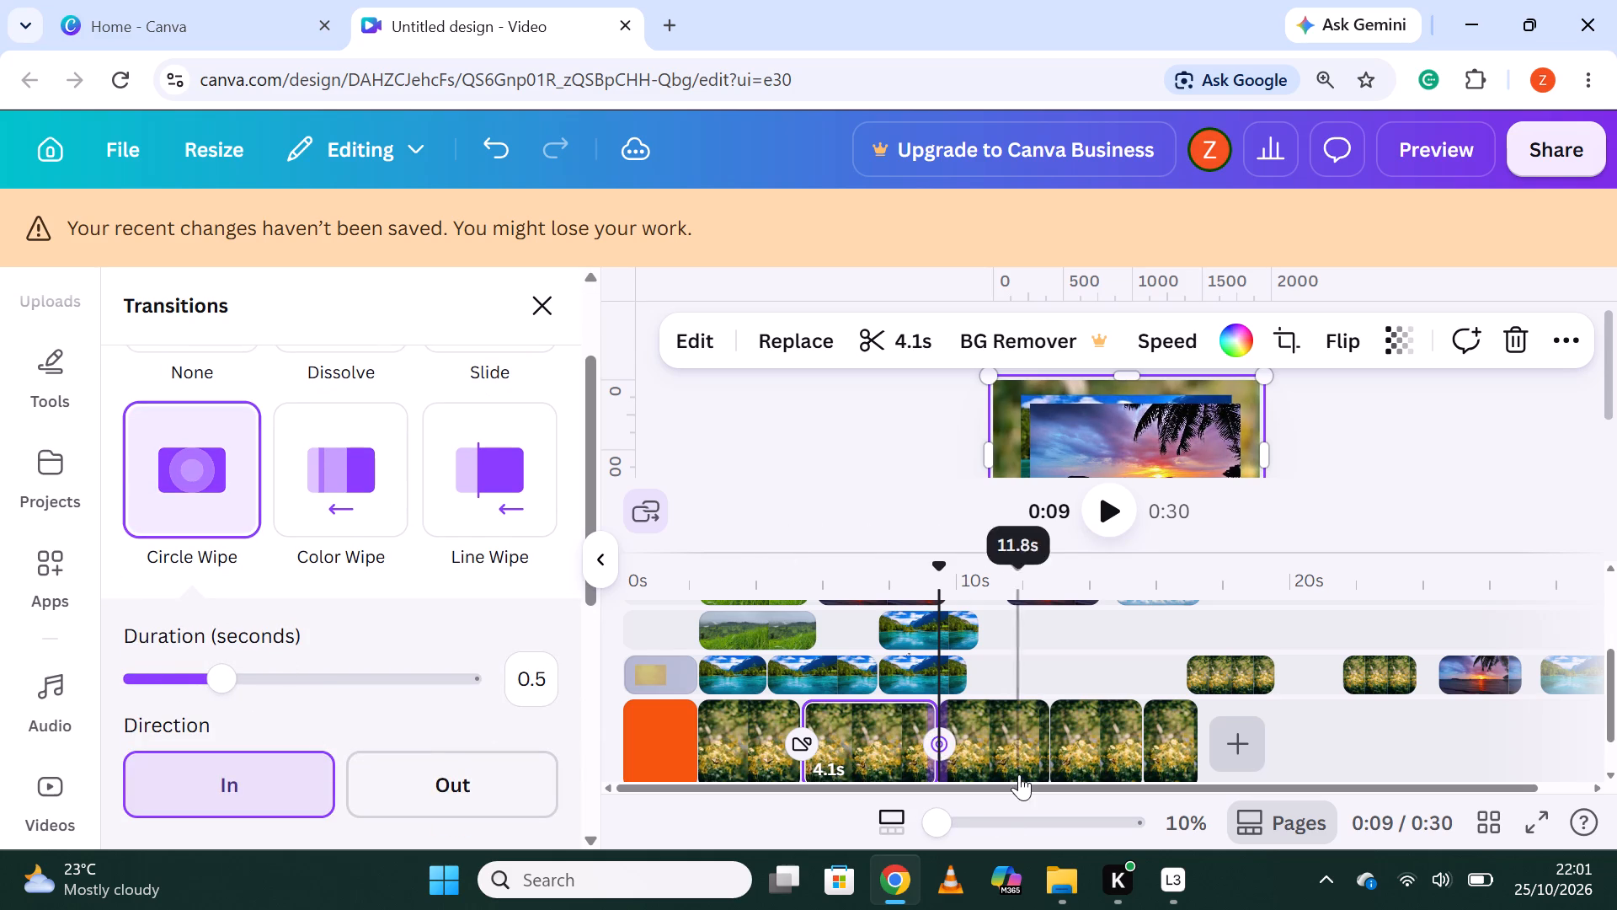
Add a Line Wipe transition between the third and fourth flower pieces and Match & Move between the fourth and fifth.
left_click(1047, 770)
left_click(1048, 762)
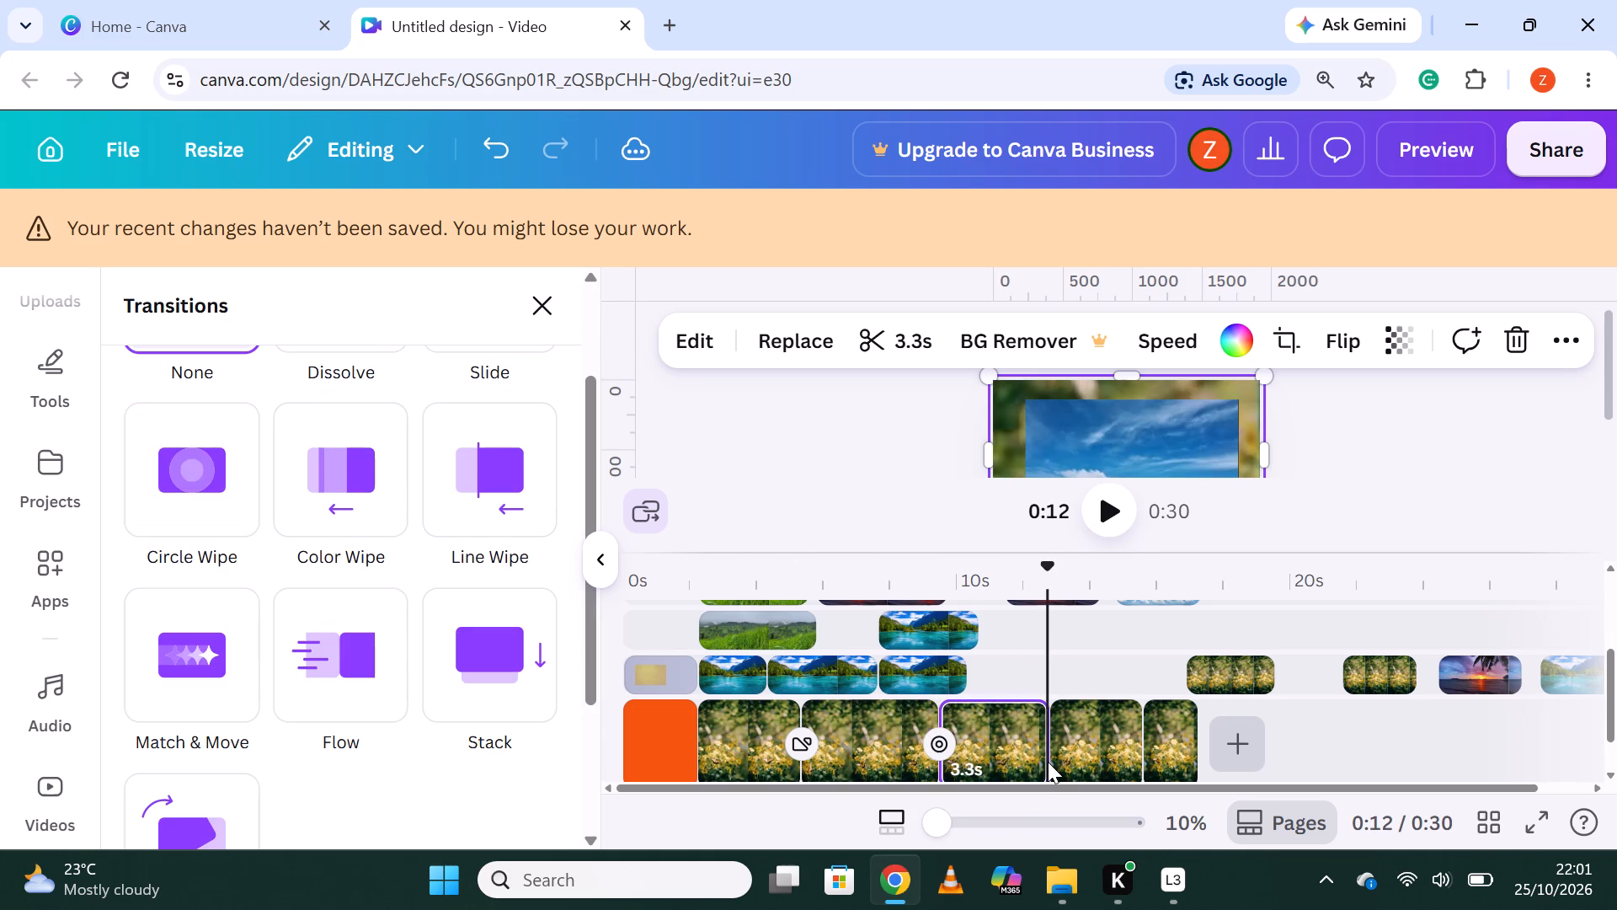
left_click(1050, 757)
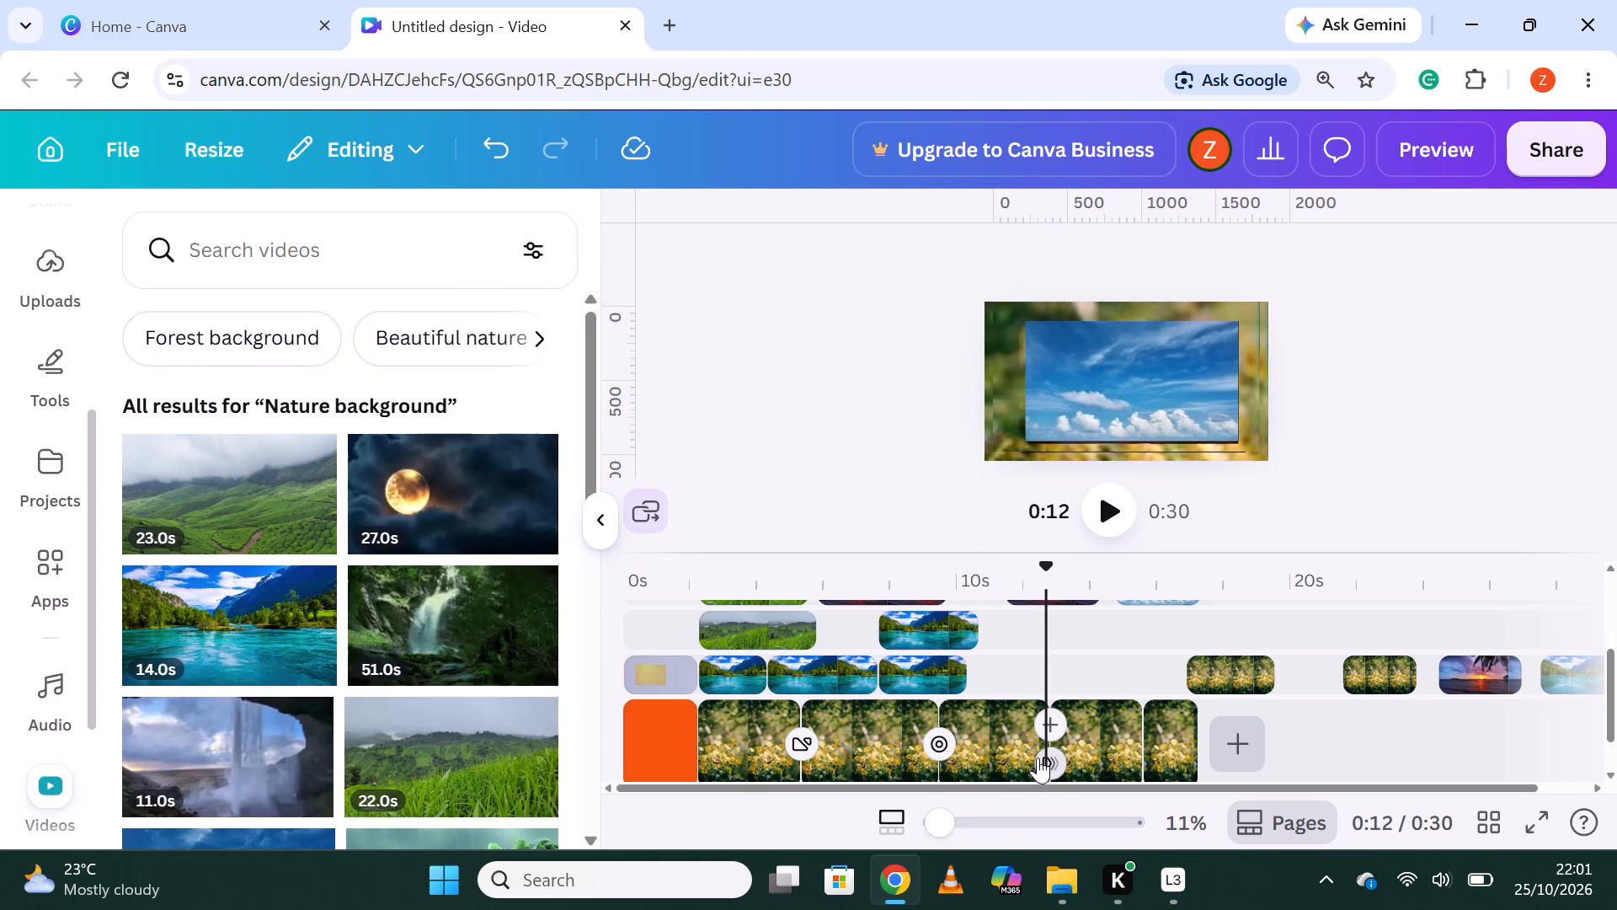
left_click(492, 575)
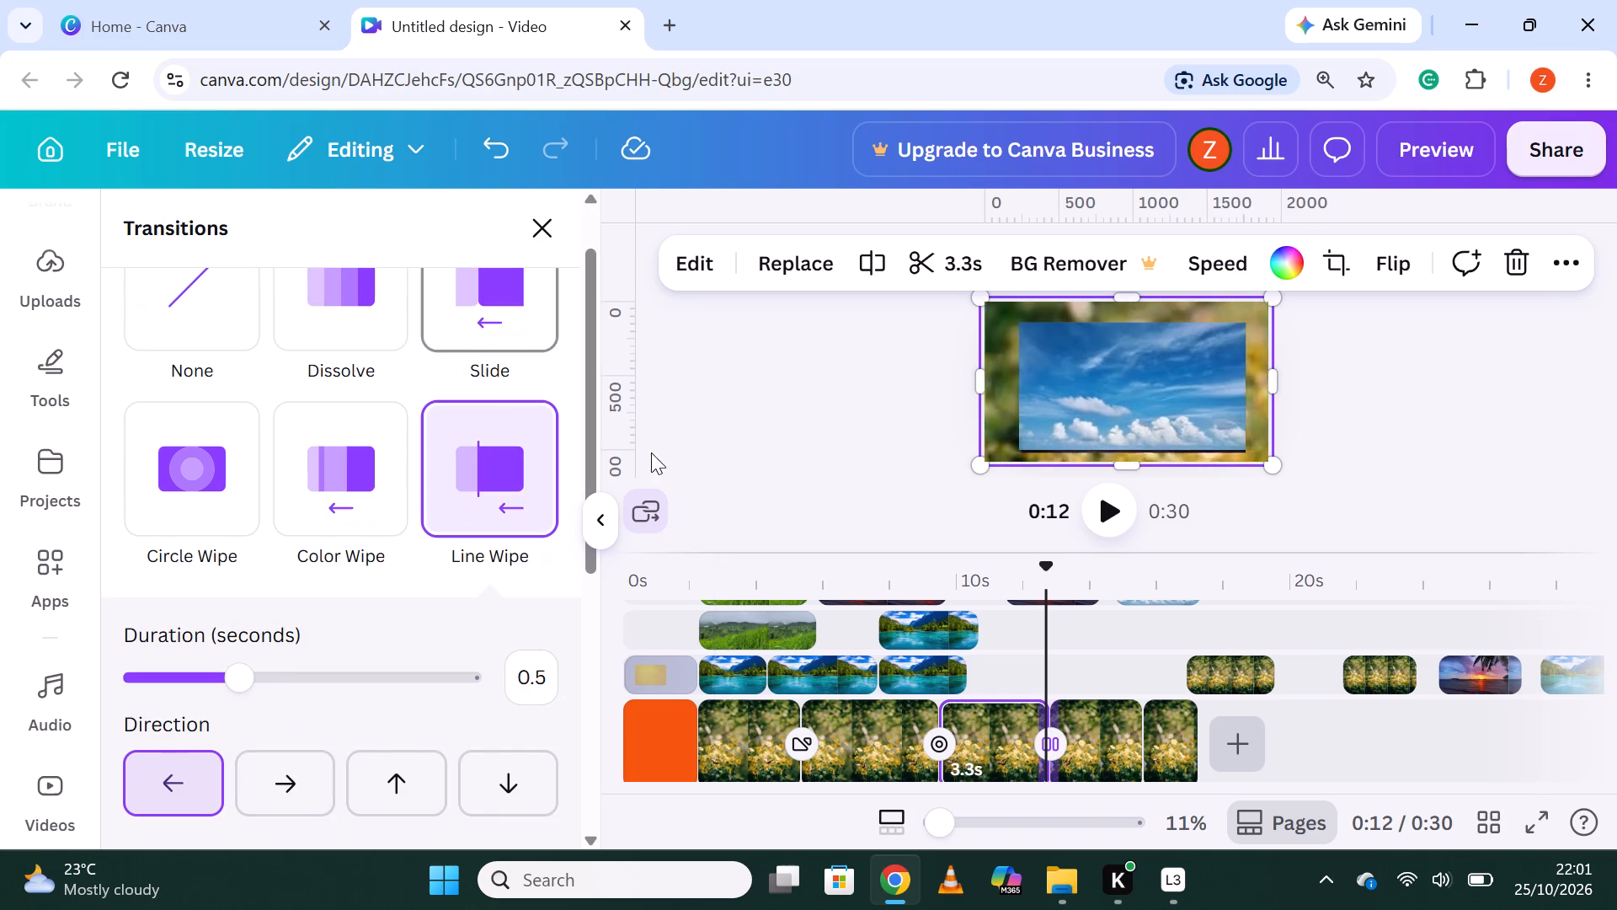
left_click(1144, 758)
left_click(1141, 757)
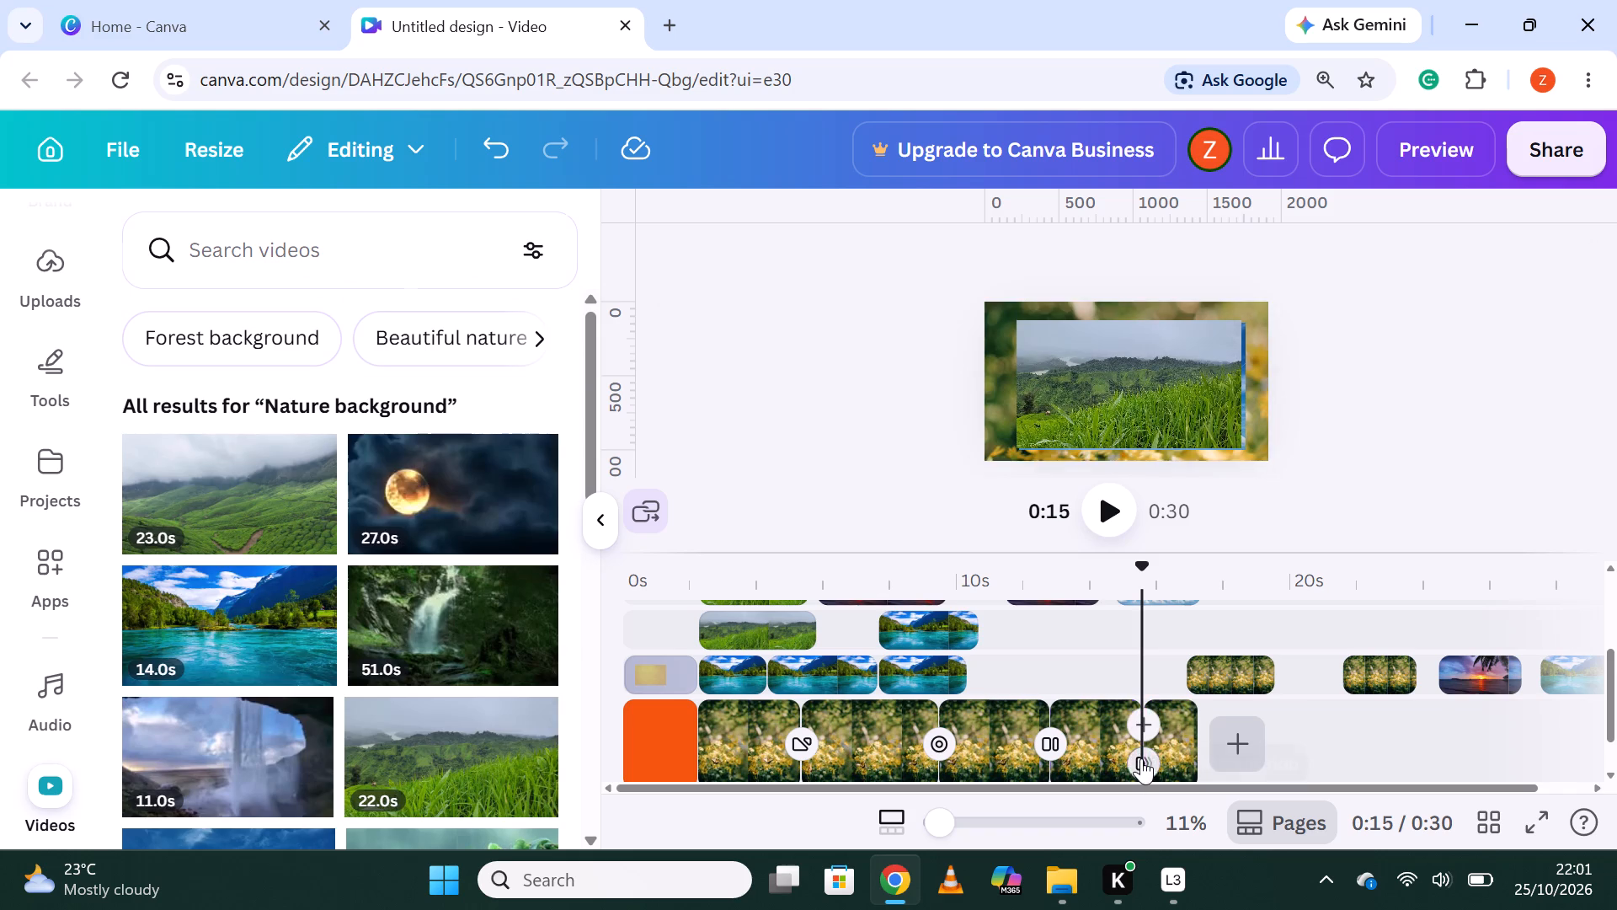
left_click(152, 723)
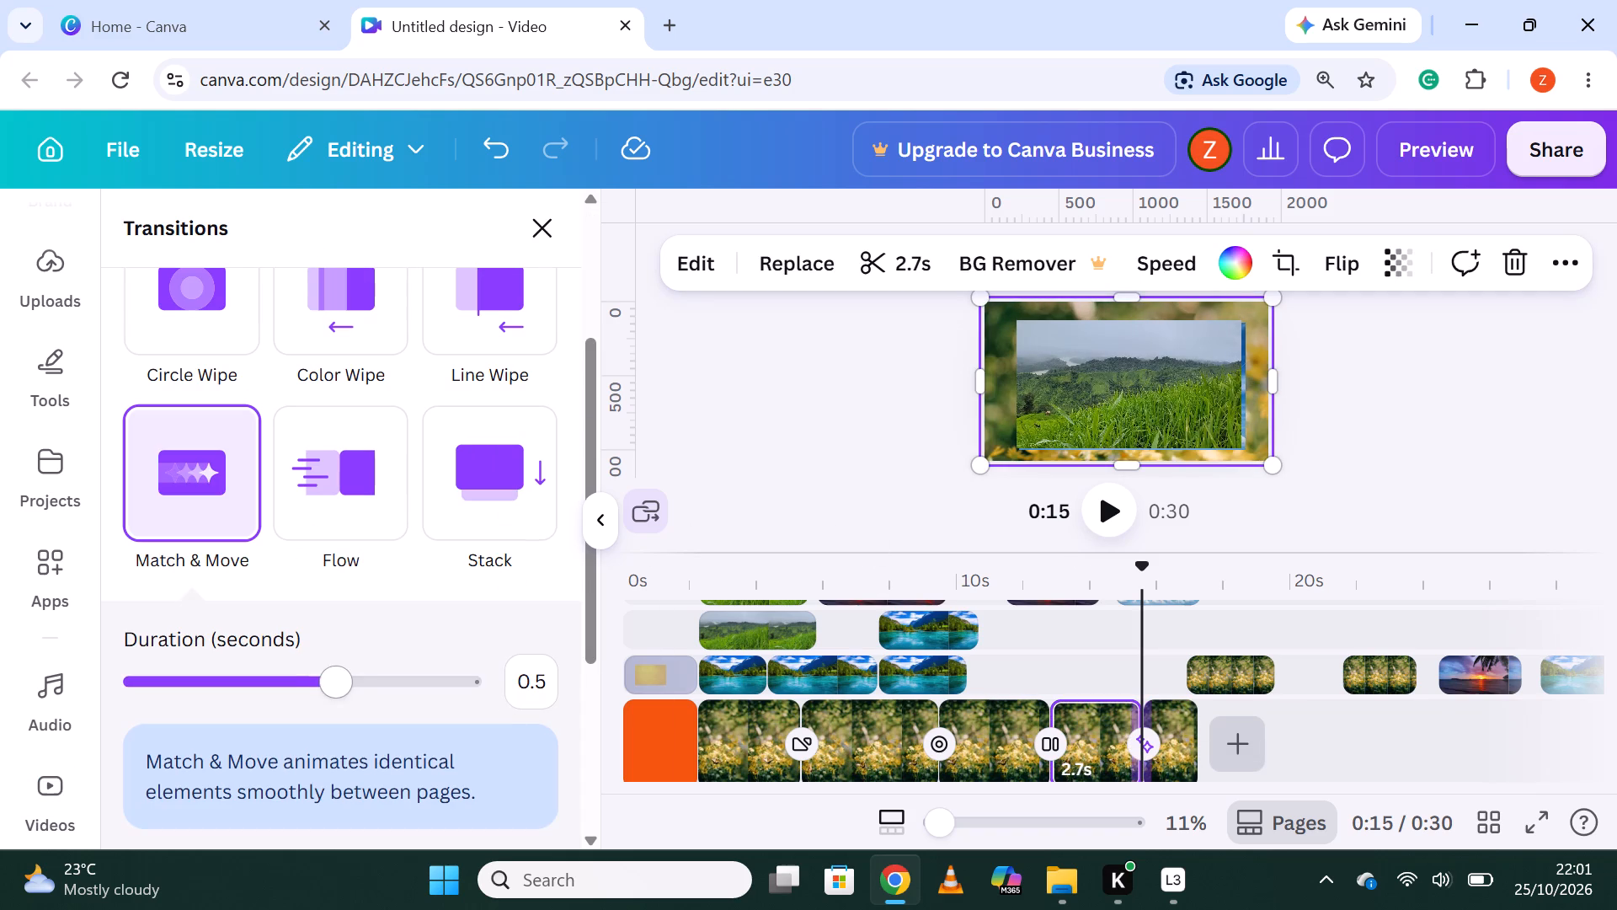
Replace the blue-sky clip at about 4 to 7.6 seconds on the top layer track with the 51.0-second forest waterfall video.
scroll(1044, 720, "up", 3)
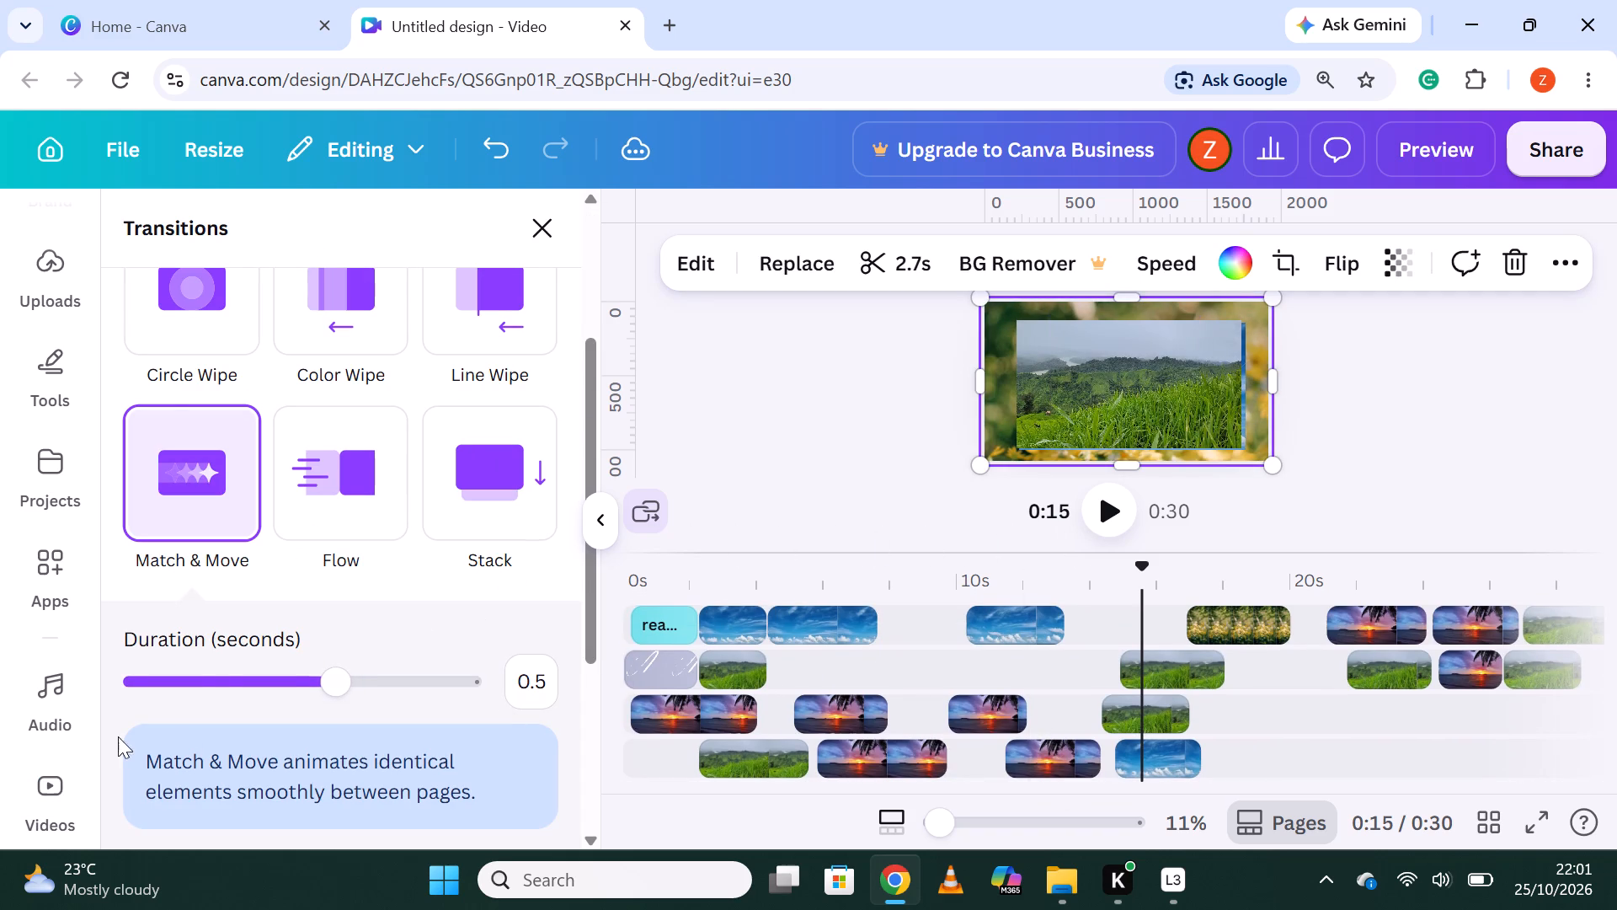
left_click(48, 759)
scroll(462, 642, "down", 1)
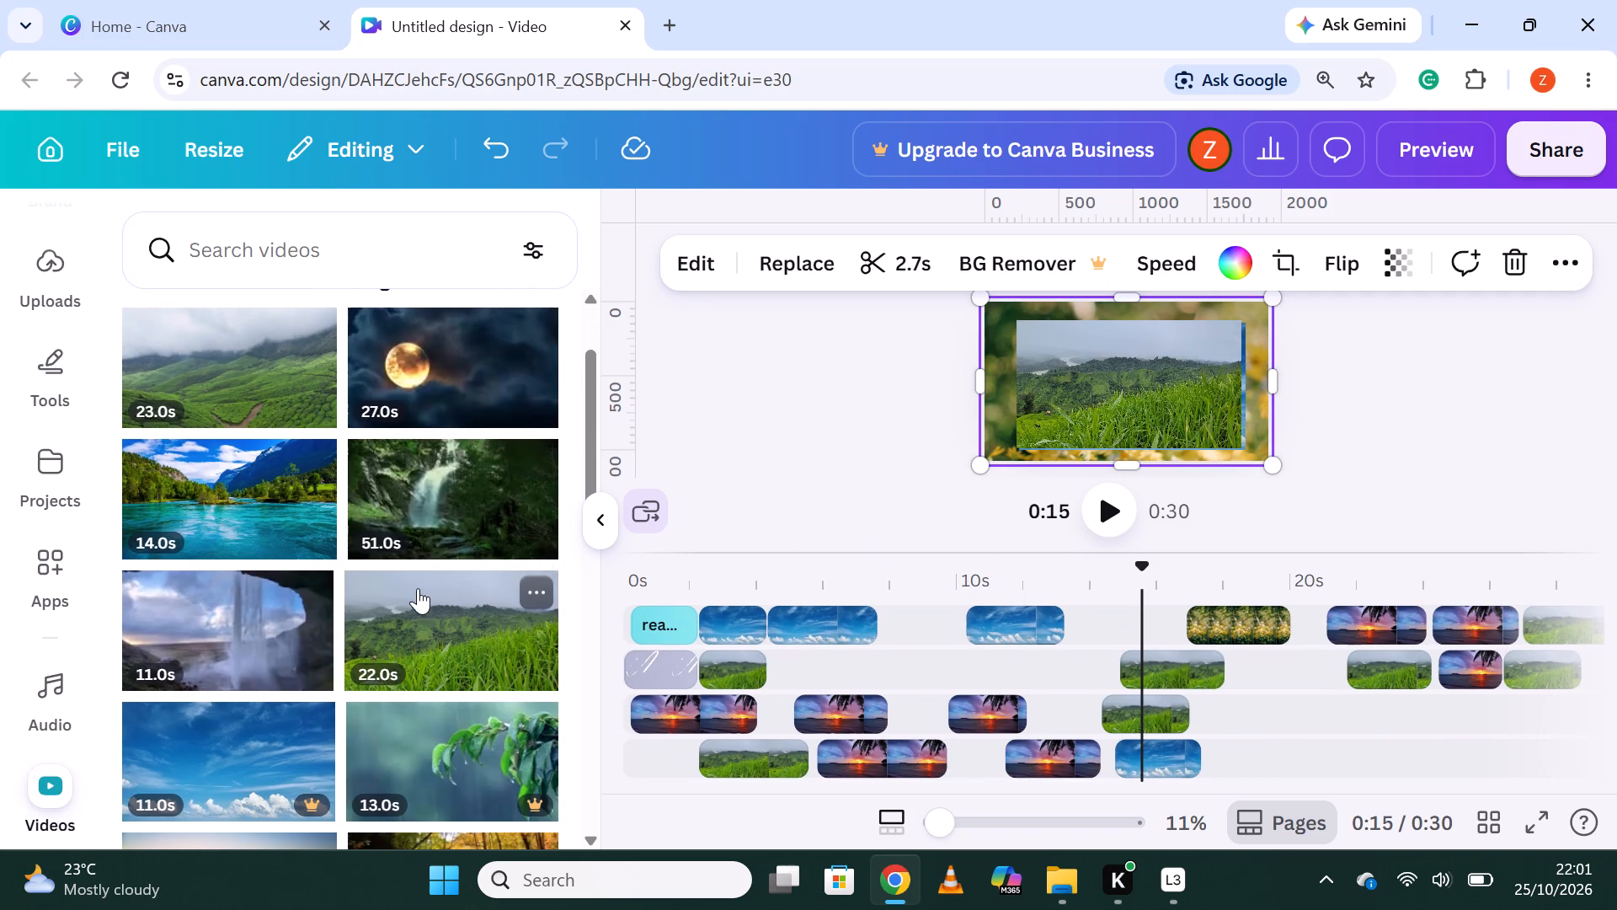
left_click_drag(414, 494, 805, 635)
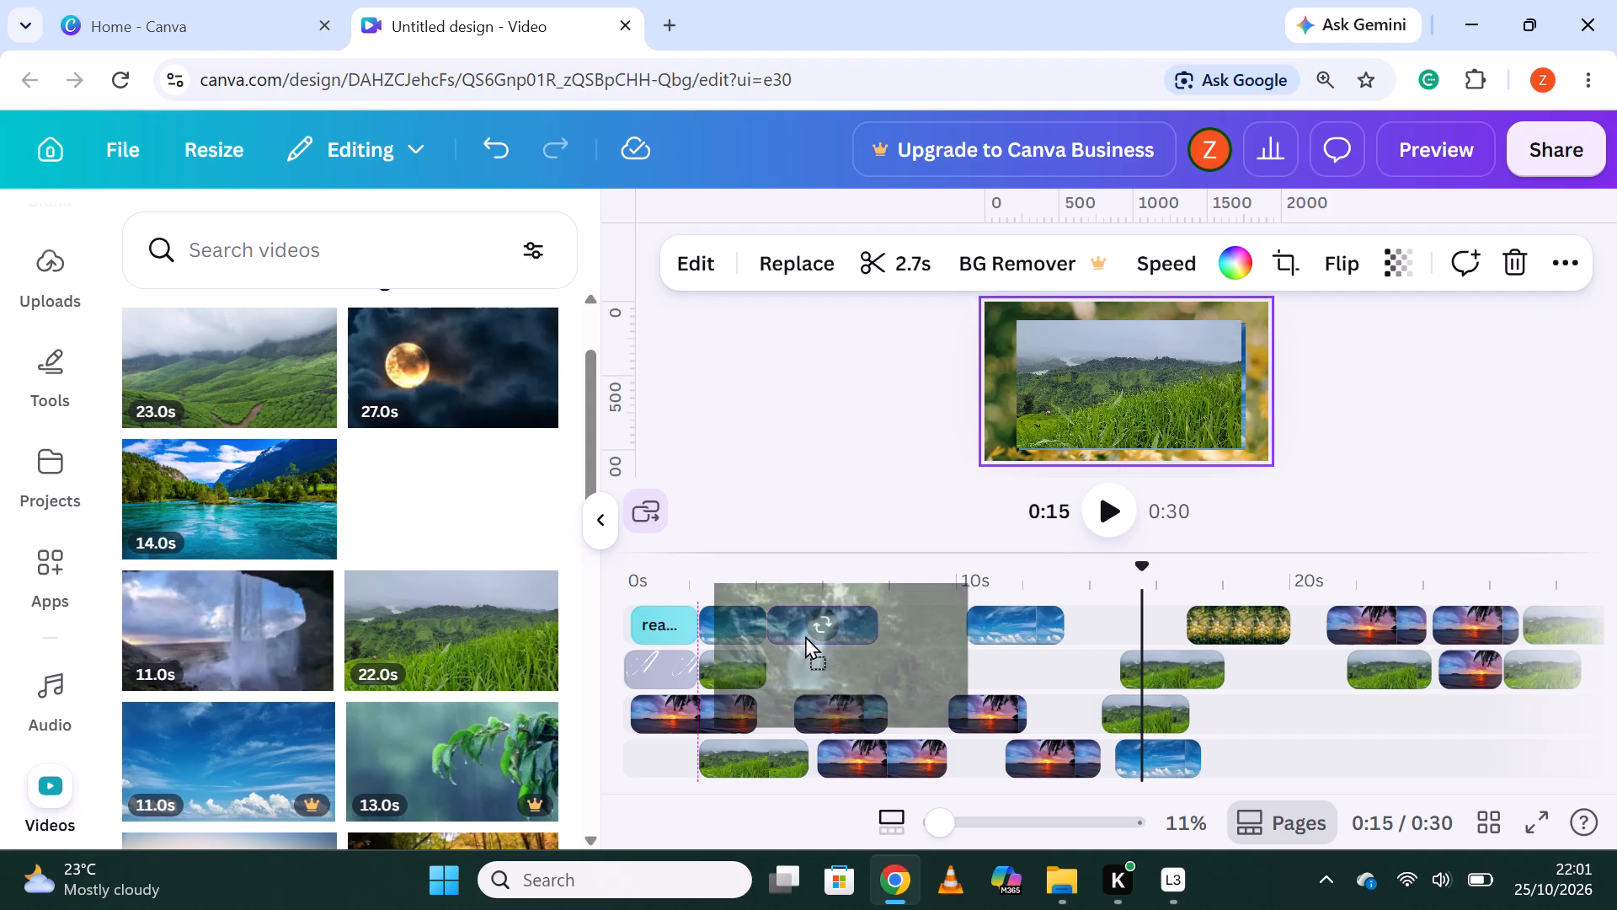
left_click_drag(805, 635, 807, 635)
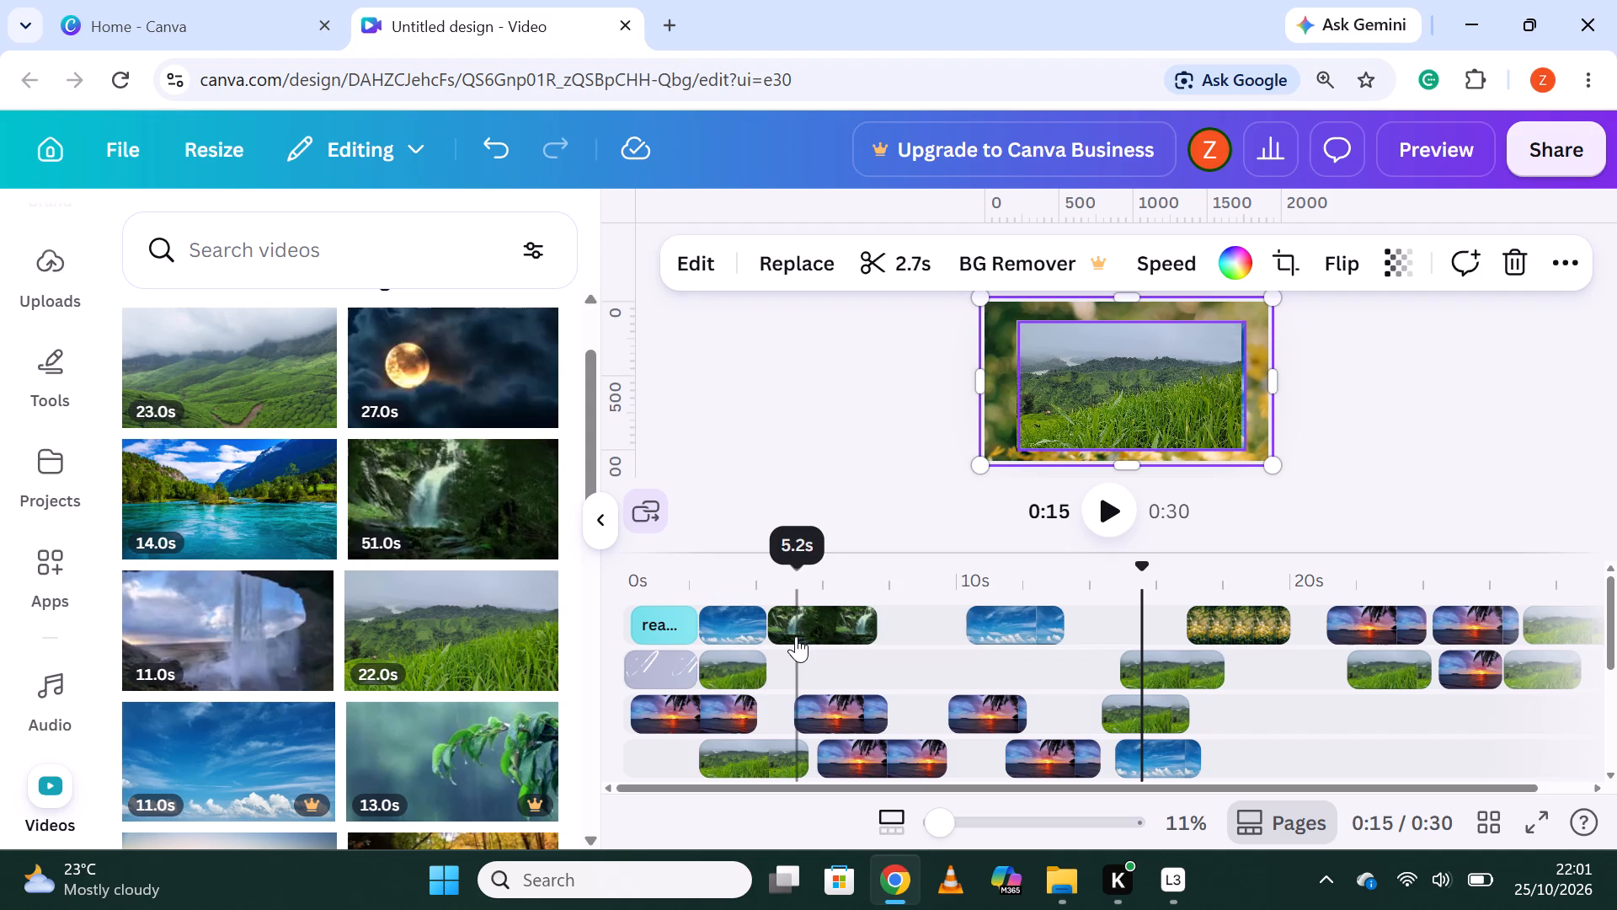
Add the 51.0-second forest waterfall video again and move it onto its own layer track, starting at 0 seconds.
left_click(442, 551)
scroll(189, 662, "down", 2)
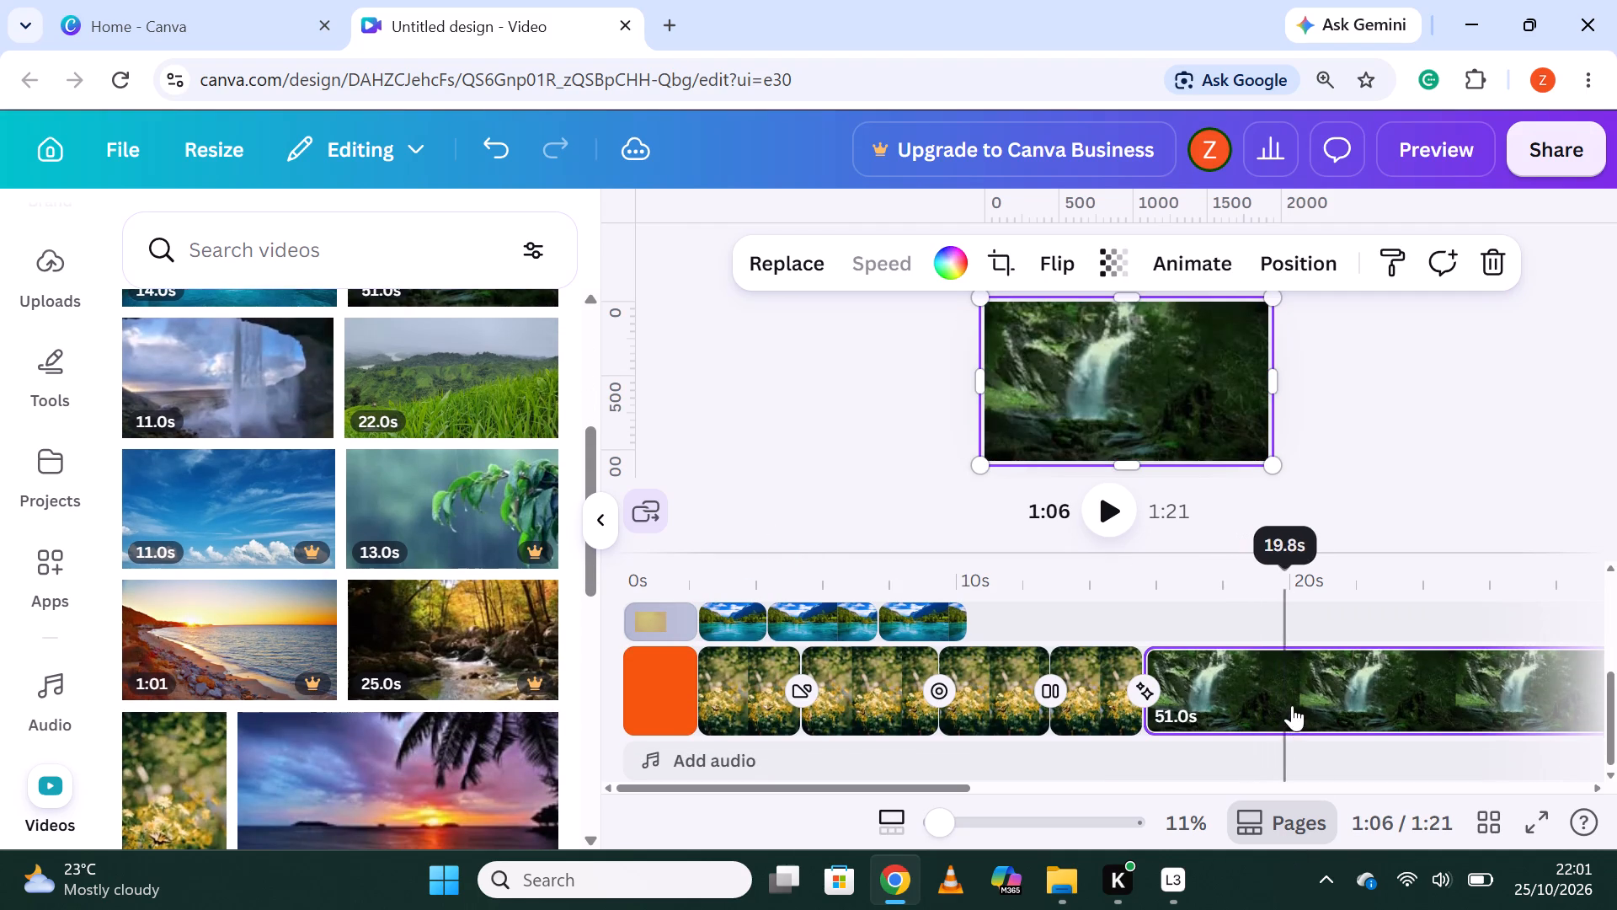
left_click(1288, 709)
left_click_drag(1350, 690, 1333, 677)
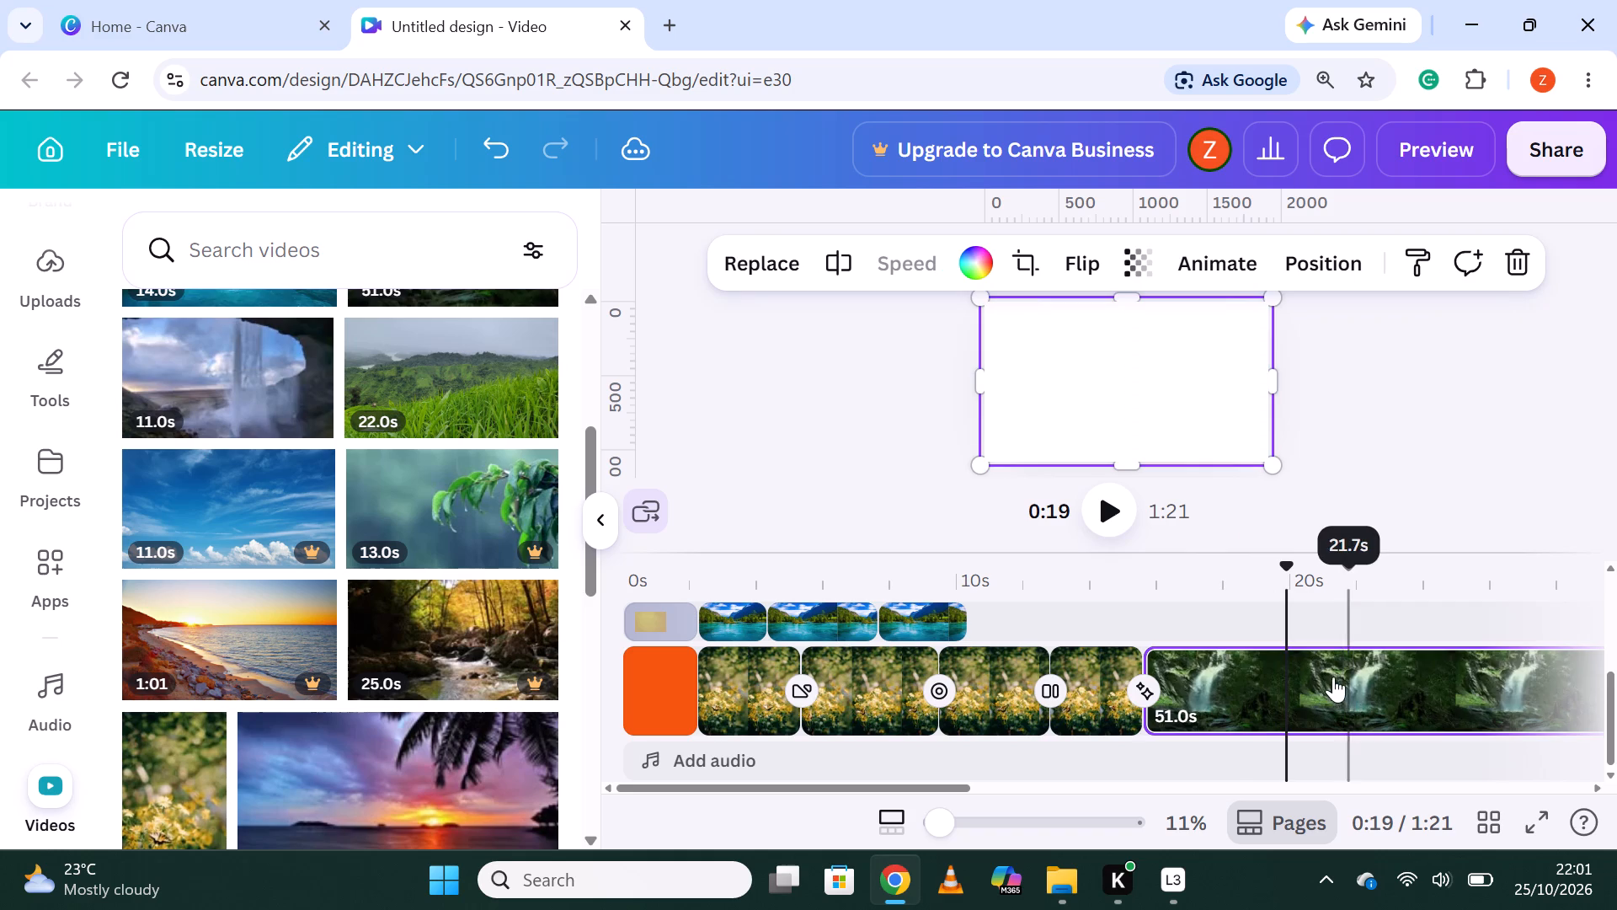
left_click_drag(1333, 677, 979, 661)
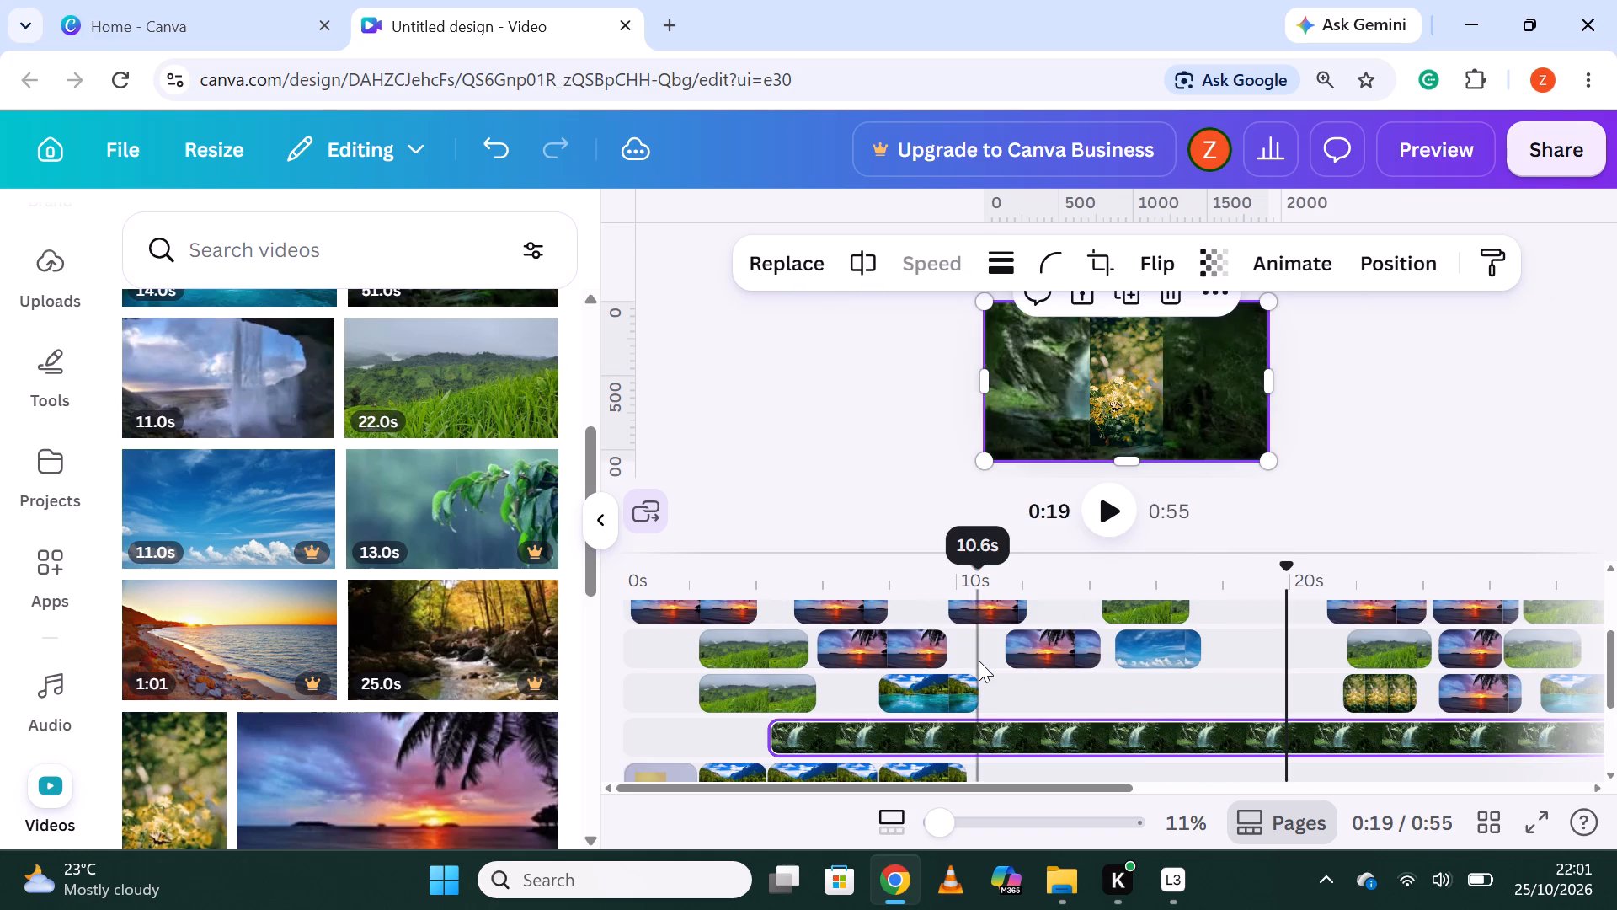
left_click_drag(1120, 739, 969, 727)
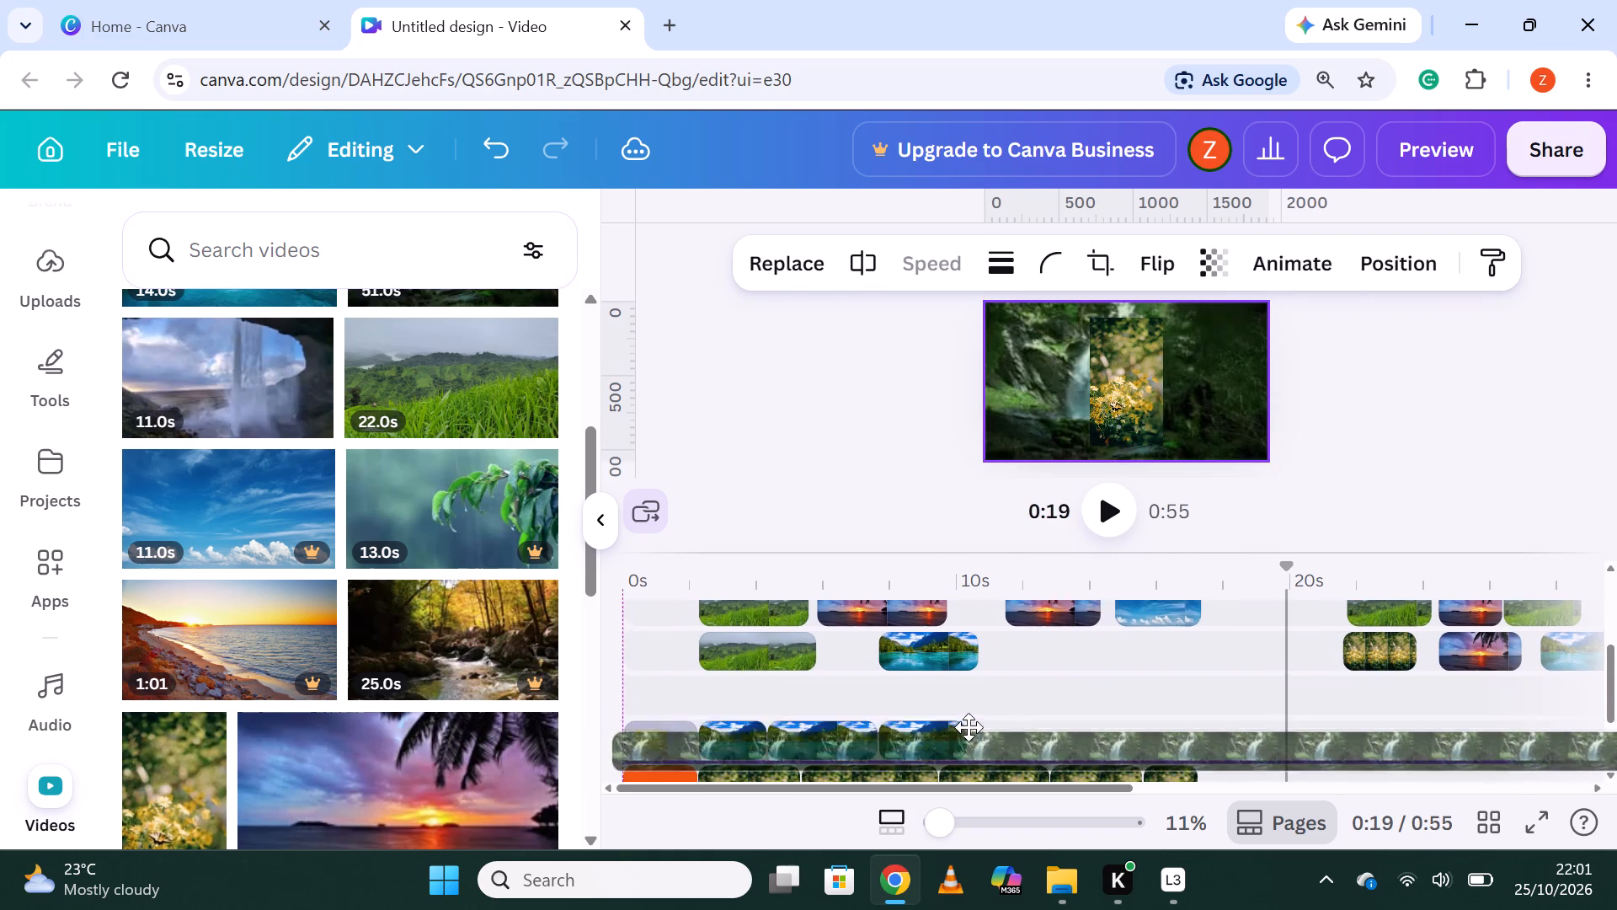
left_click_drag(969, 727, 957, 703)
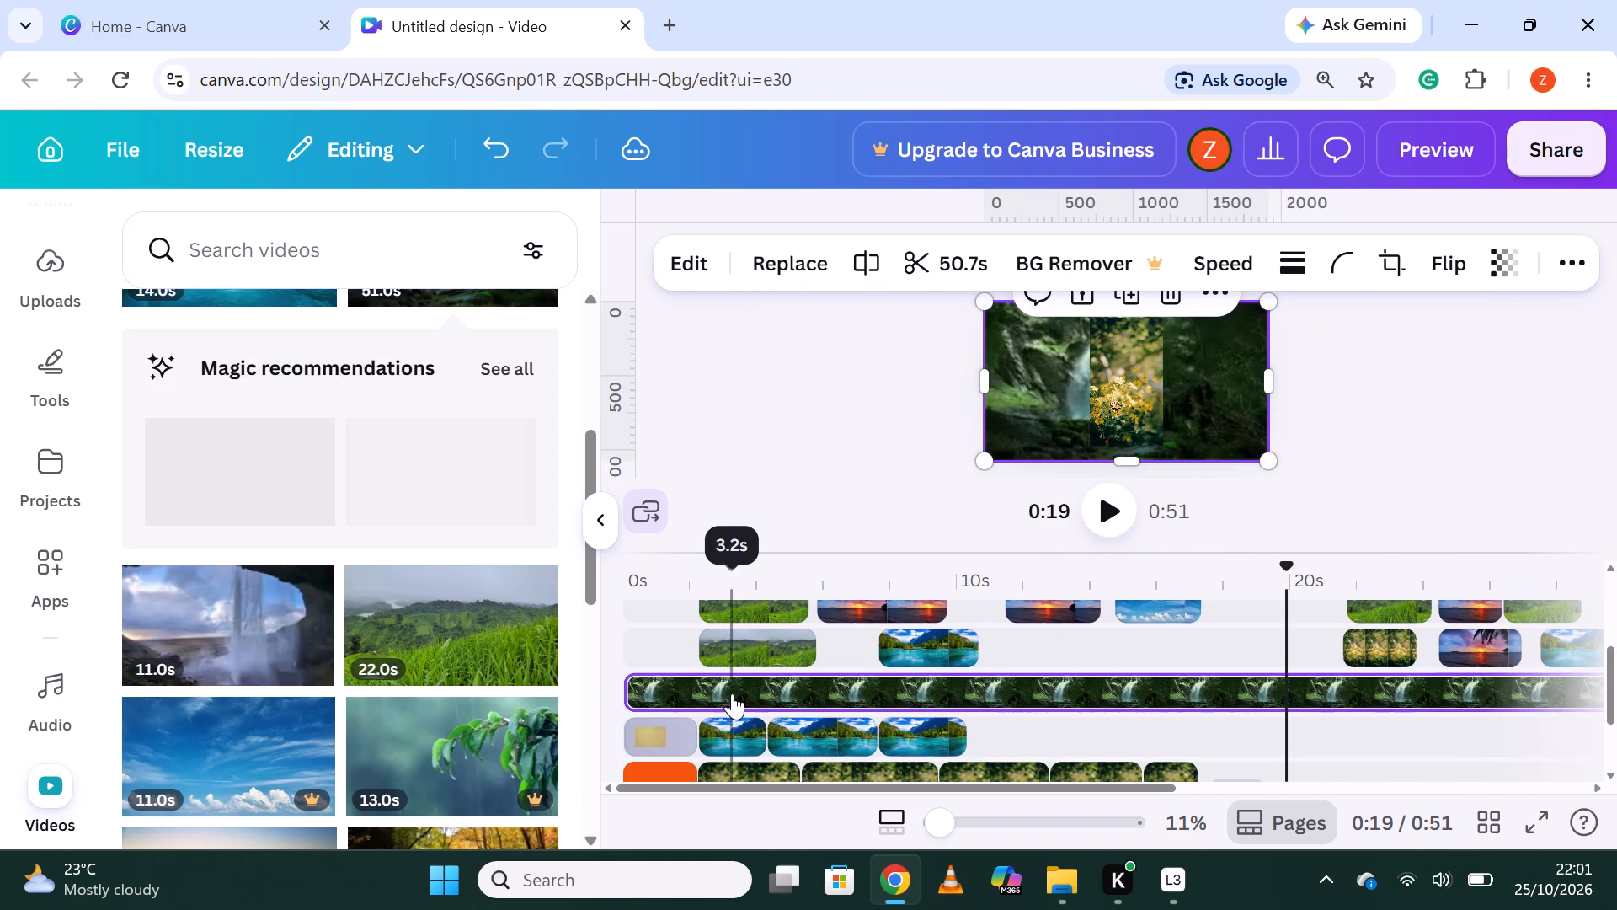
Split the long waterfall layer clip at about 3.2, 7.0, 10.4 and 12.9 seconds.
left_click(732, 692)
right_click(732, 692)
left_click(876, 763)
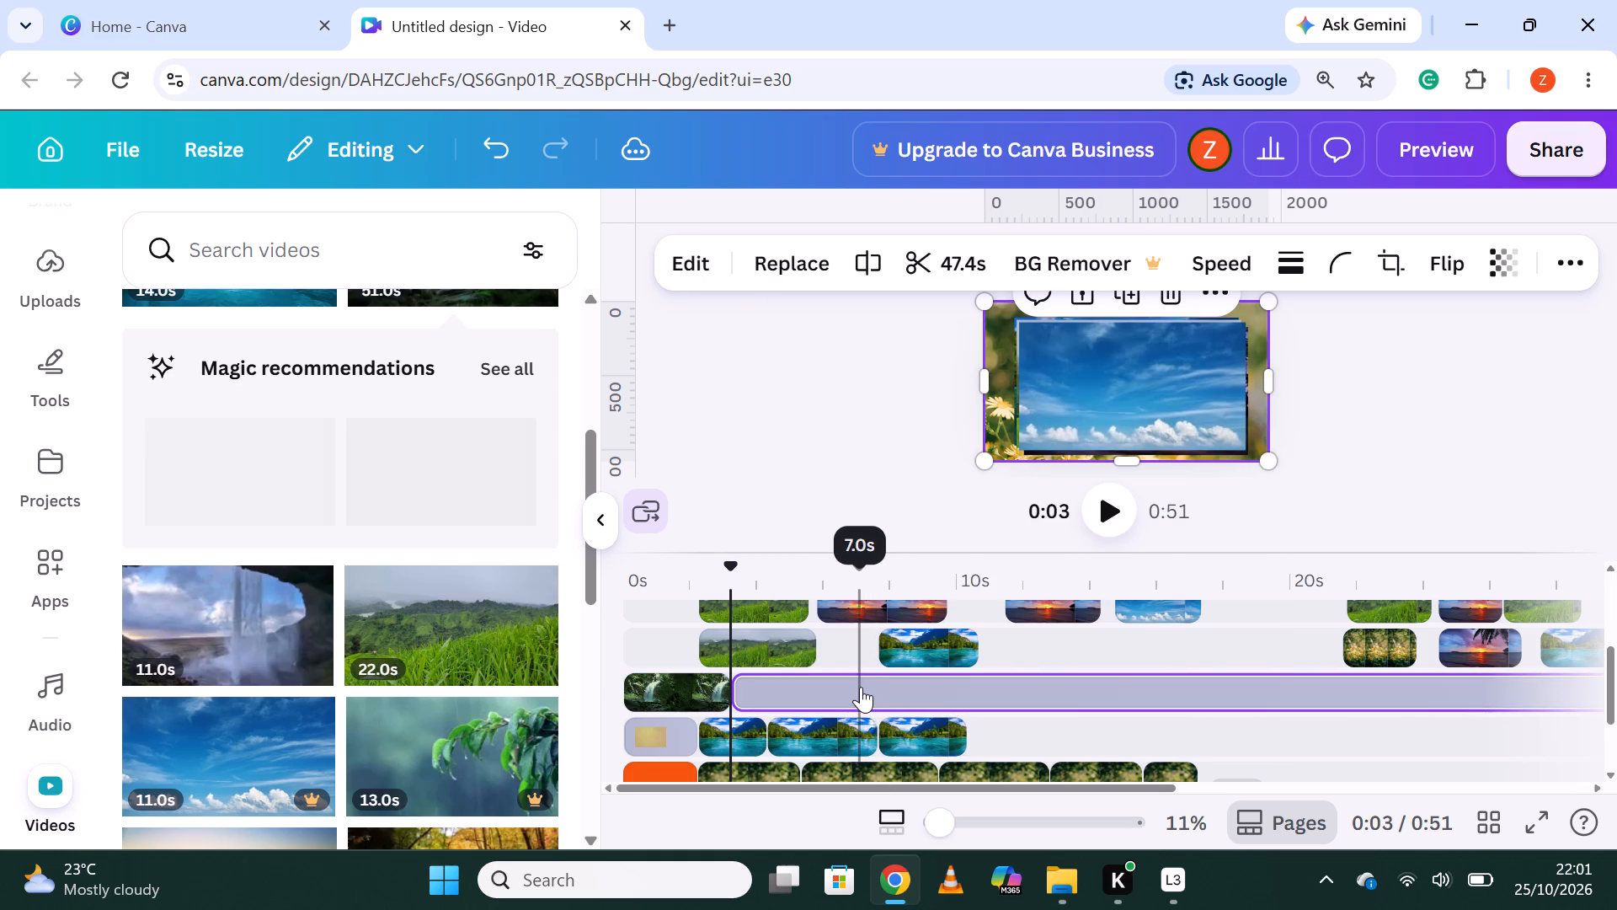
left_click(861, 687)
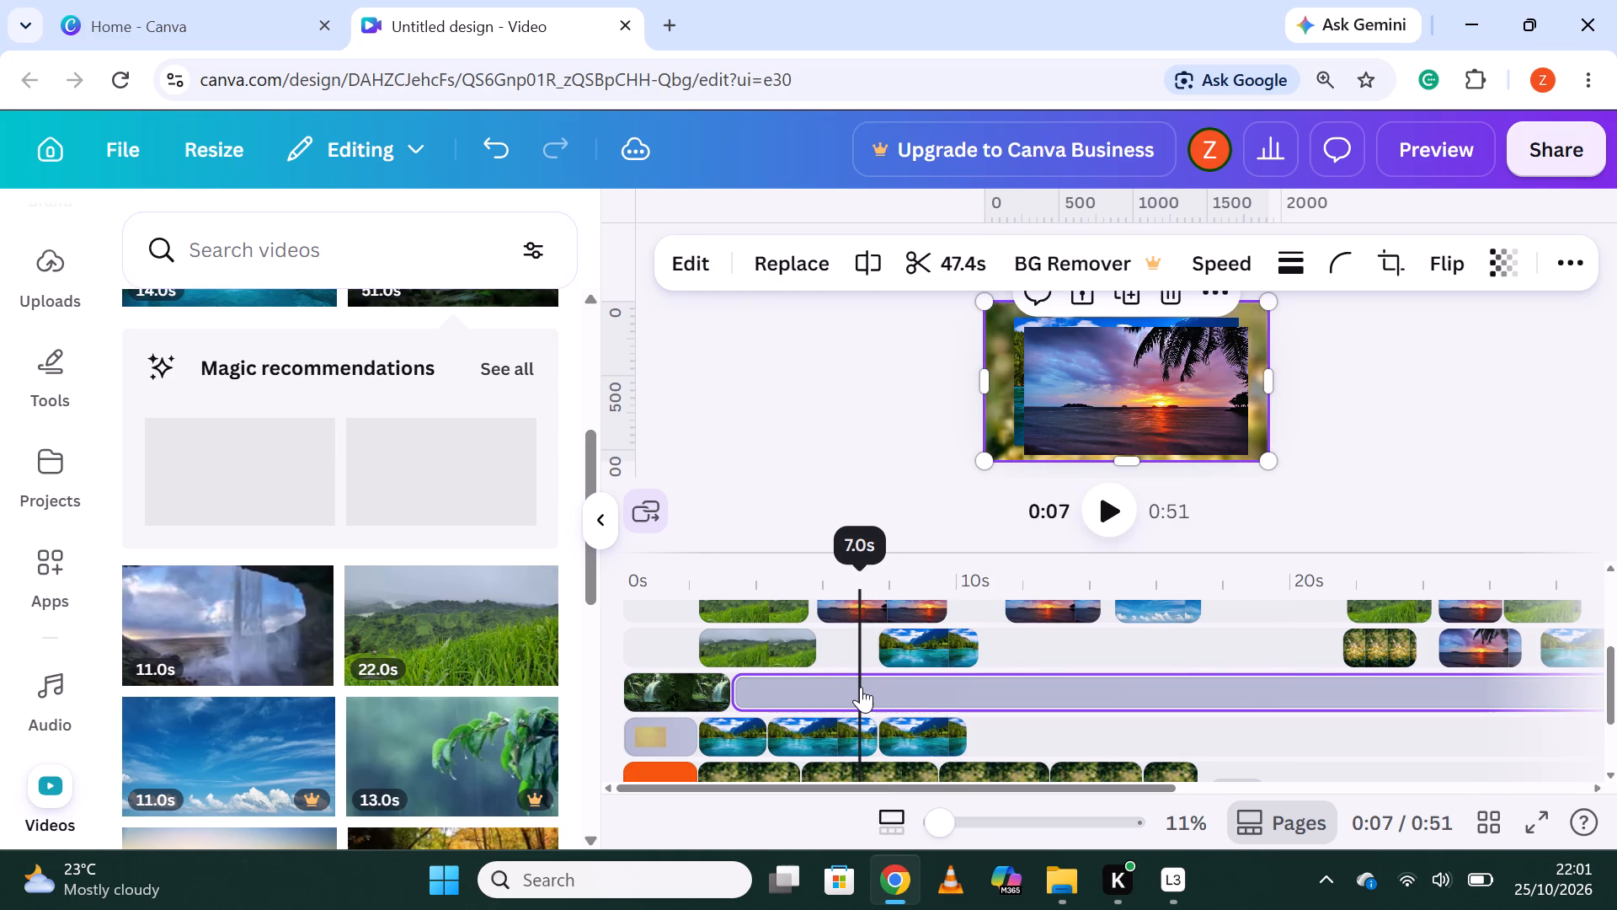
right_click(860, 687)
left_click(942, 768)
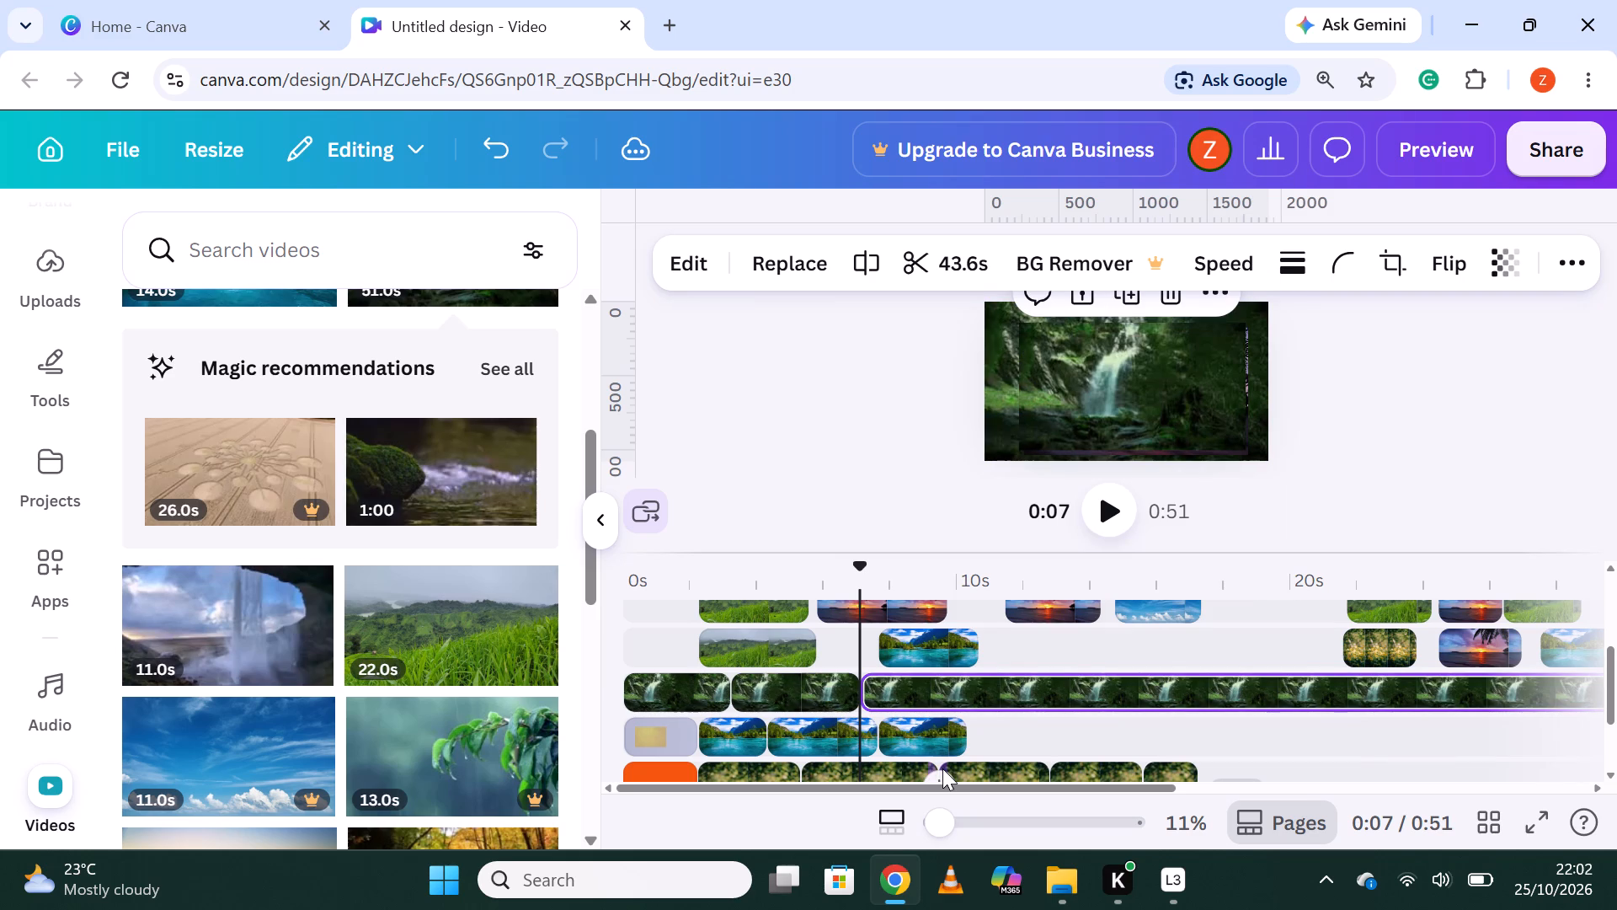
left_click(972, 686)
right_click(971, 686)
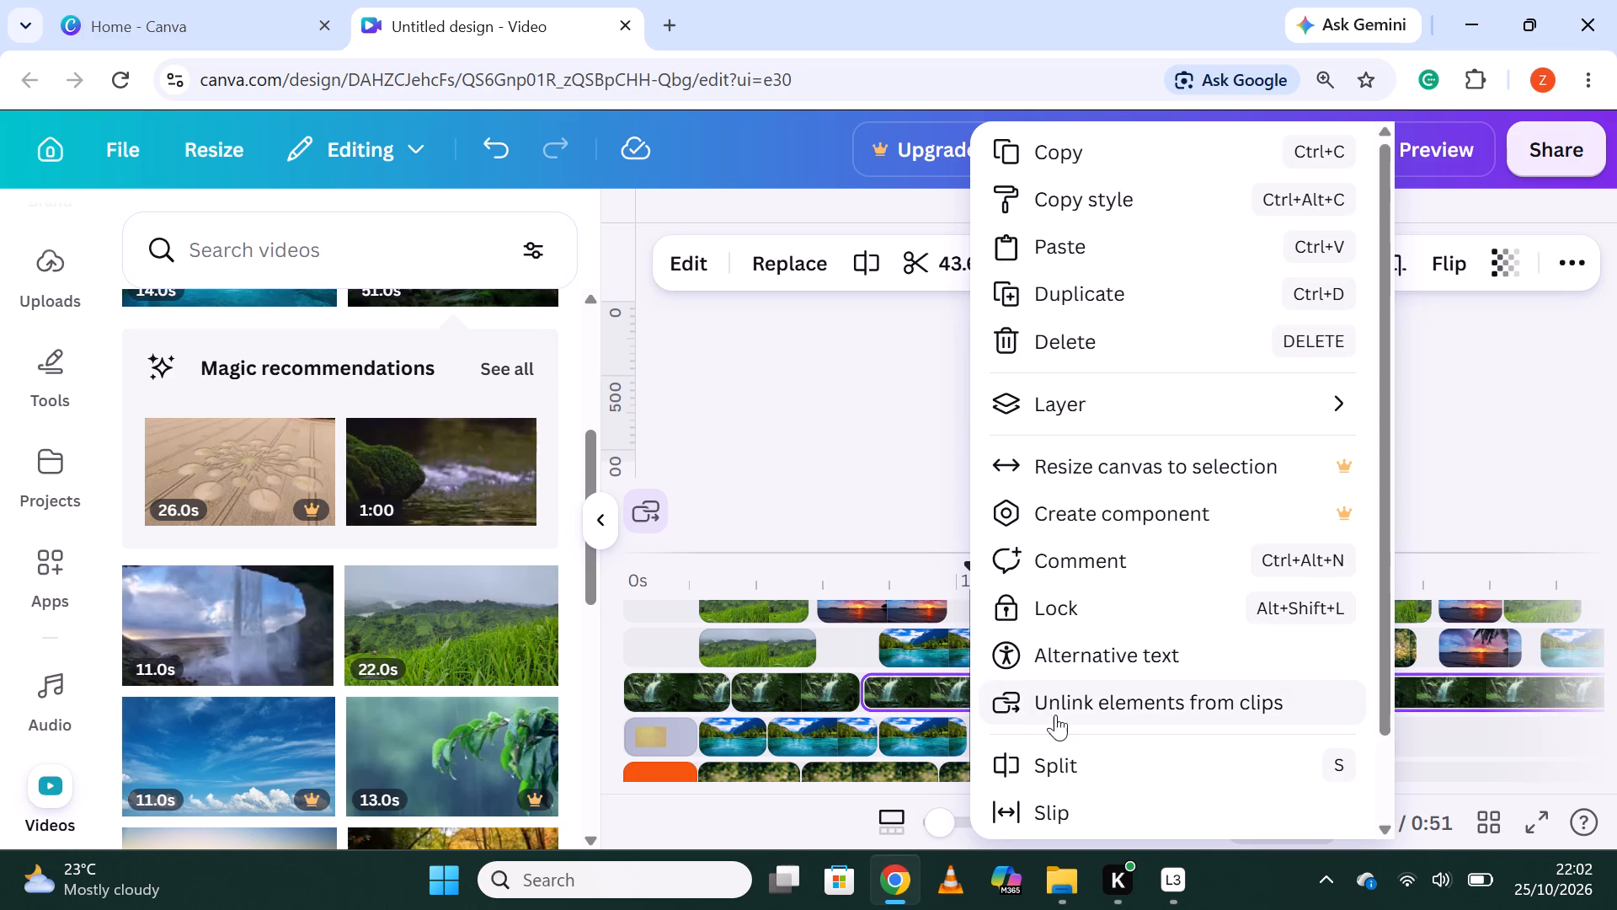
left_click(1073, 747)
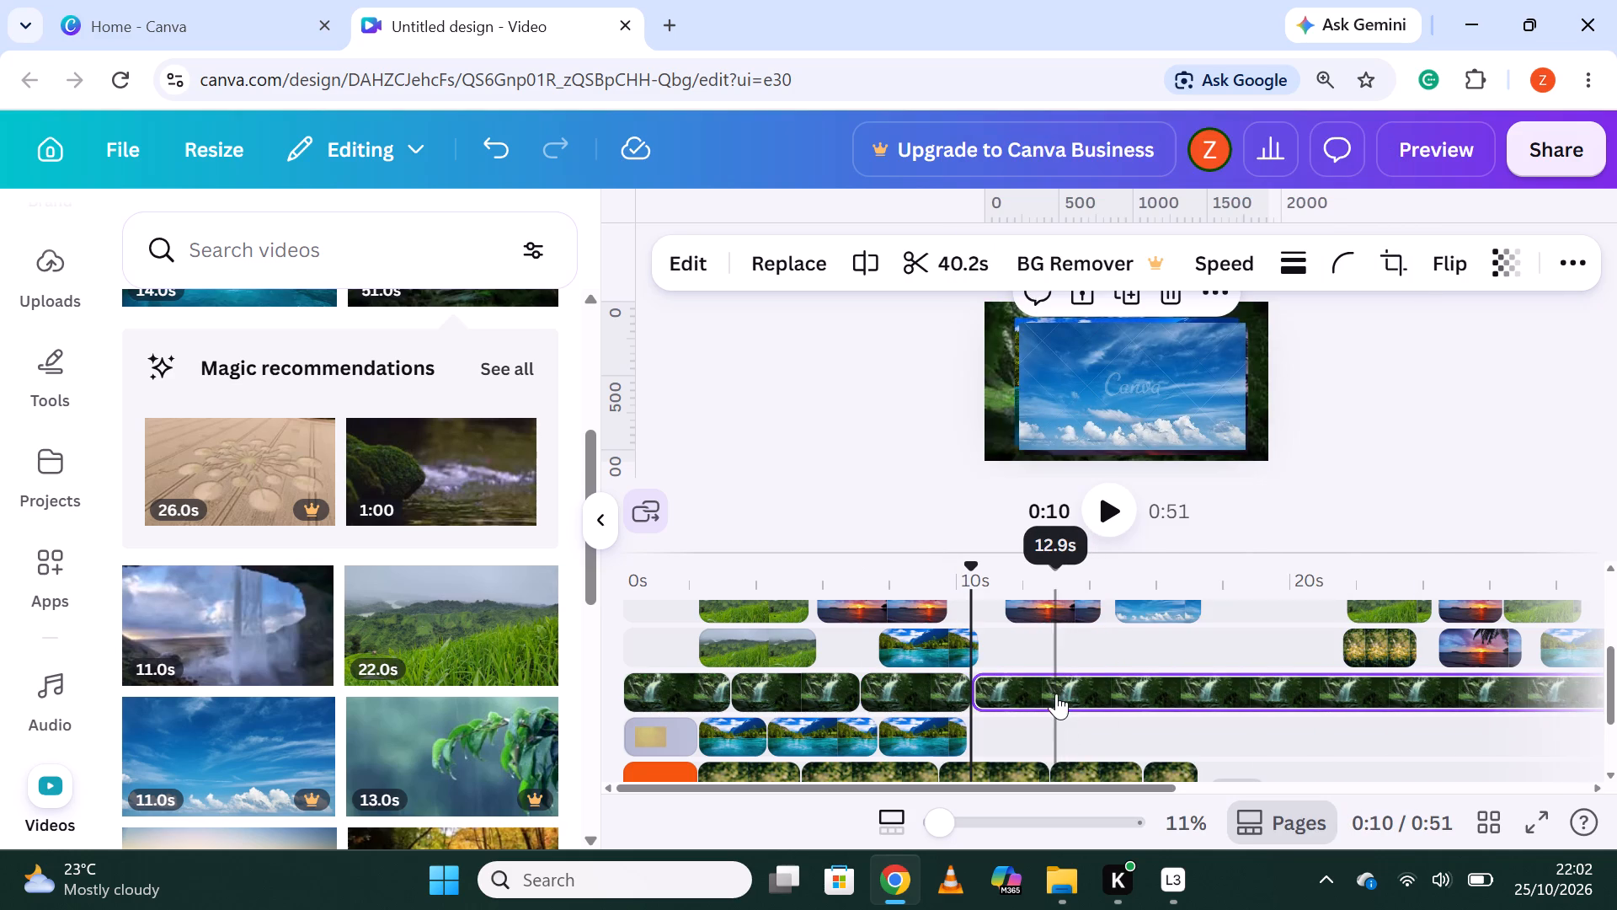
left_click(1056, 693)
right_click(1056, 693)
left_click(1103, 763)
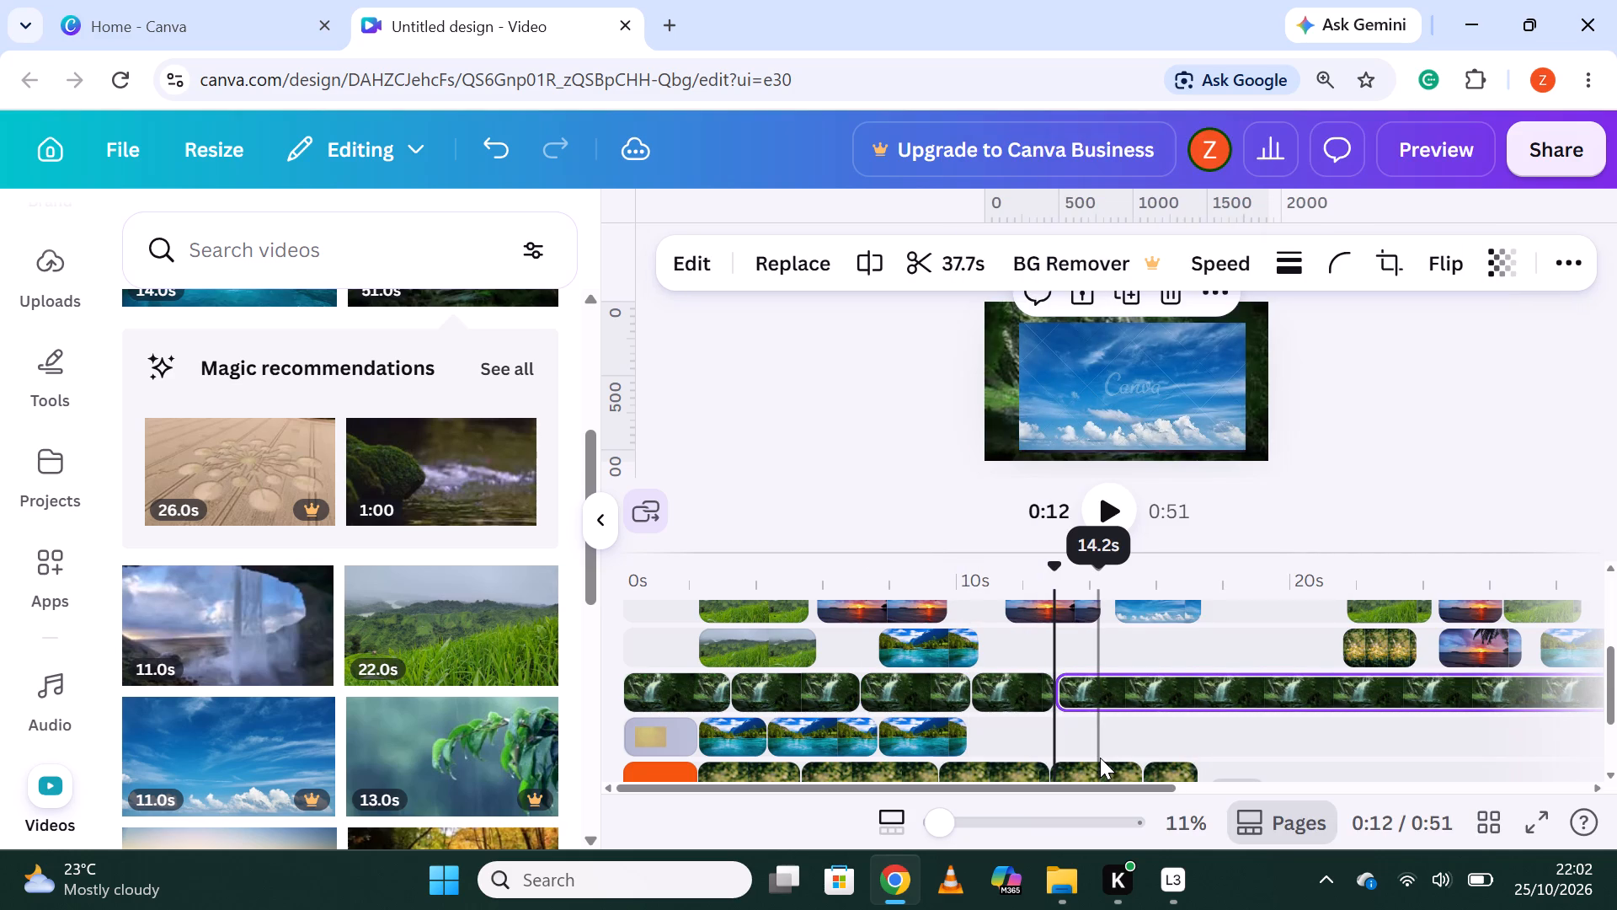
Split the remaining long waterfall layer piece at about 15.2, 17.3 and 19.6 seconds.
left_click(1132, 682)
right_click(1131, 682)
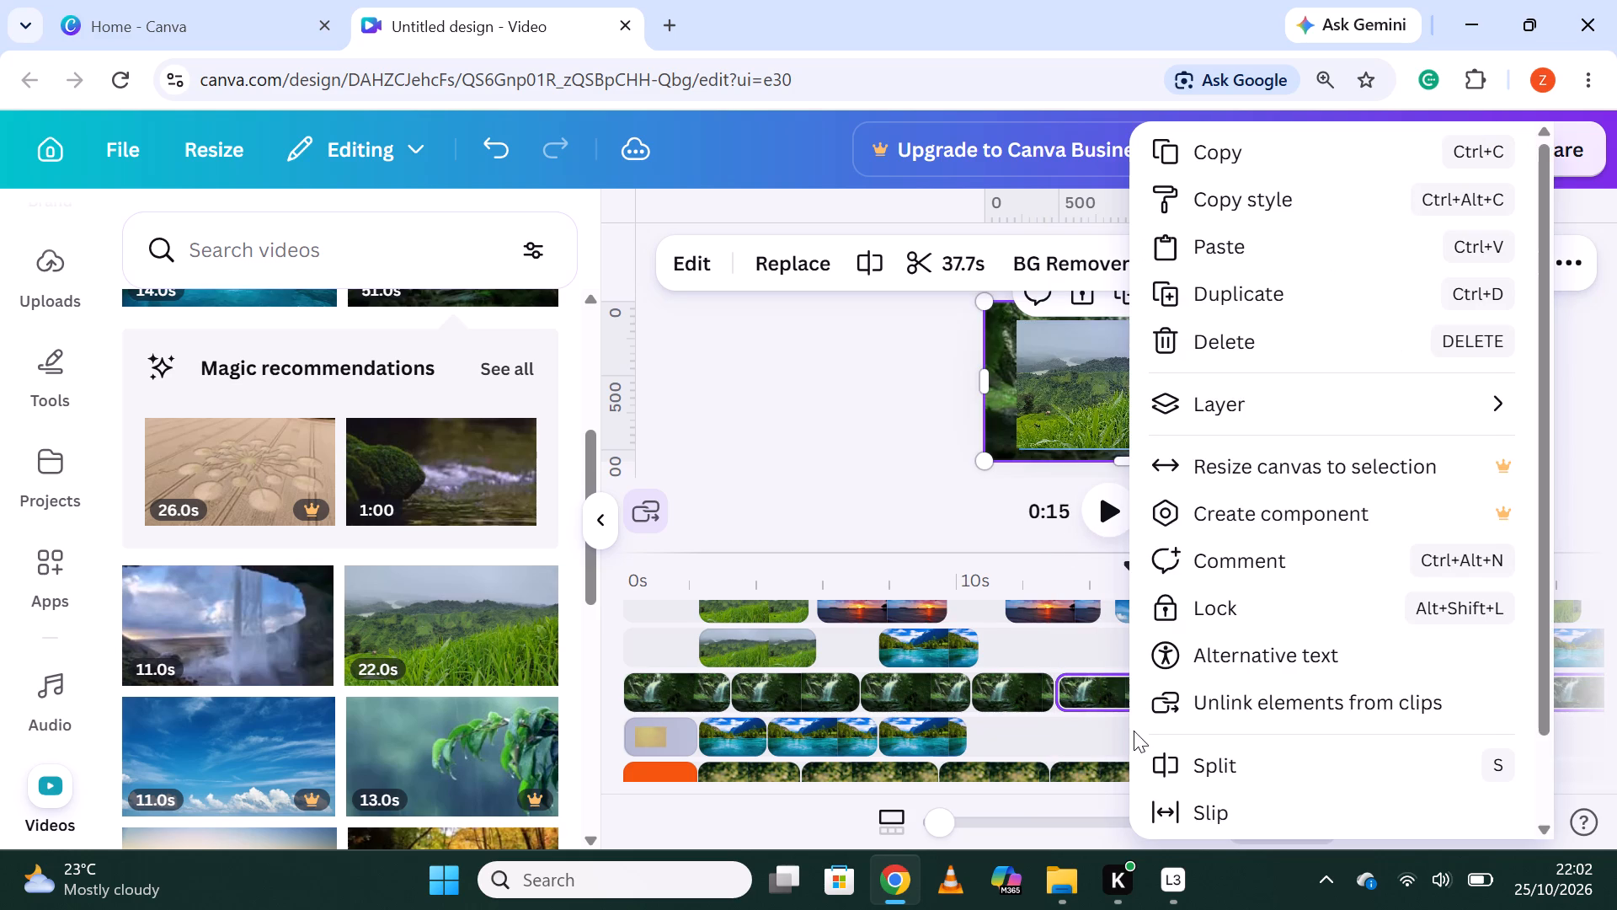
left_click(1150, 747)
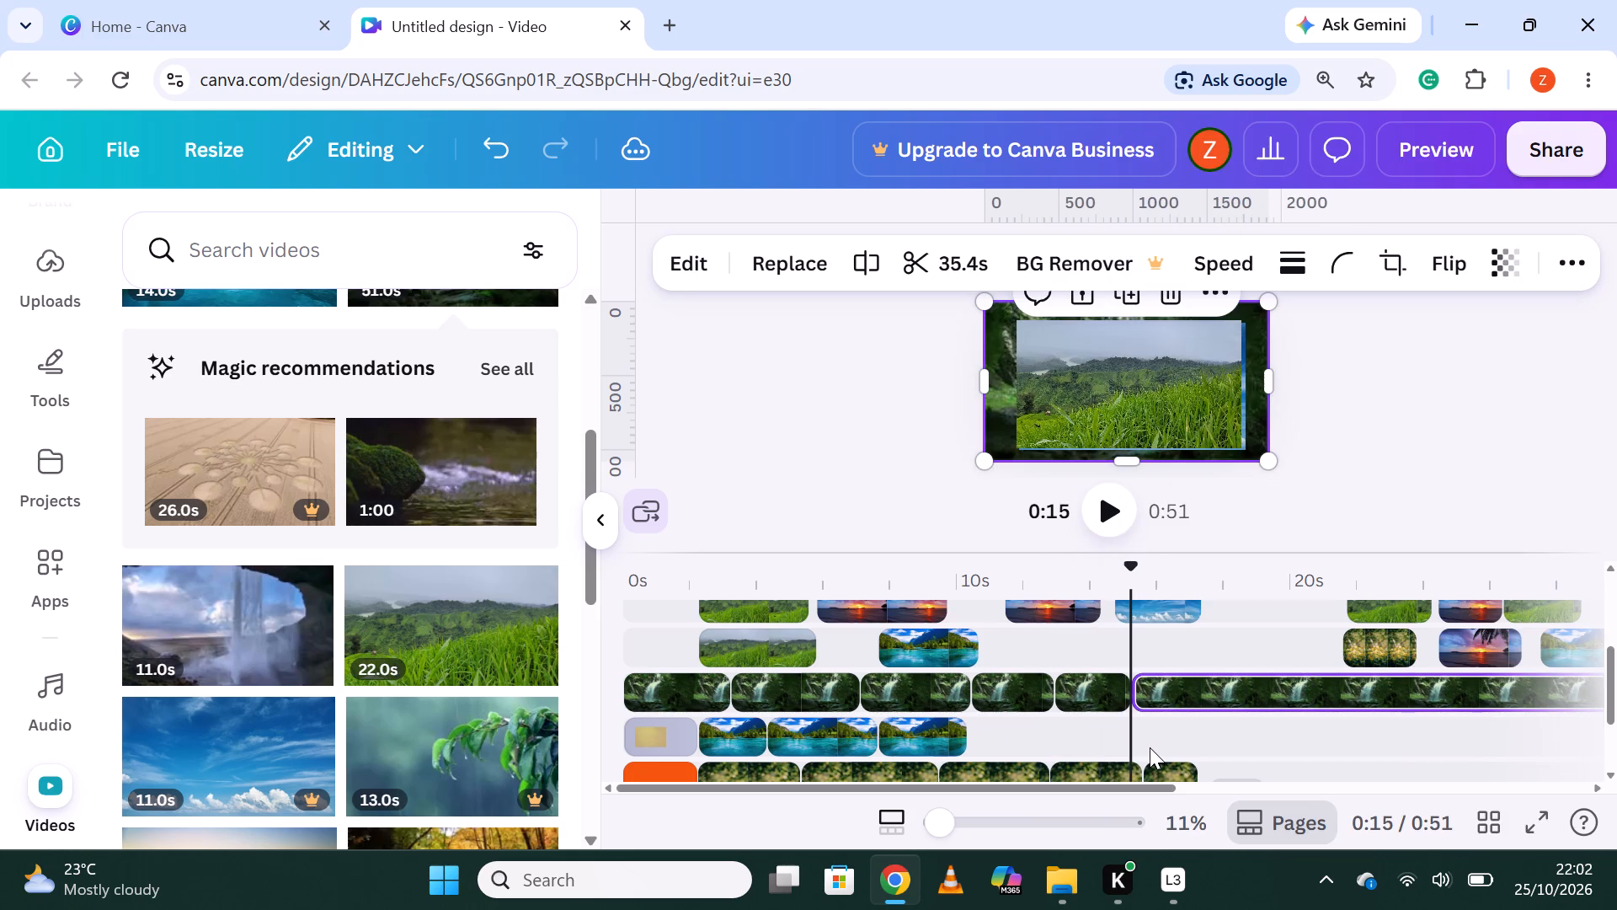
left_click(1203, 693)
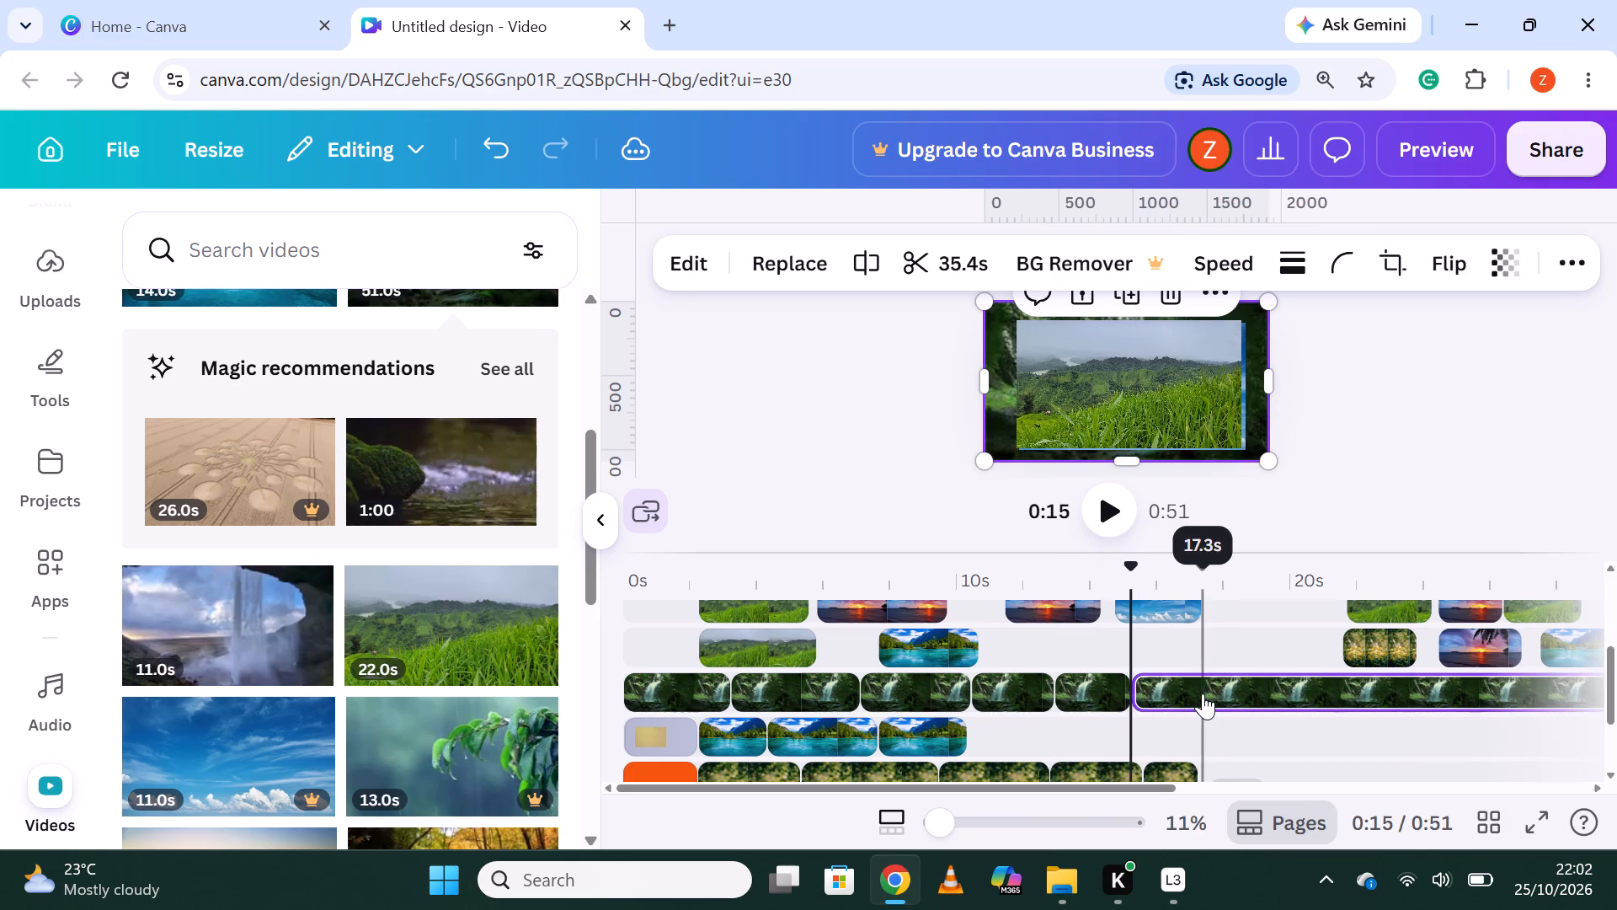
right_click(1203, 693)
left_click(1239, 756)
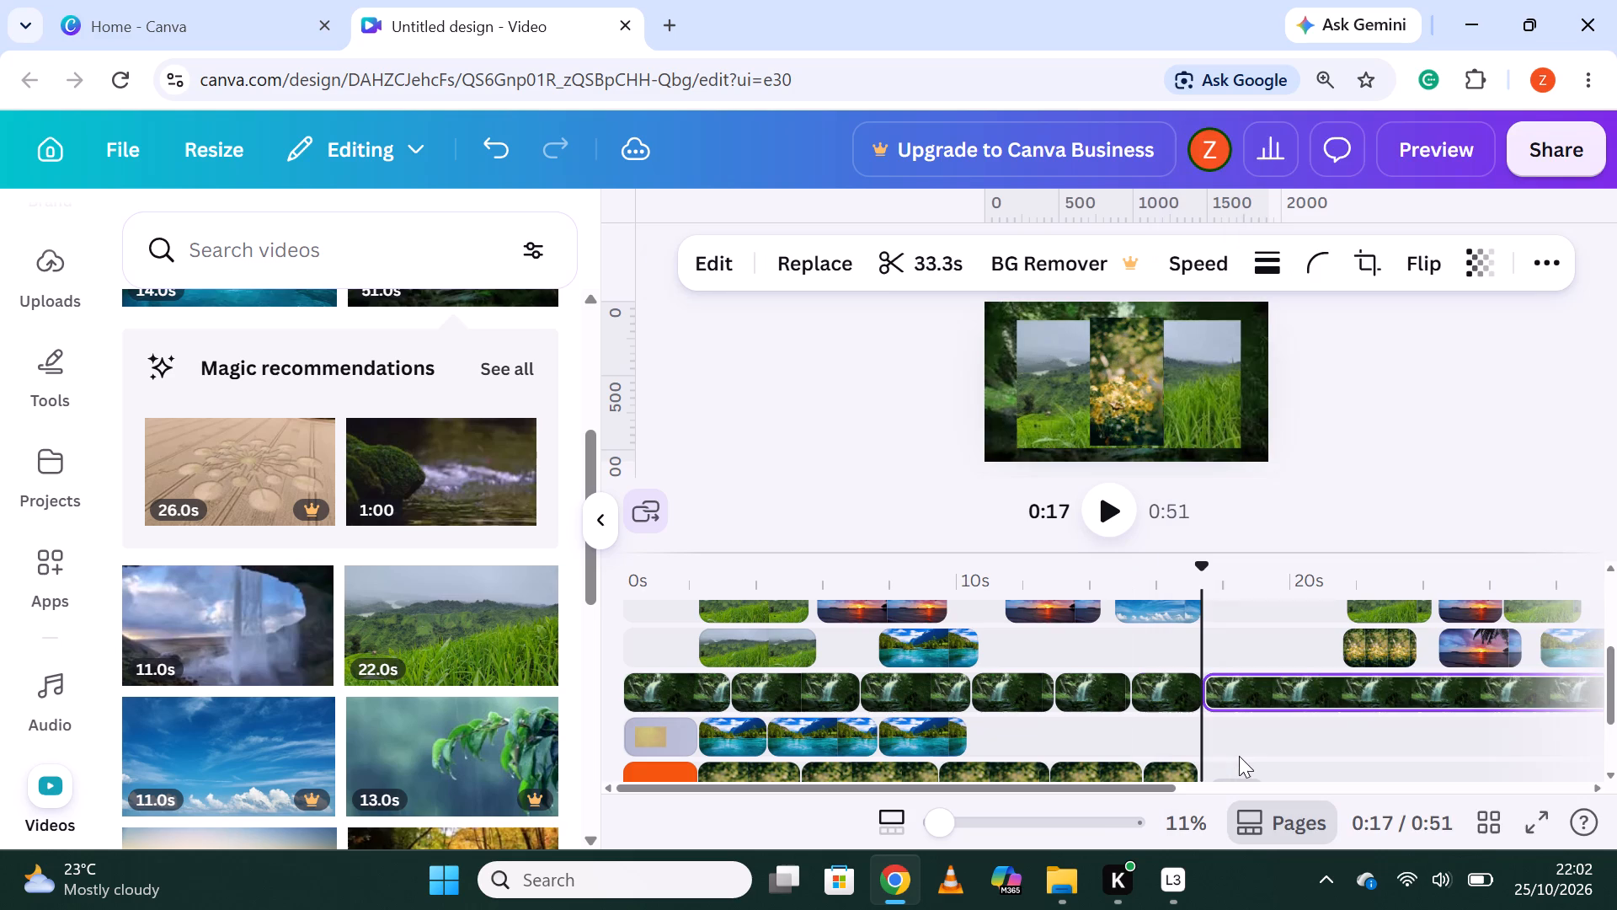
left_click(1279, 699)
right_click(1279, 699)
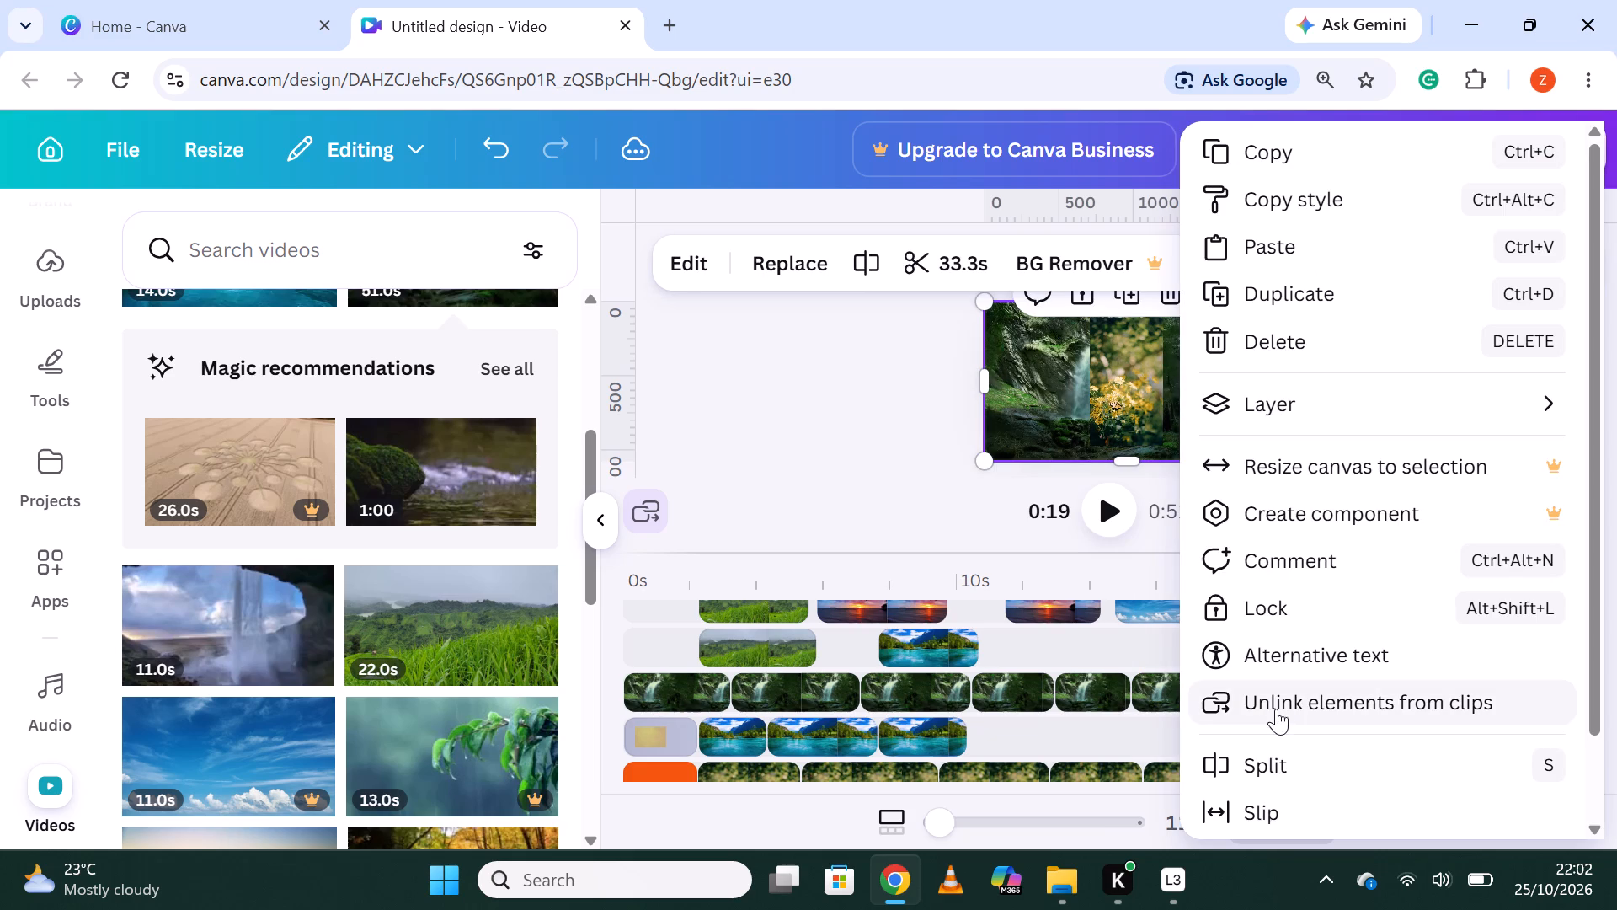
left_click(1272, 758)
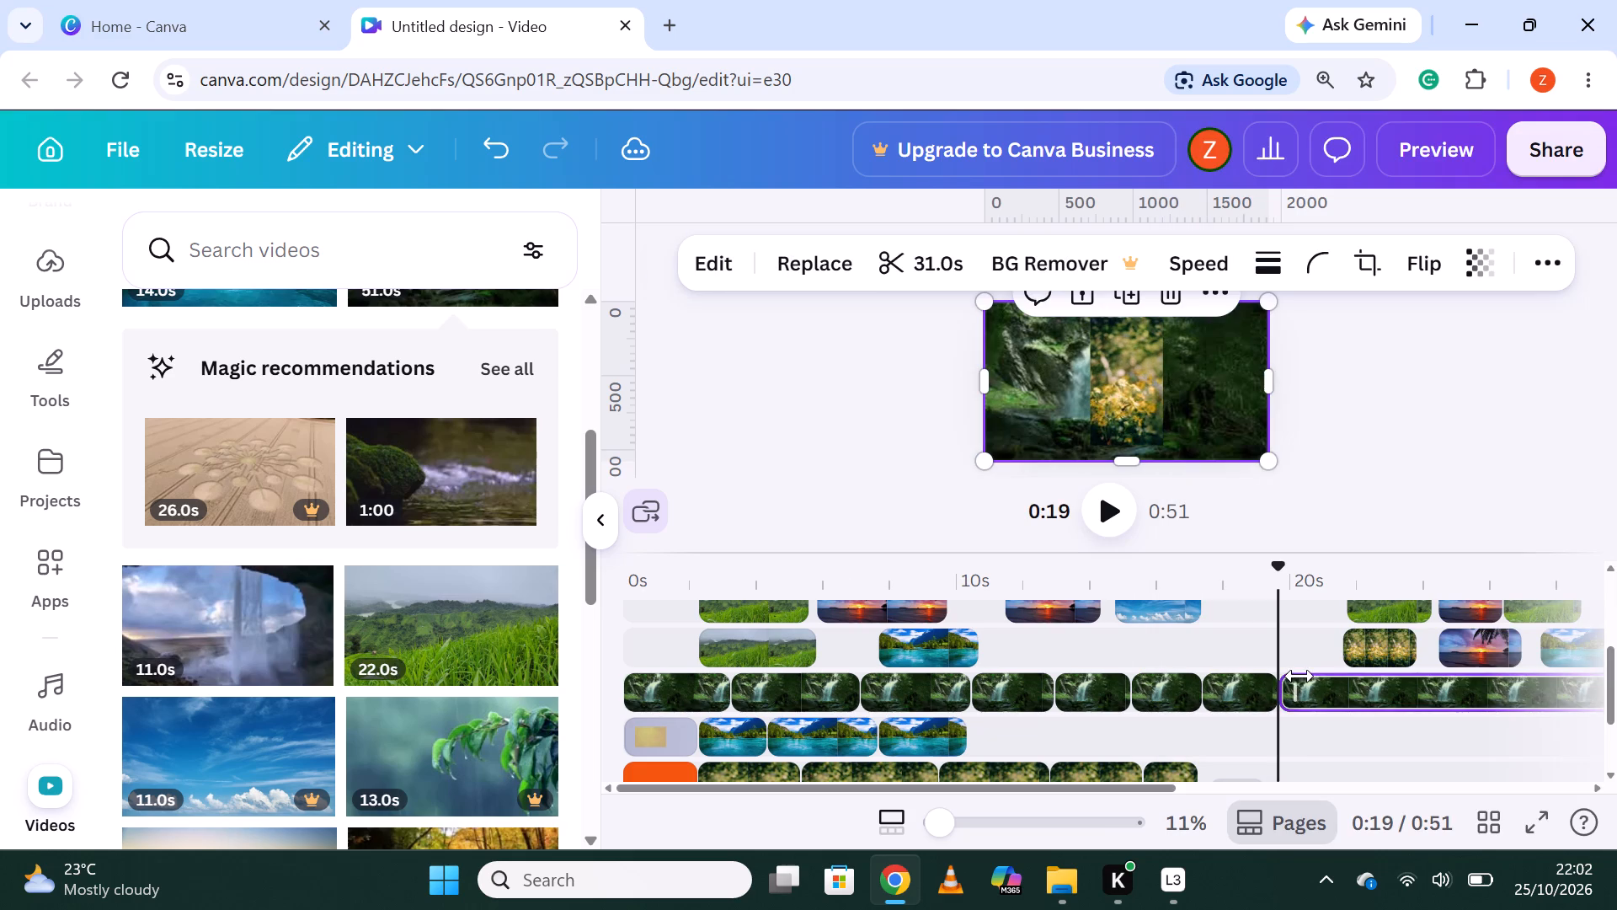
Split the remaining long waterfall layer piece at about 21.7, 24.1 and 26.3 seconds.
left_click(1347, 693)
right_click(1347, 693)
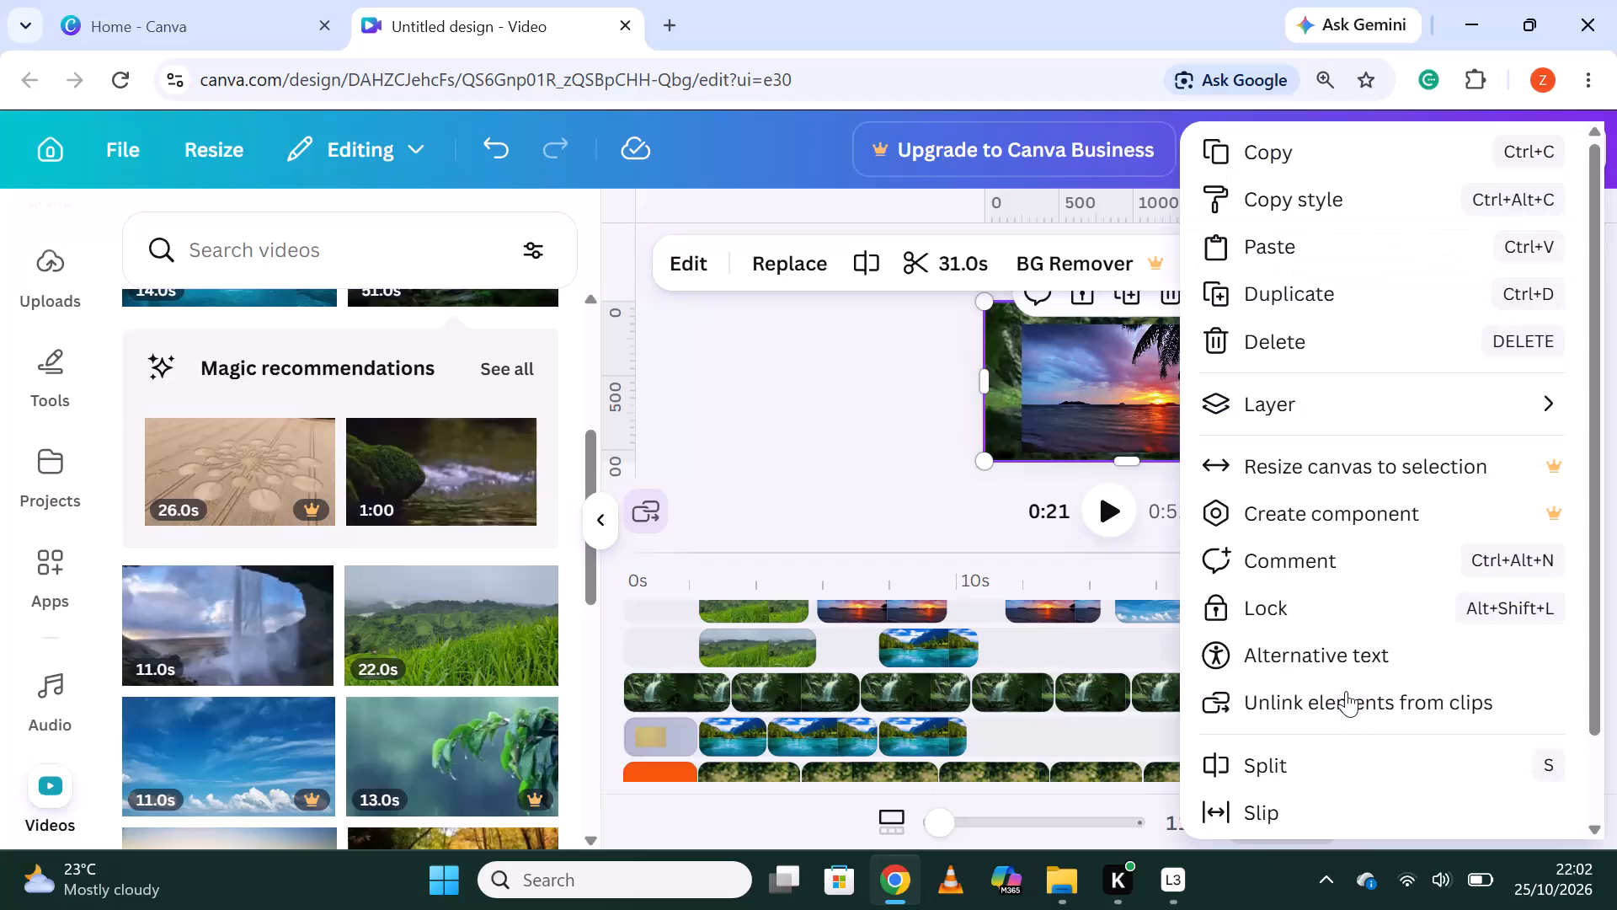
left_click(1324, 763)
left_click(1430, 685)
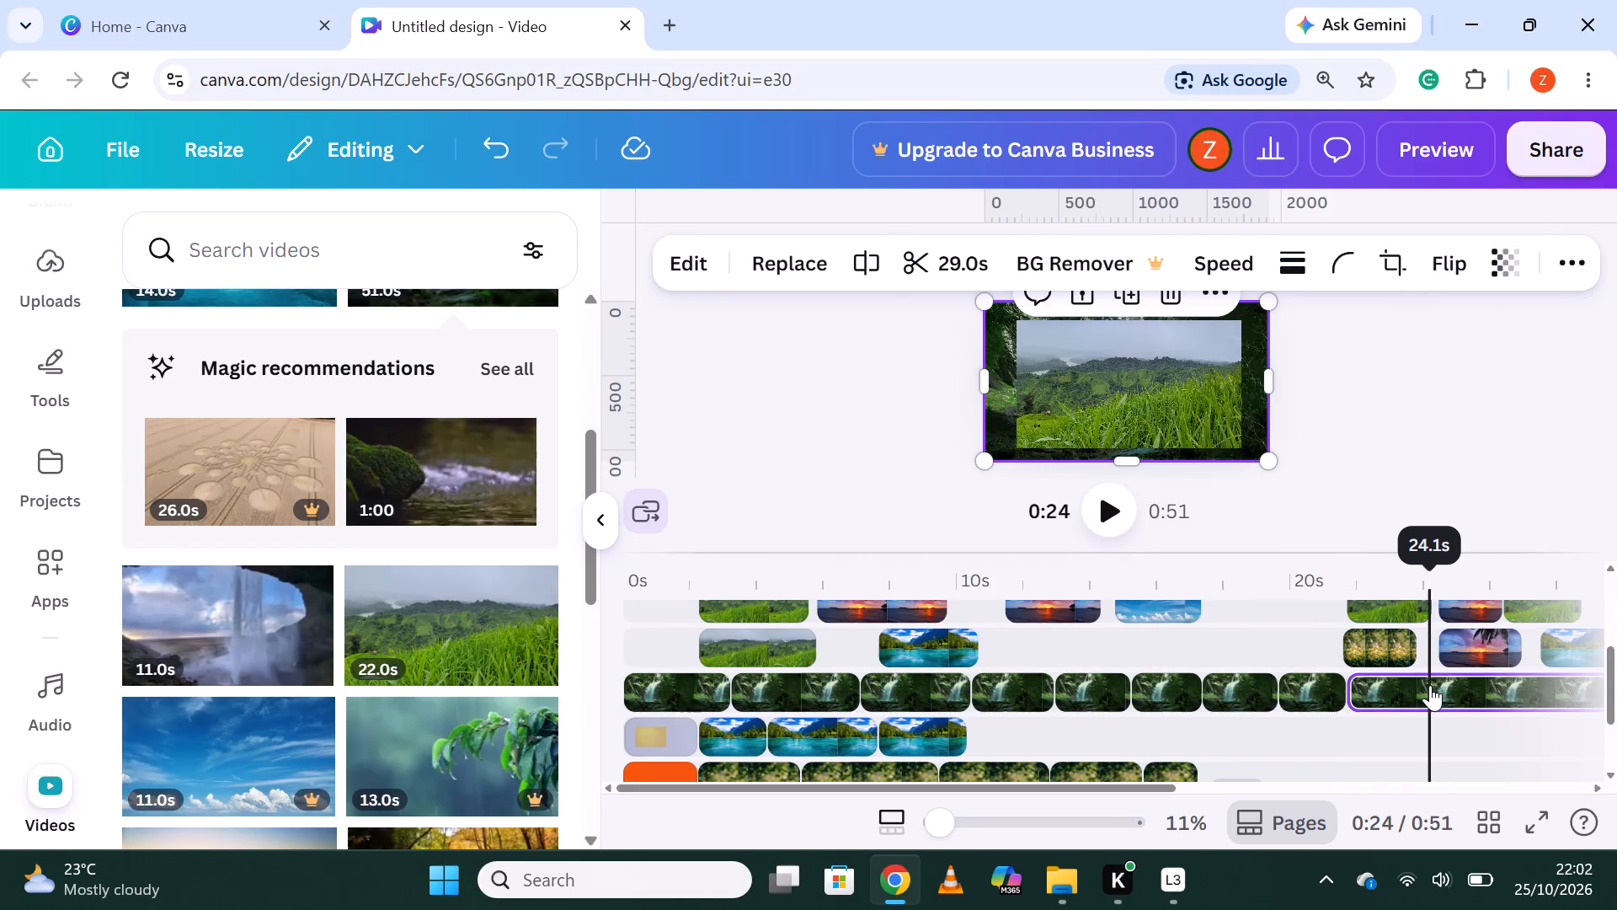
right_click(1430, 685)
left_click(1319, 759)
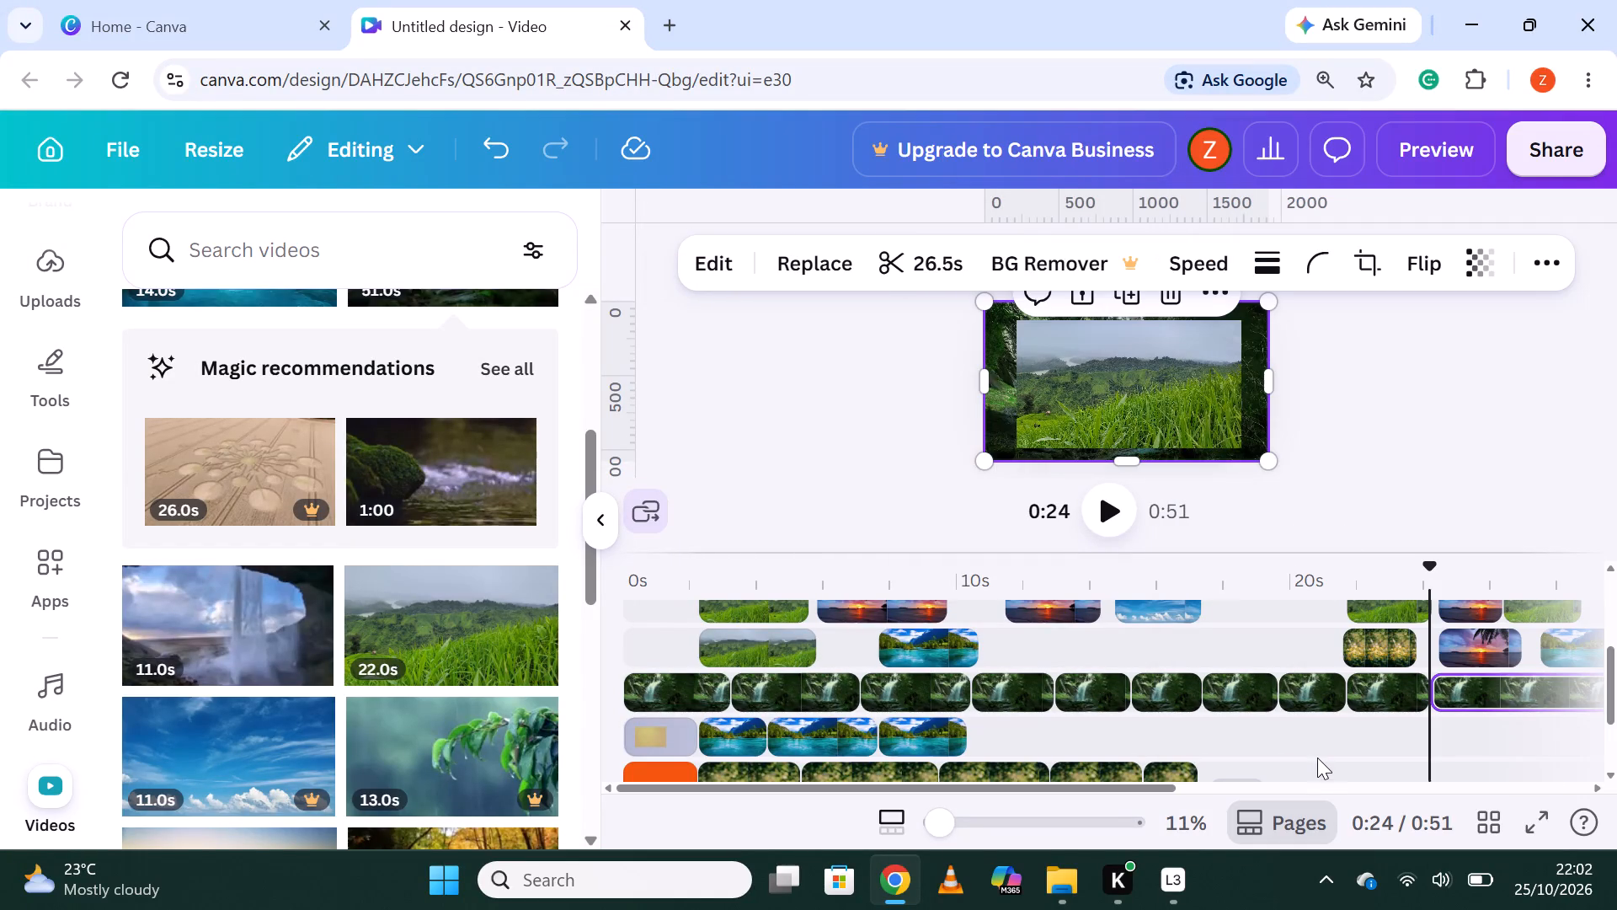
left_click(1502, 693)
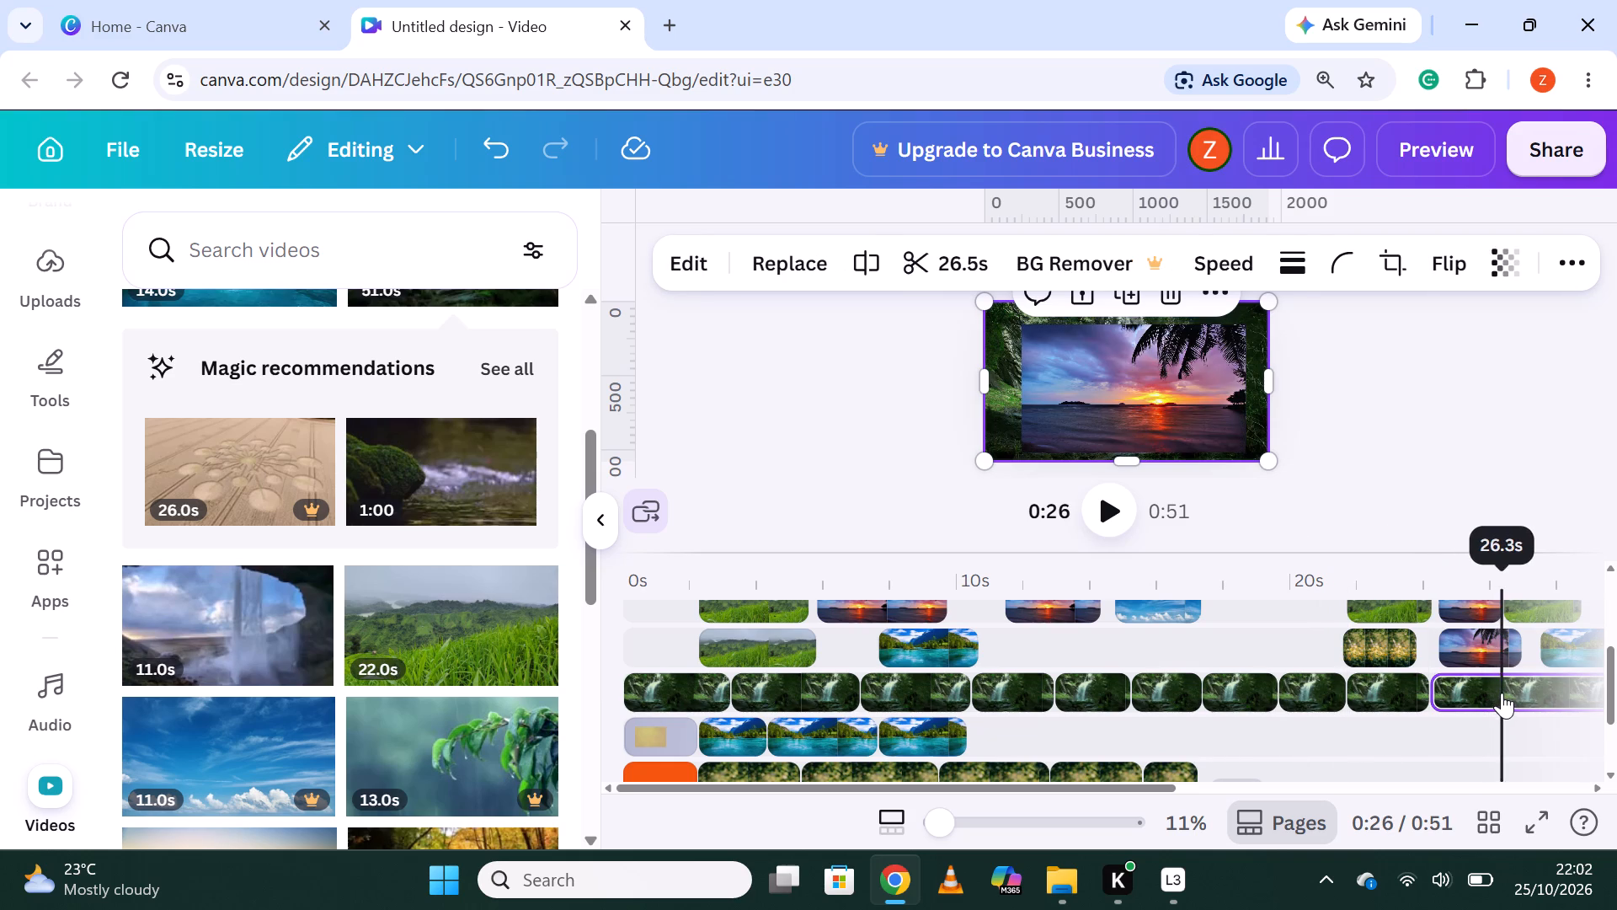
right_click(1502, 693)
left_click(1417, 761)
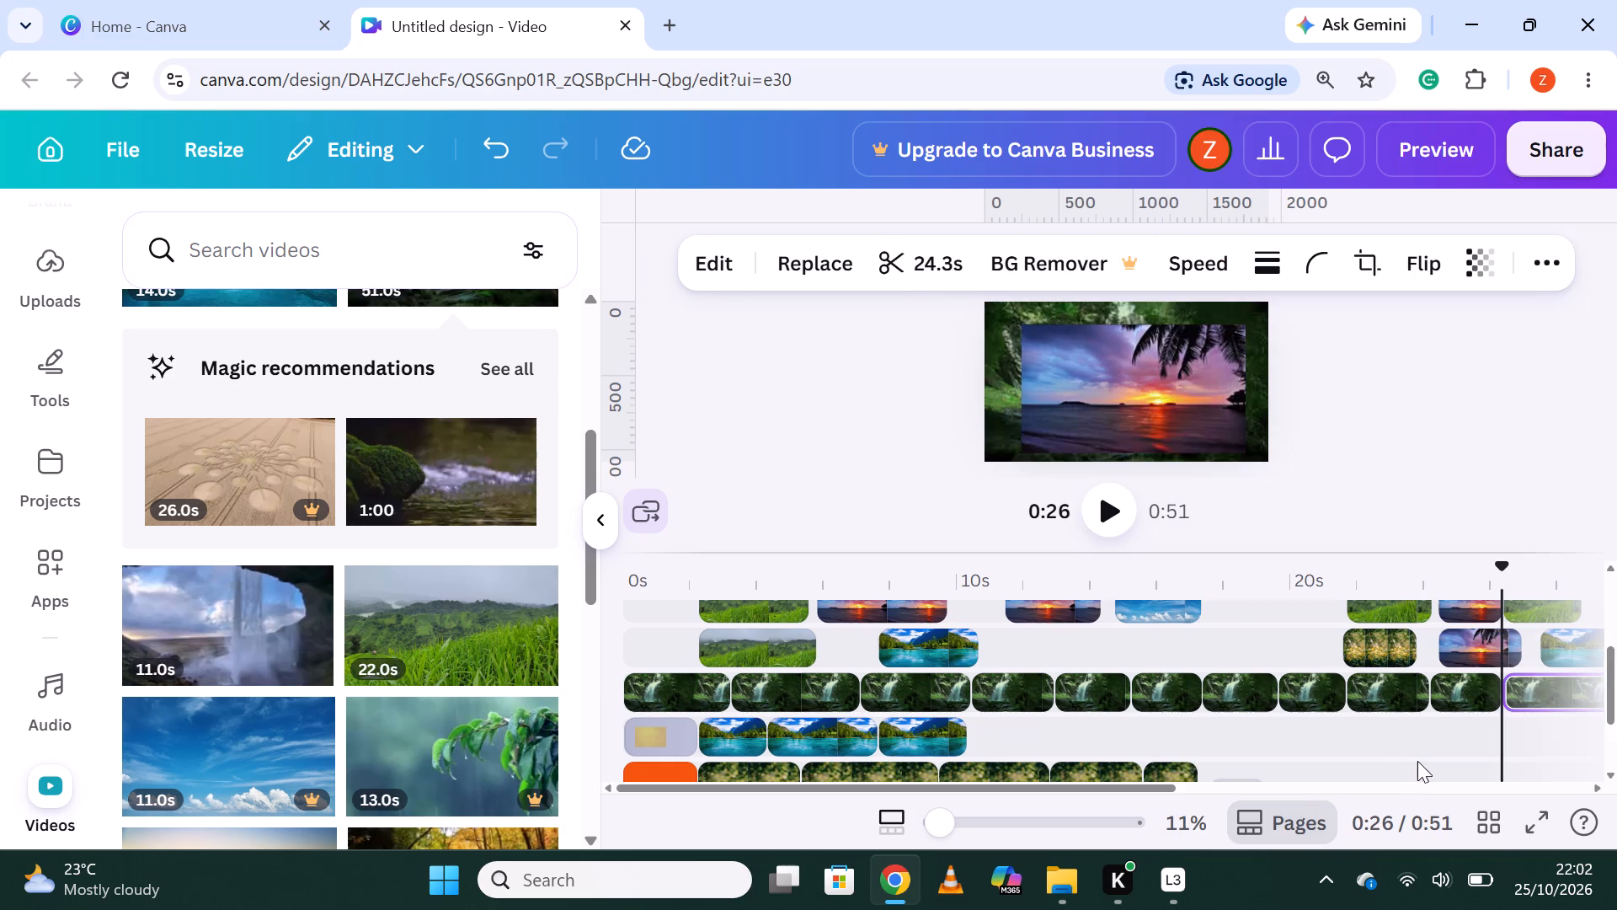
Split the remaining long waterfall layer piece at about 28.6, 31.1 and 33.1 seconds.
left_click(1154, 779)
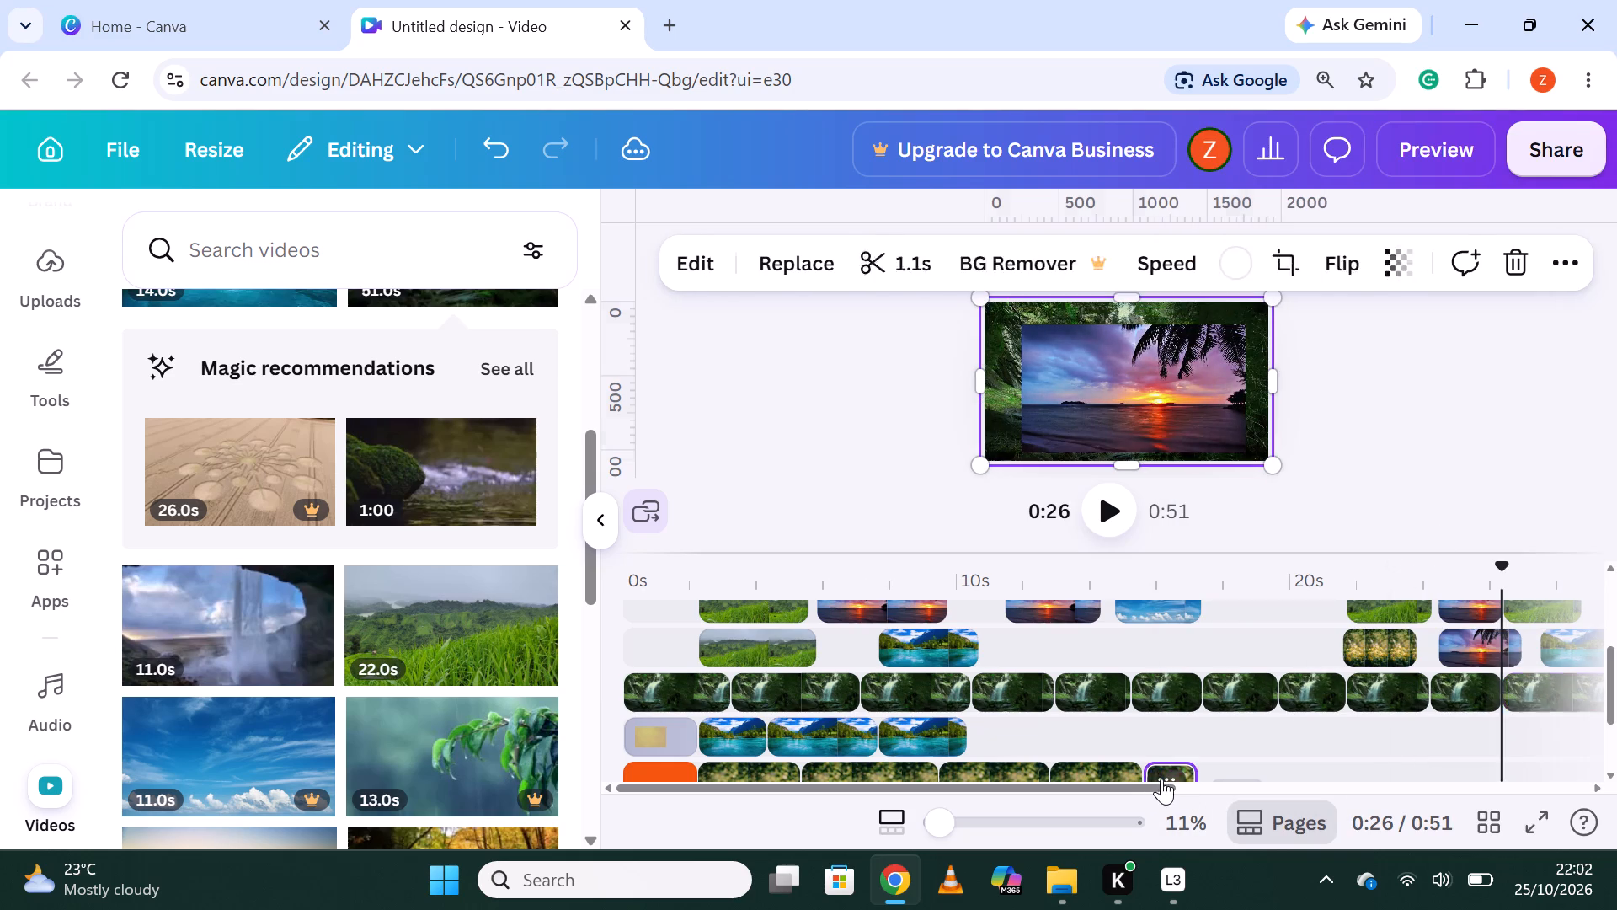
left_click_drag(1152, 786, 1289, 781)
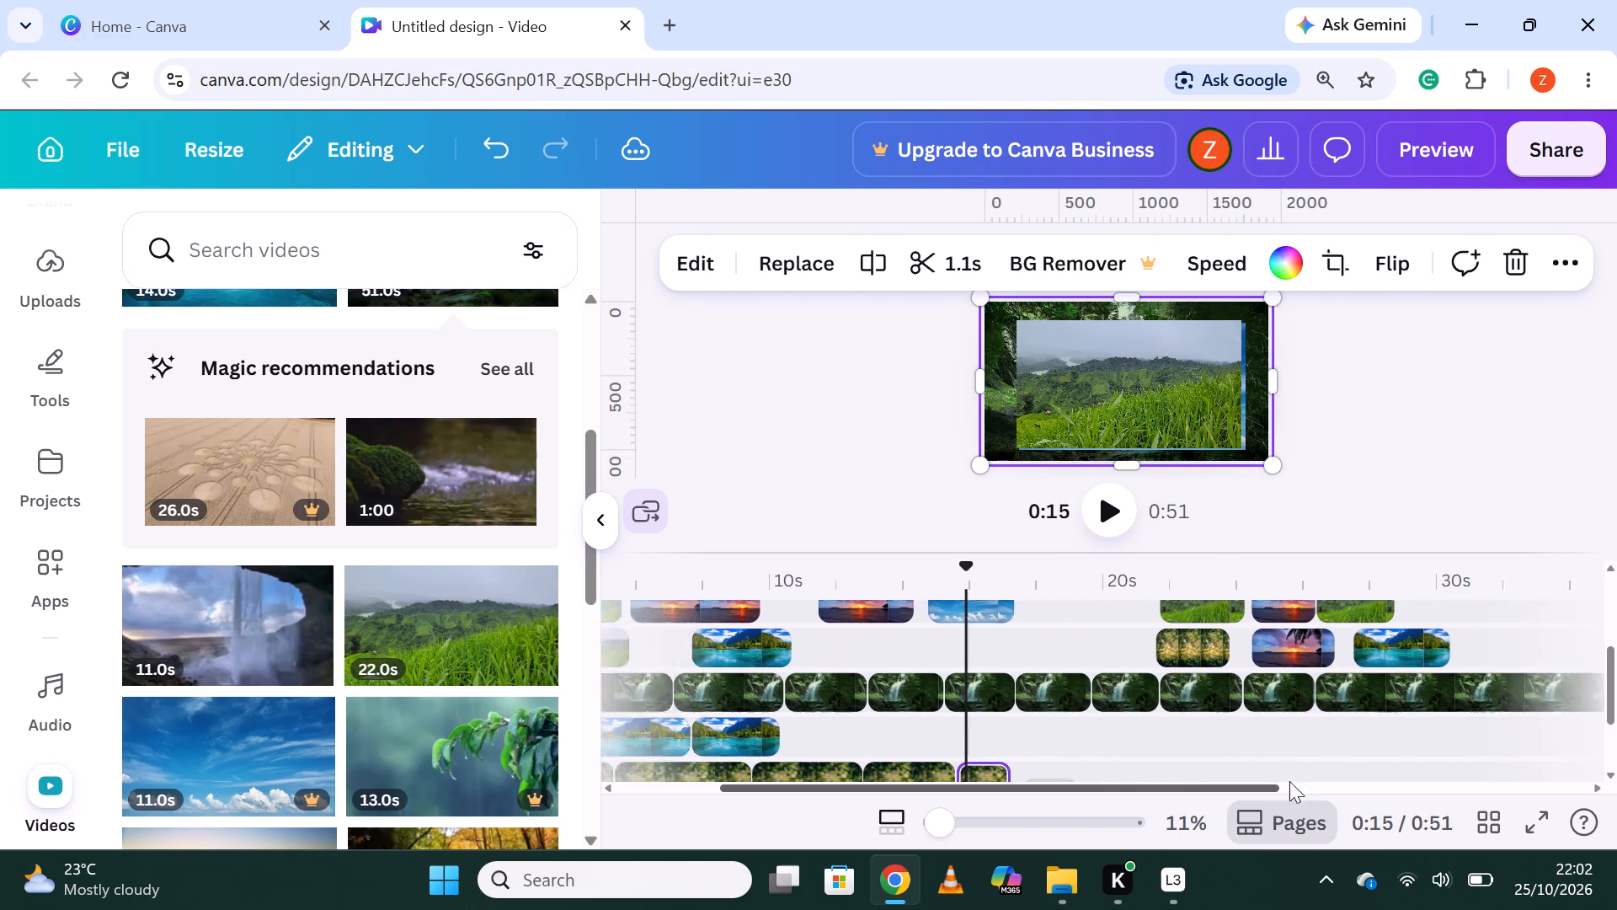
left_click_drag(1289, 781, 1401, 781)
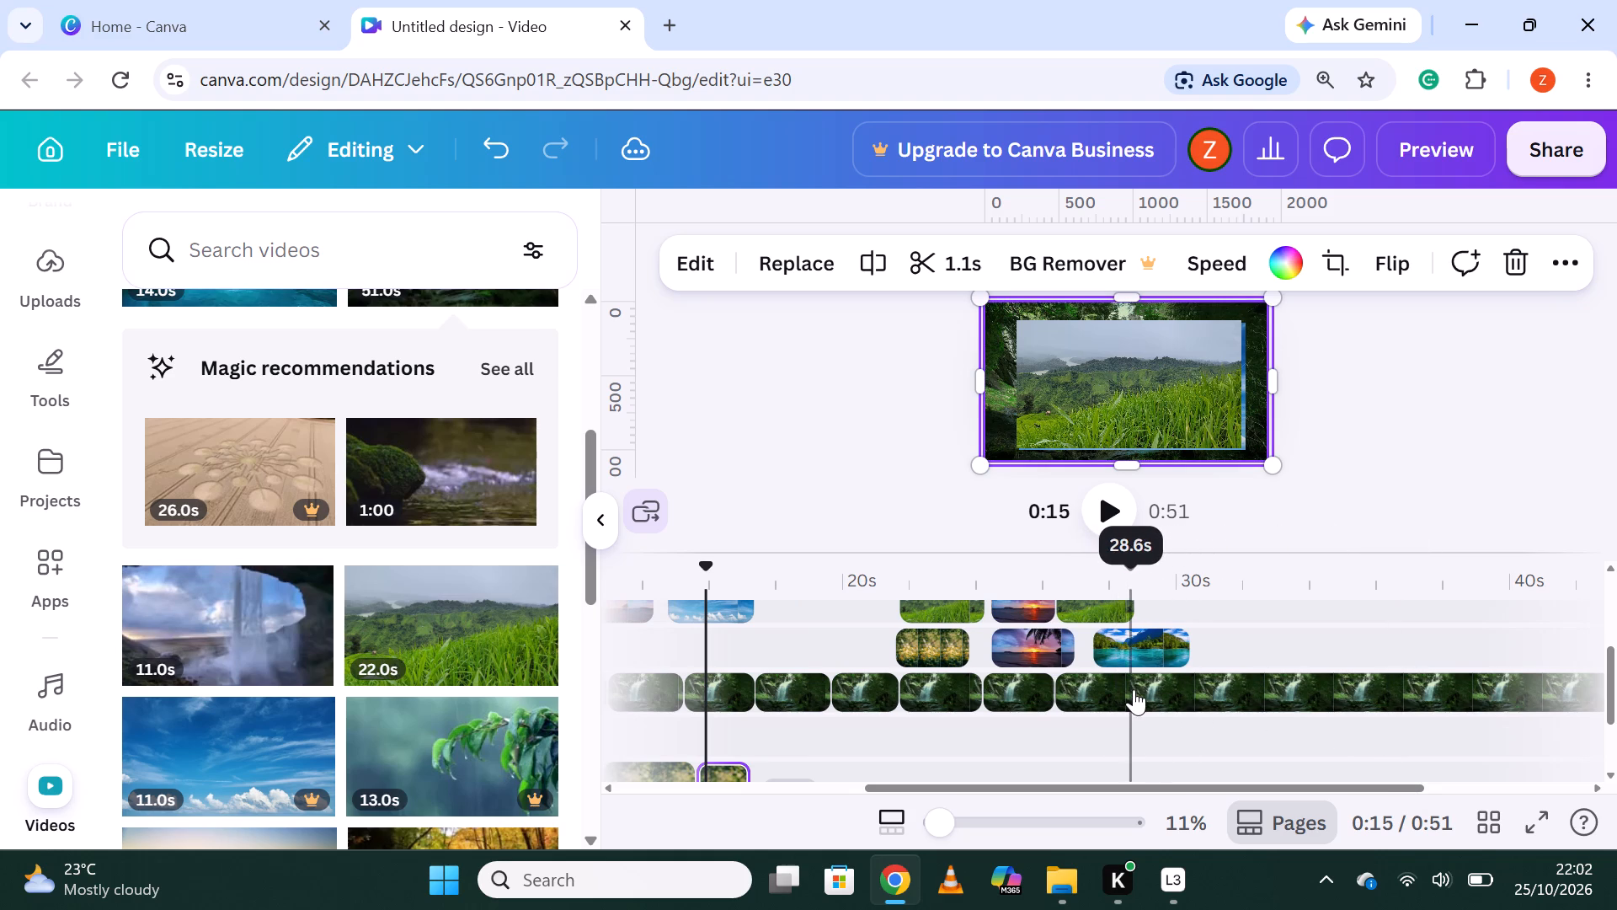
left_click(1134, 689)
right_click(1135, 689)
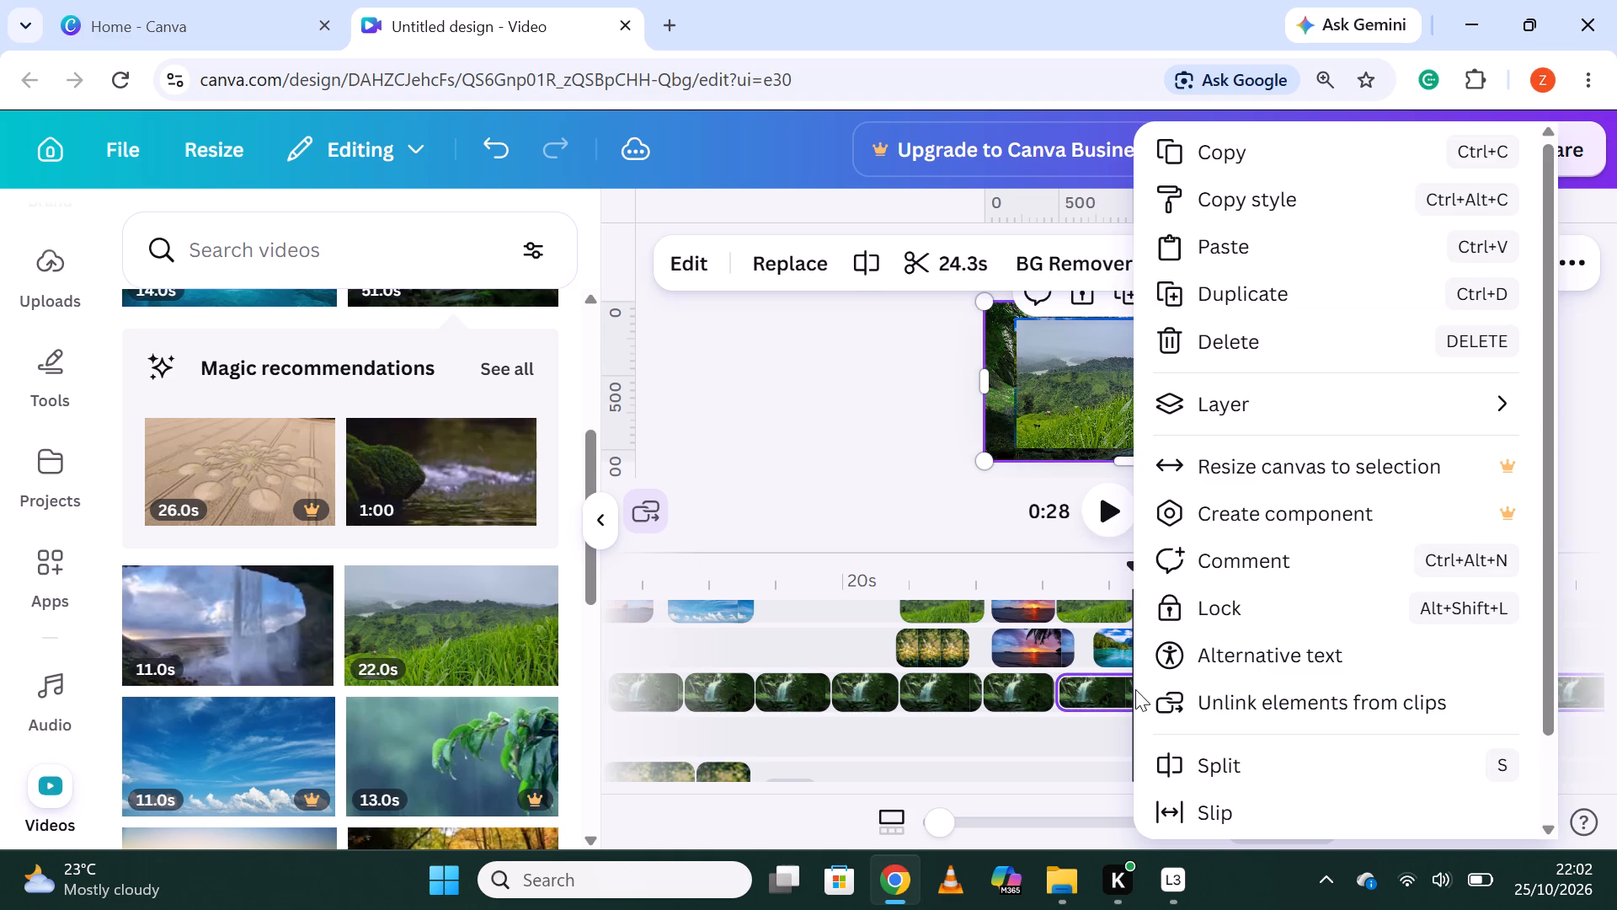
left_click(1251, 757)
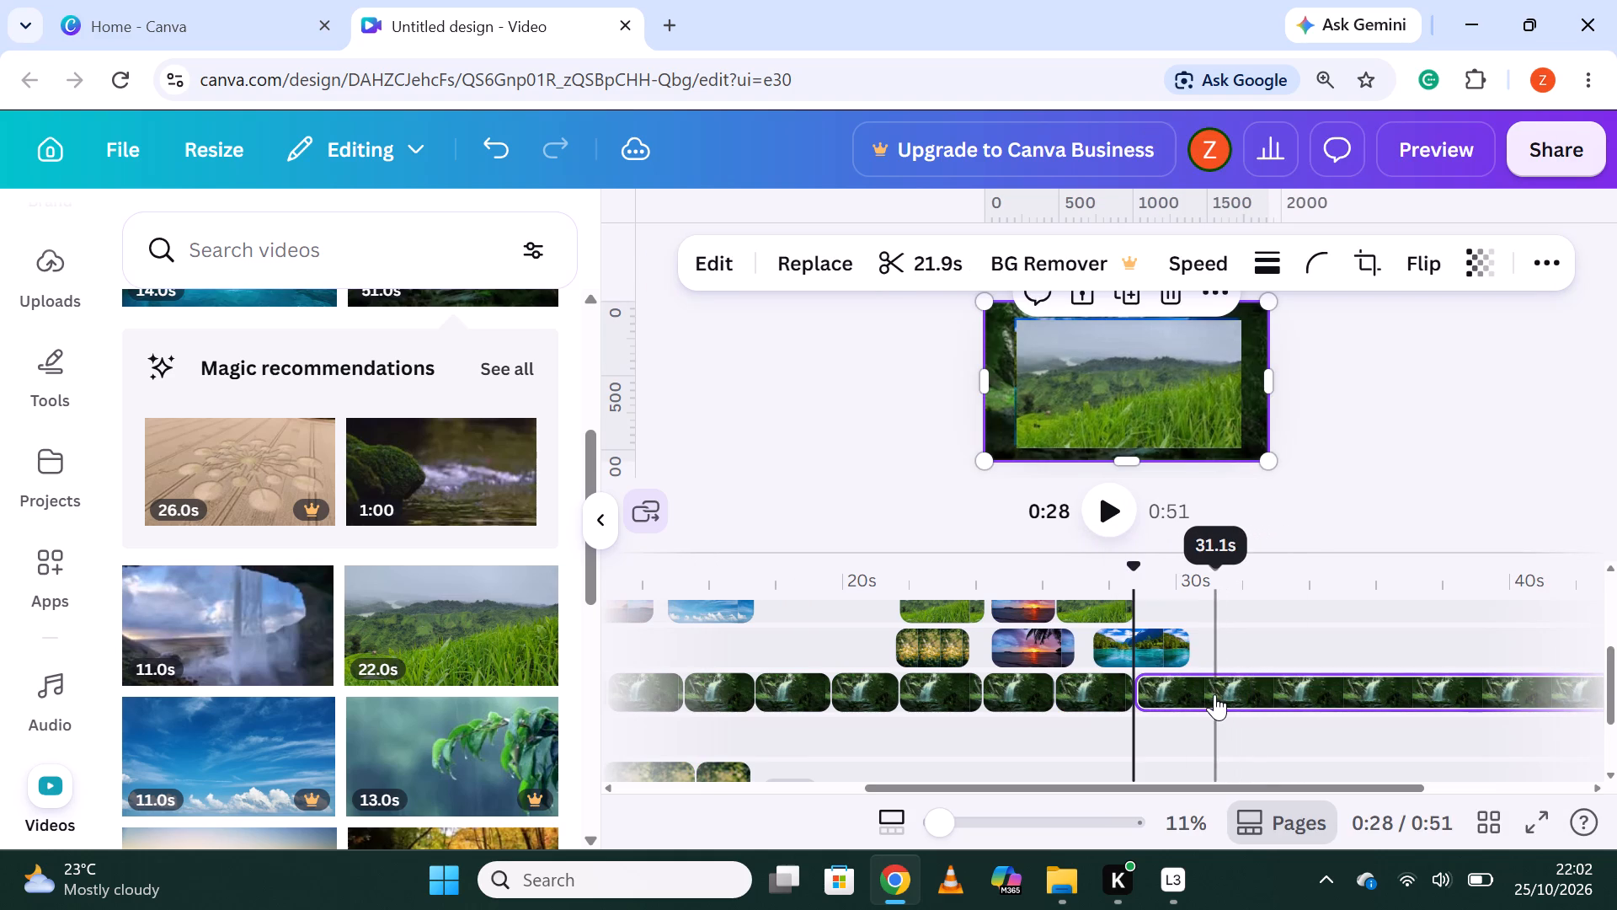
left_click(1216, 694)
right_click(1216, 694)
left_click(1273, 758)
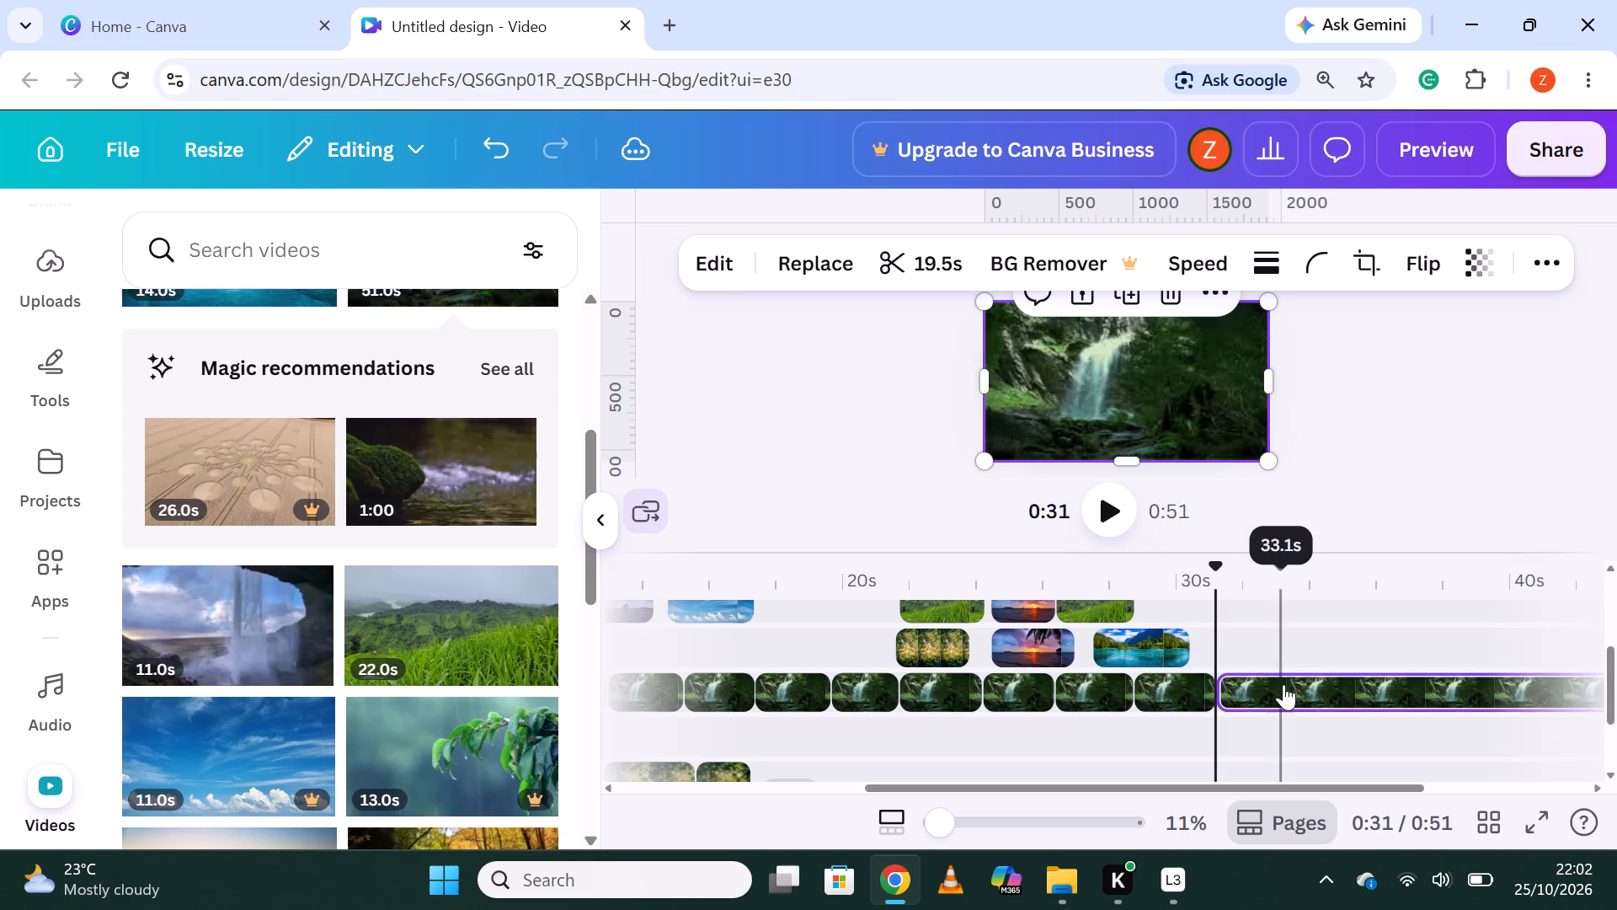
left_click(1285, 682)
right_click(1284, 682)
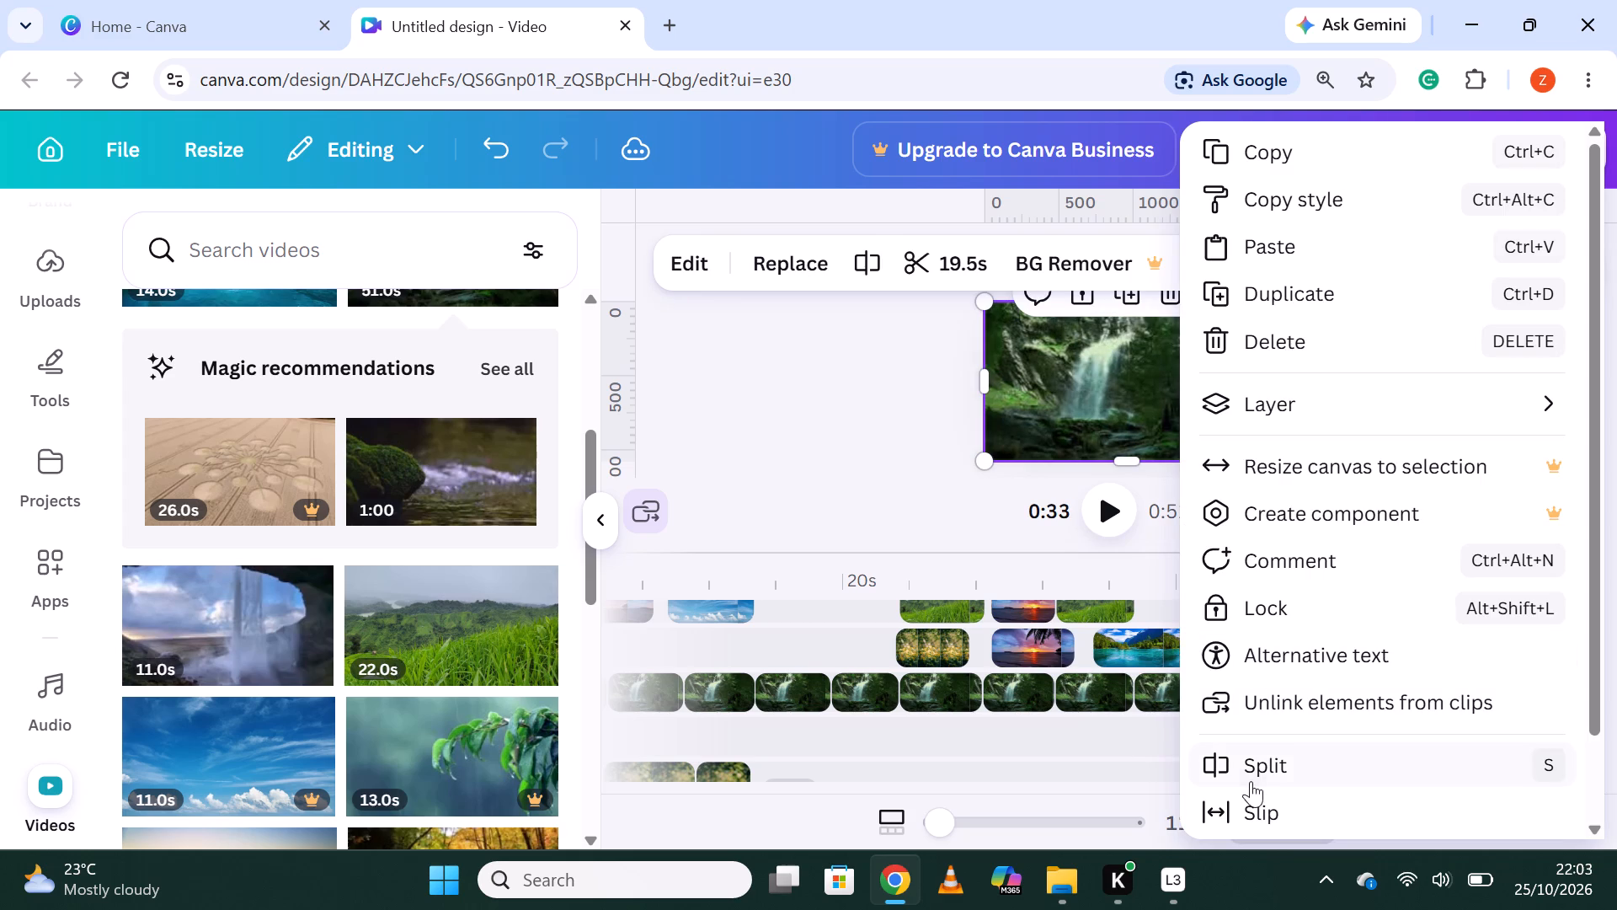
left_click(1251, 781)
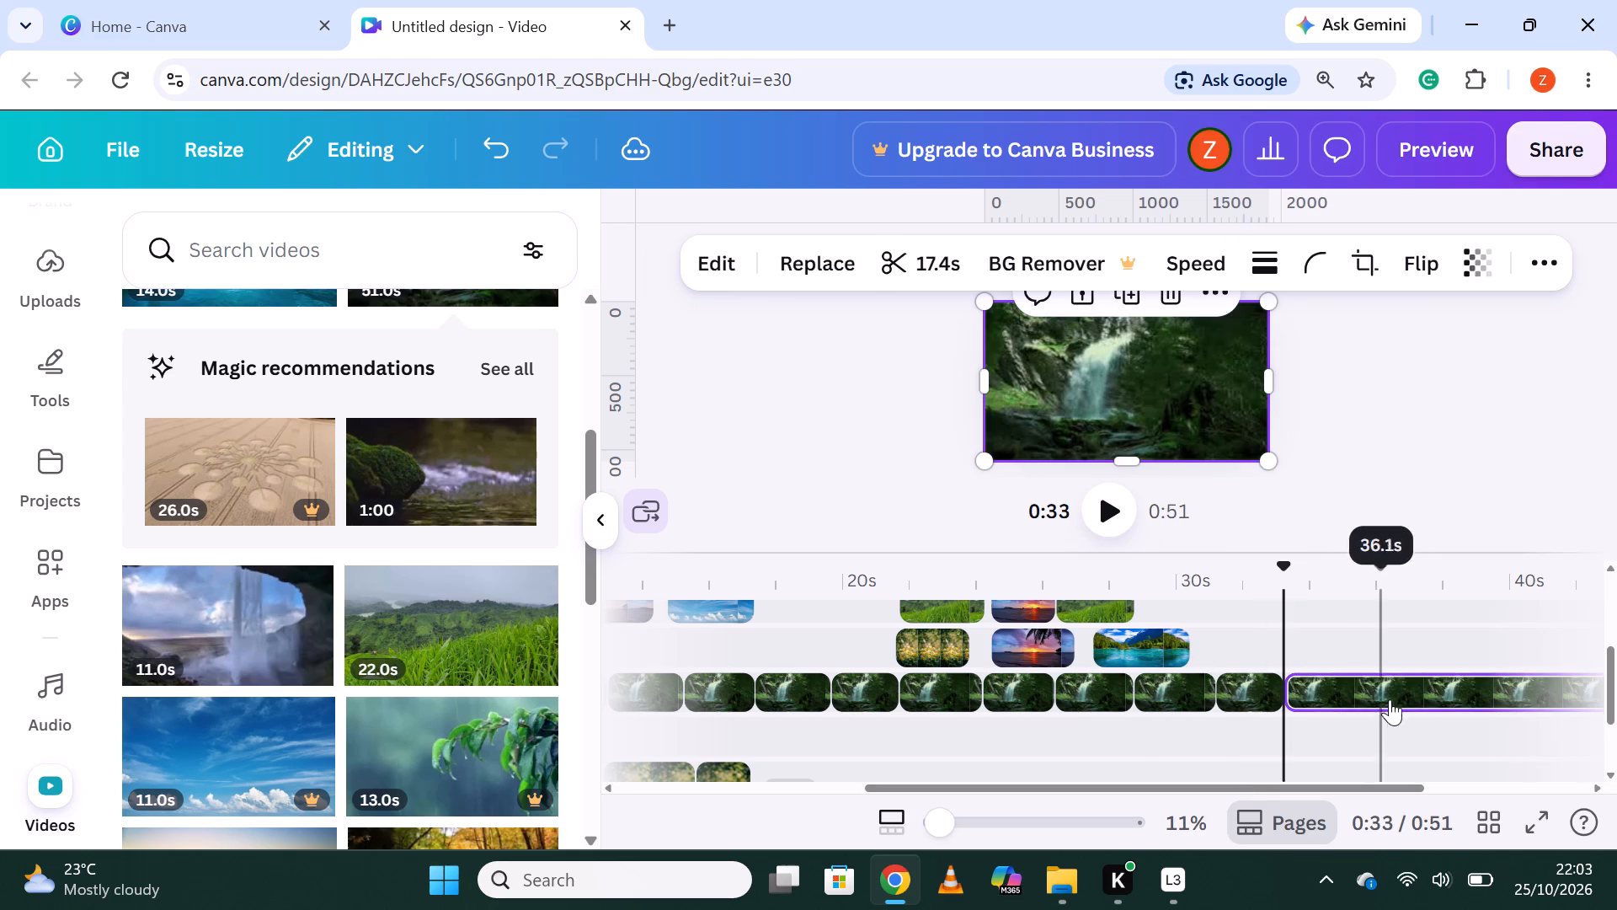
Split the remaining long waterfall layer piece at about 35.5, 37.7 and 39.7 seconds.
left_click(1364, 699)
right_click(1364, 699)
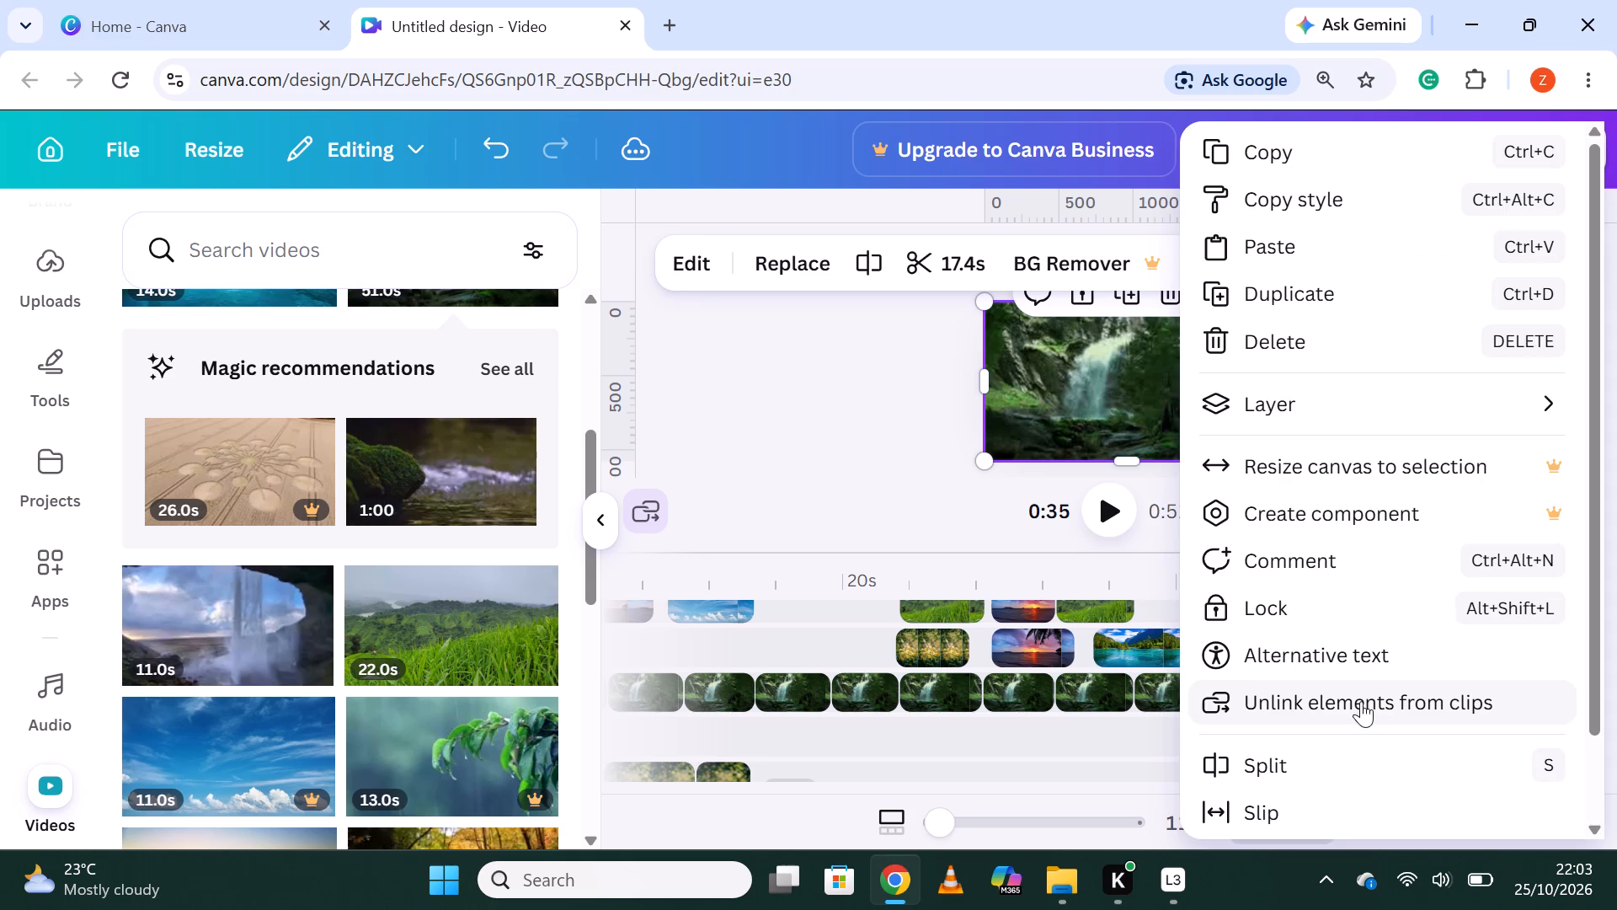
left_click(1325, 763)
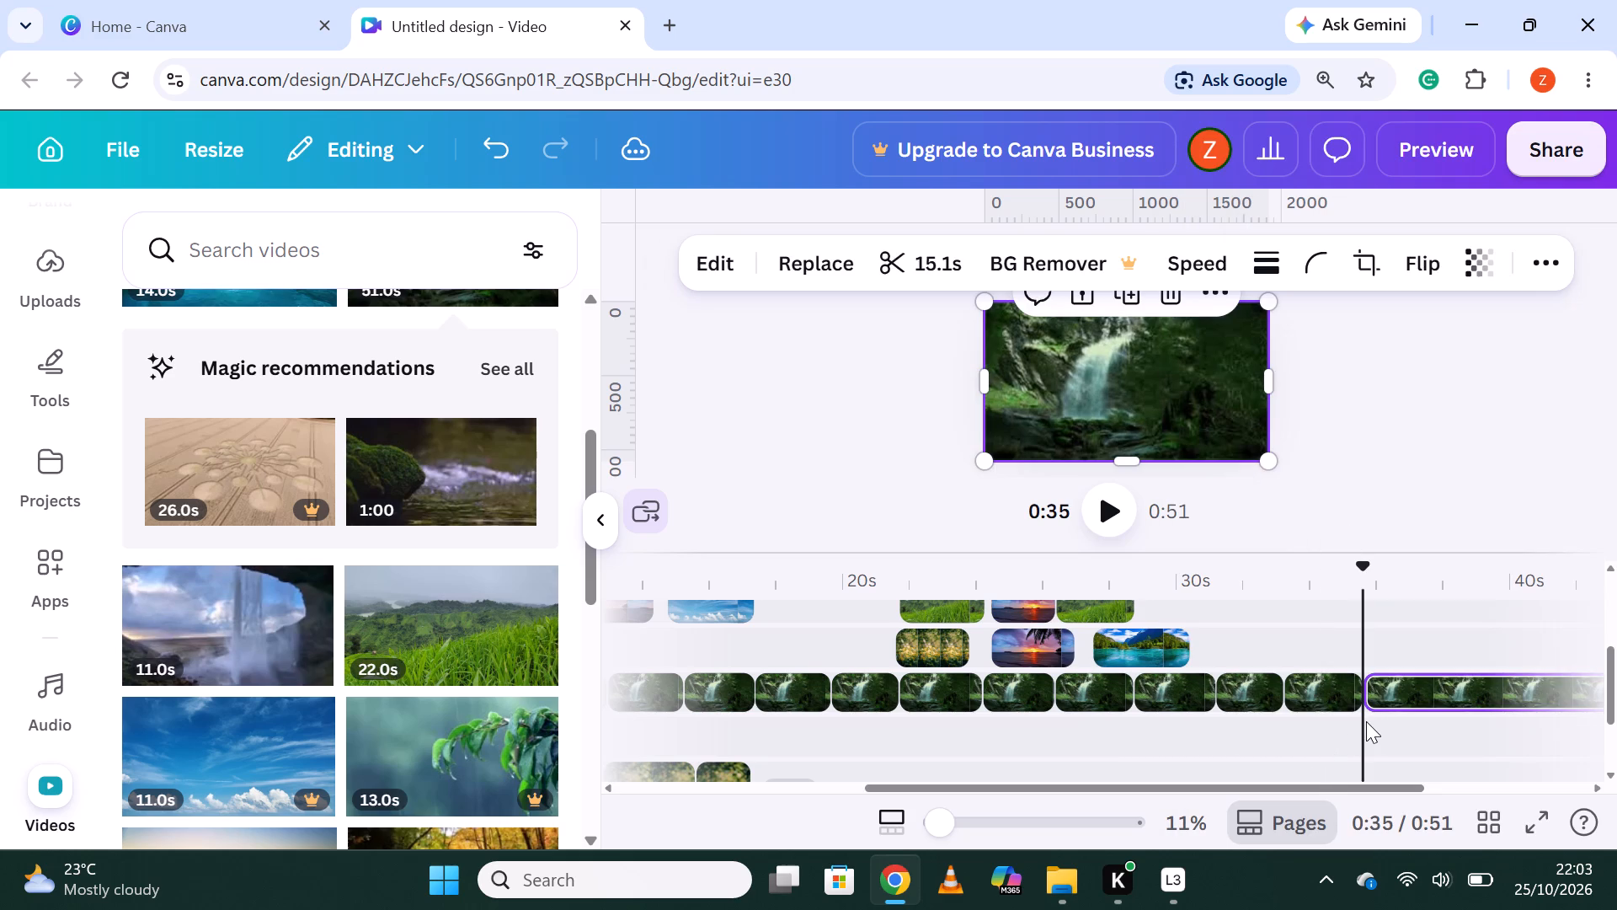
left_click(1438, 684)
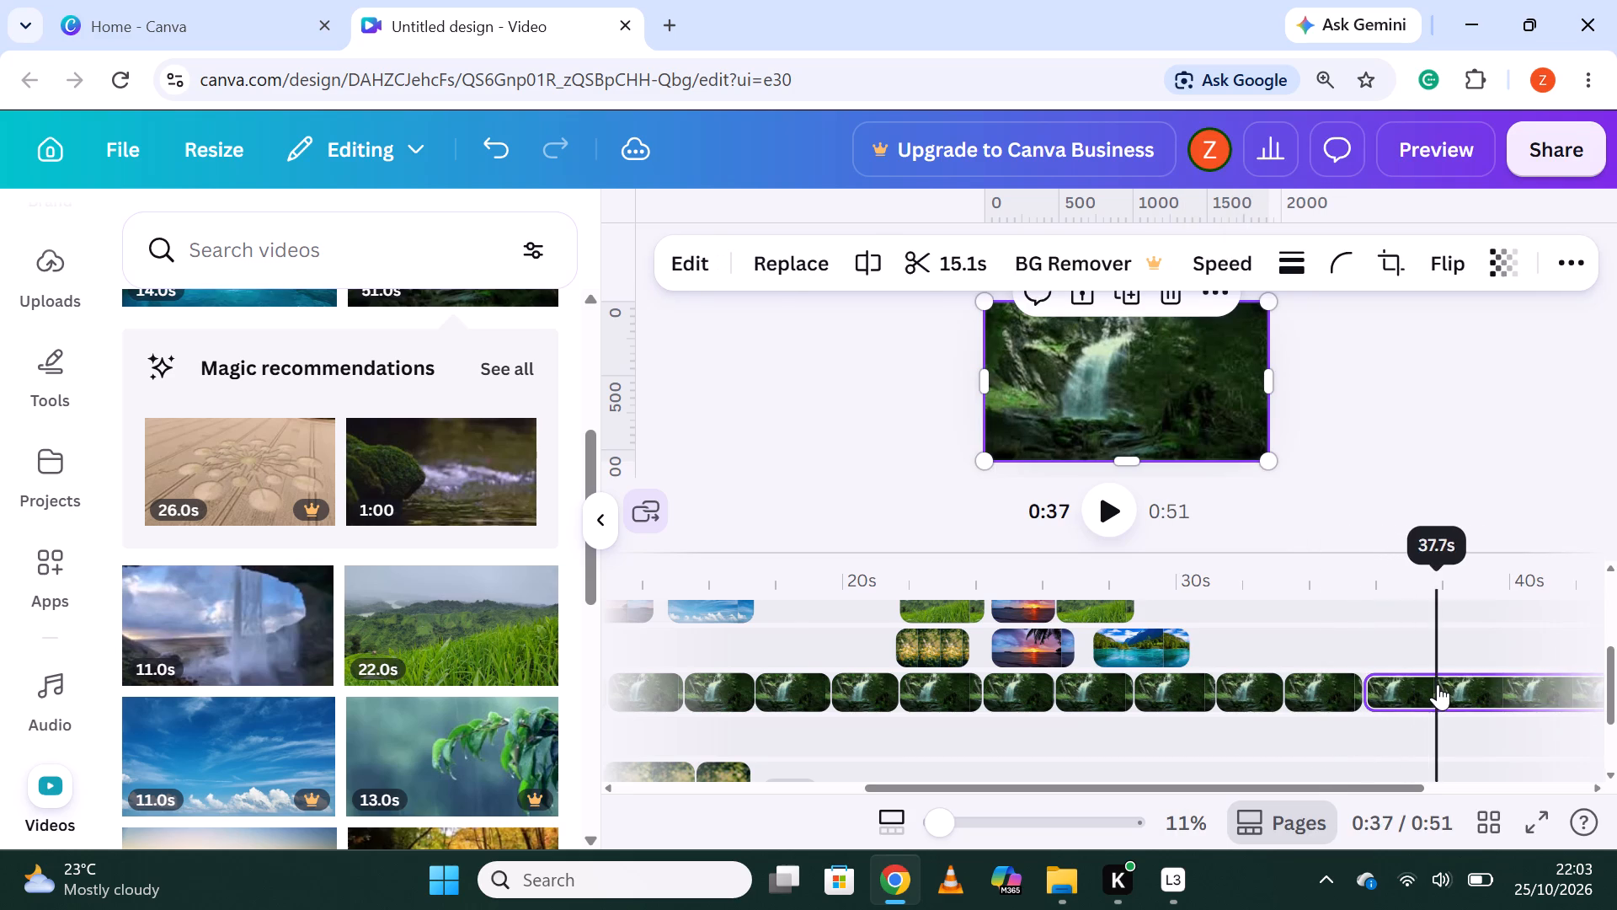
right_click(1436, 684)
left_click(1400, 763)
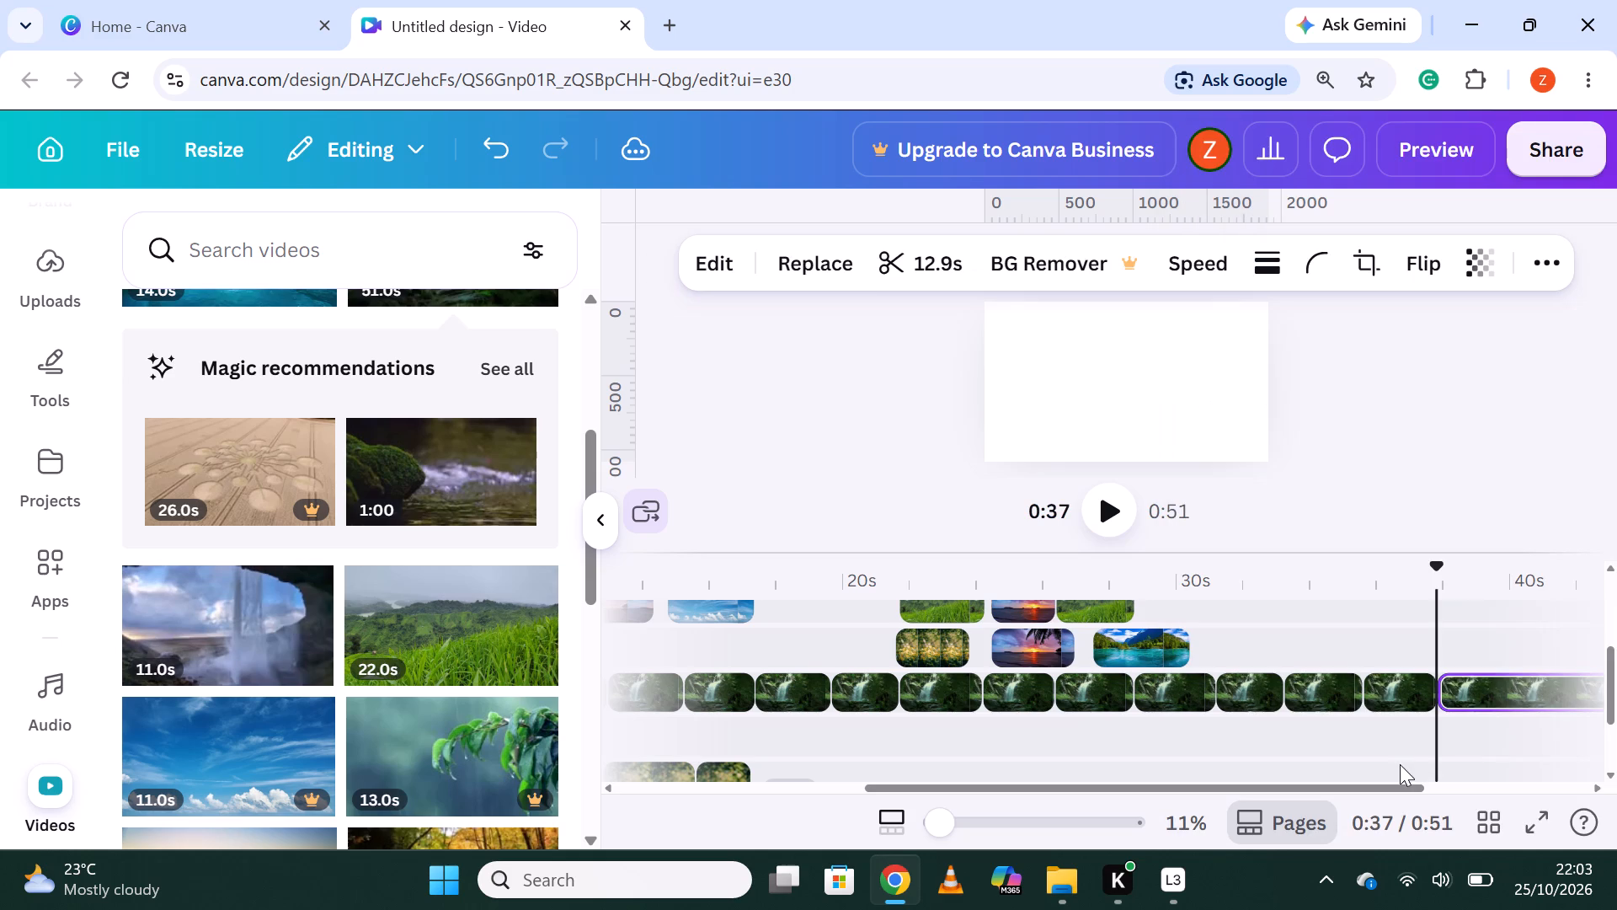
left_click(1503, 696)
right_click(1504, 695)
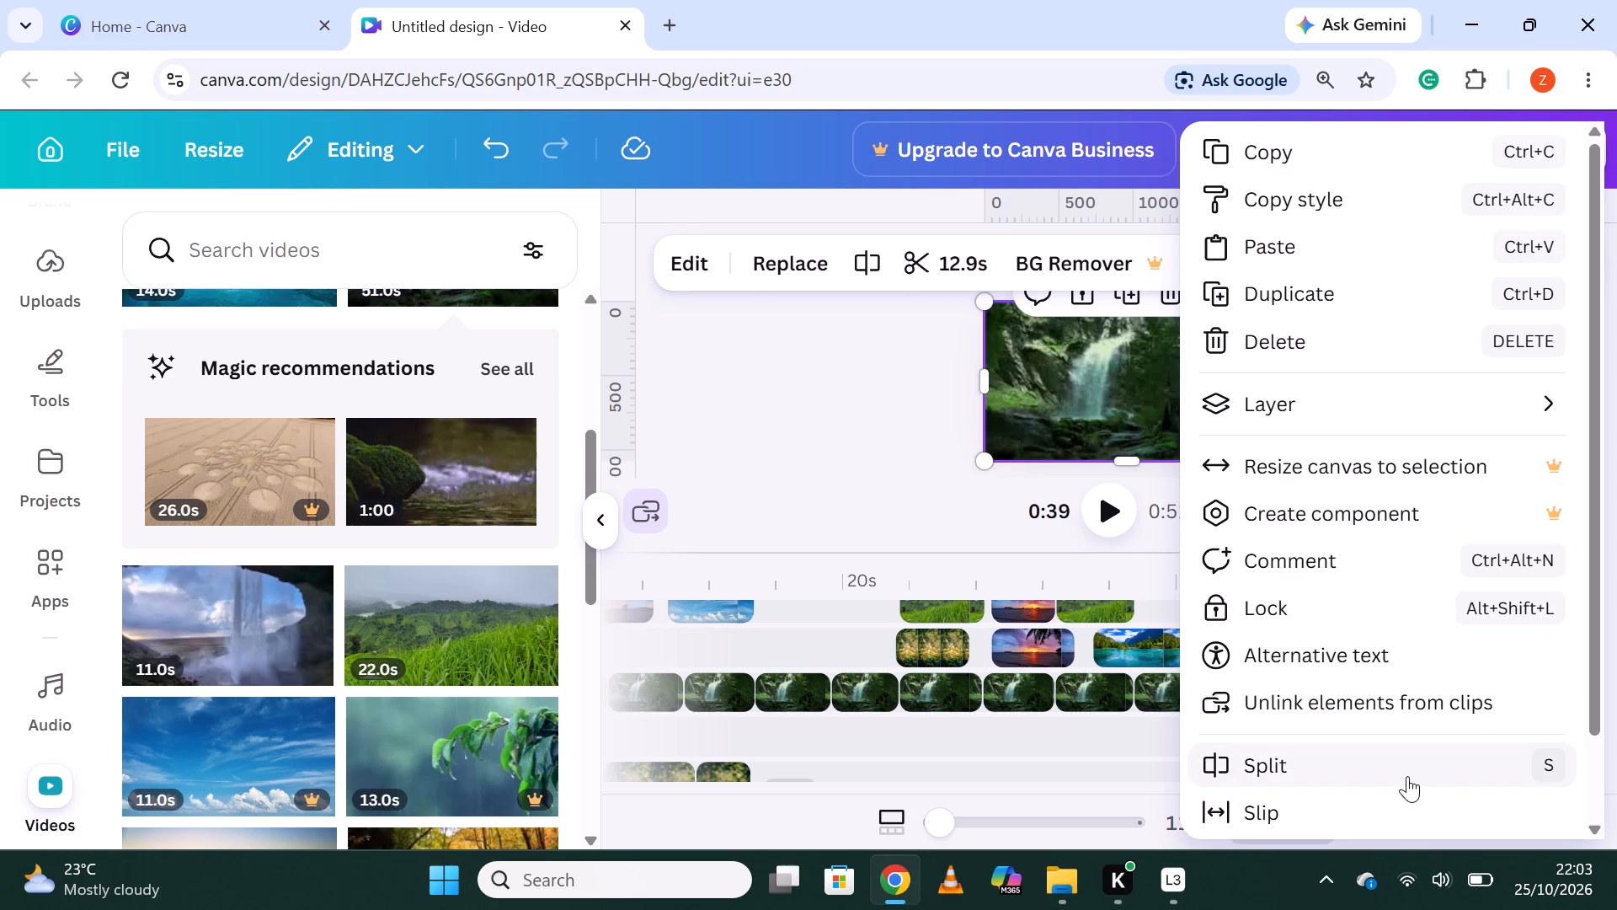
left_click(1407, 755)
Split the remaining long waterfall layer piece at about 41.5 and 43.3 seconds.
left_click_drag(1268, 781, 1271, 781)
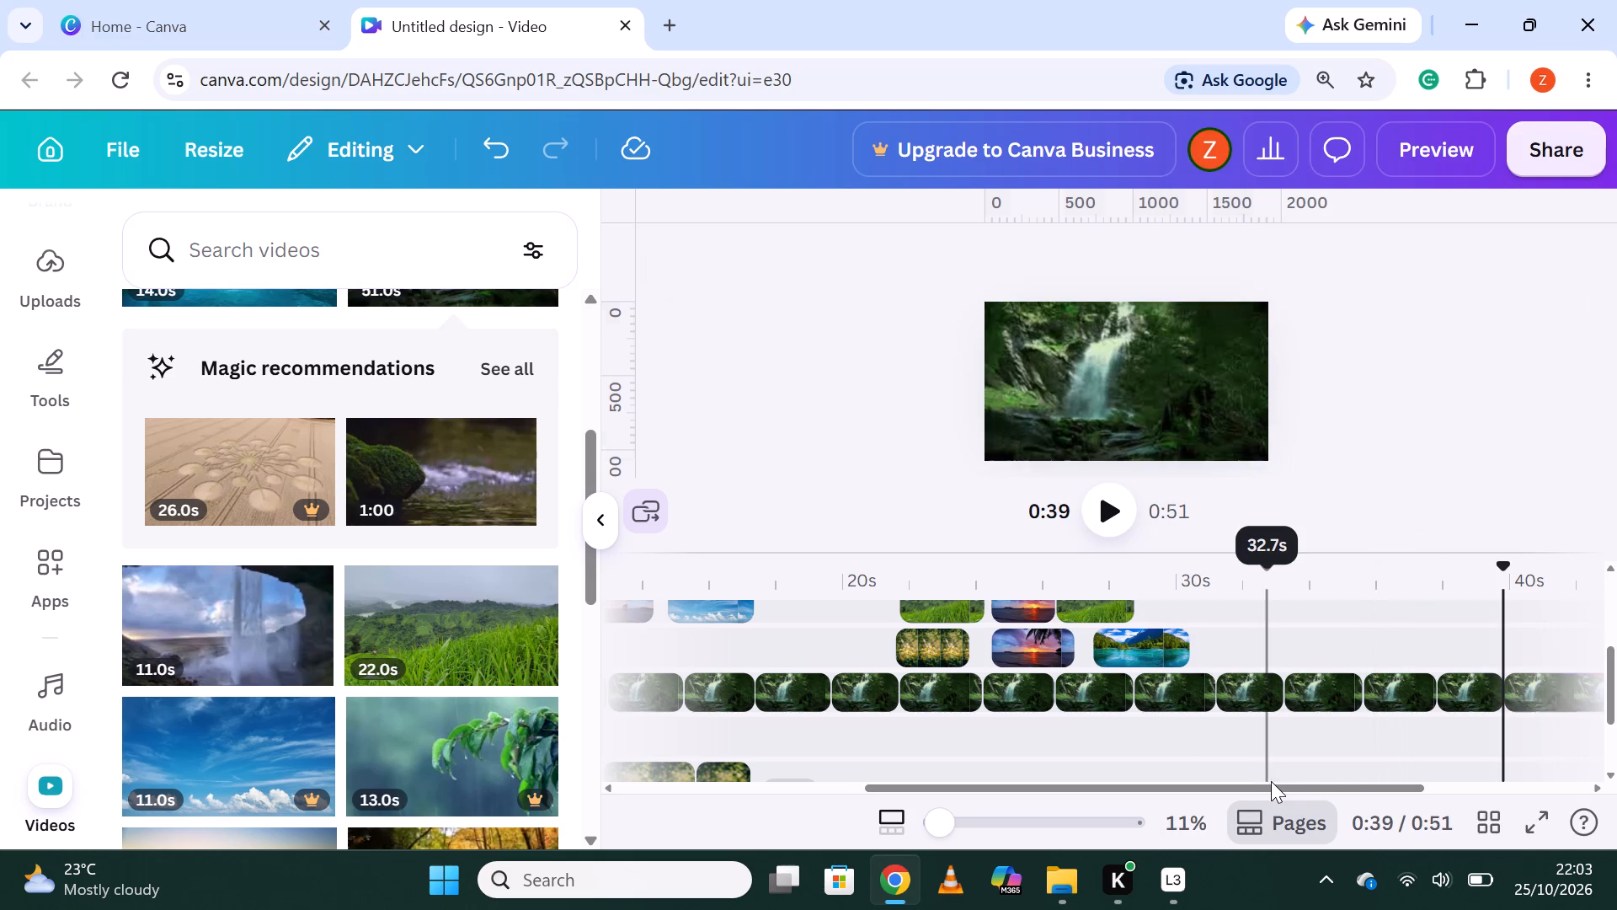
left_click_drag(1271, 781, 1278, 781)
left_click_drag(1373, 770, 1508, 771)
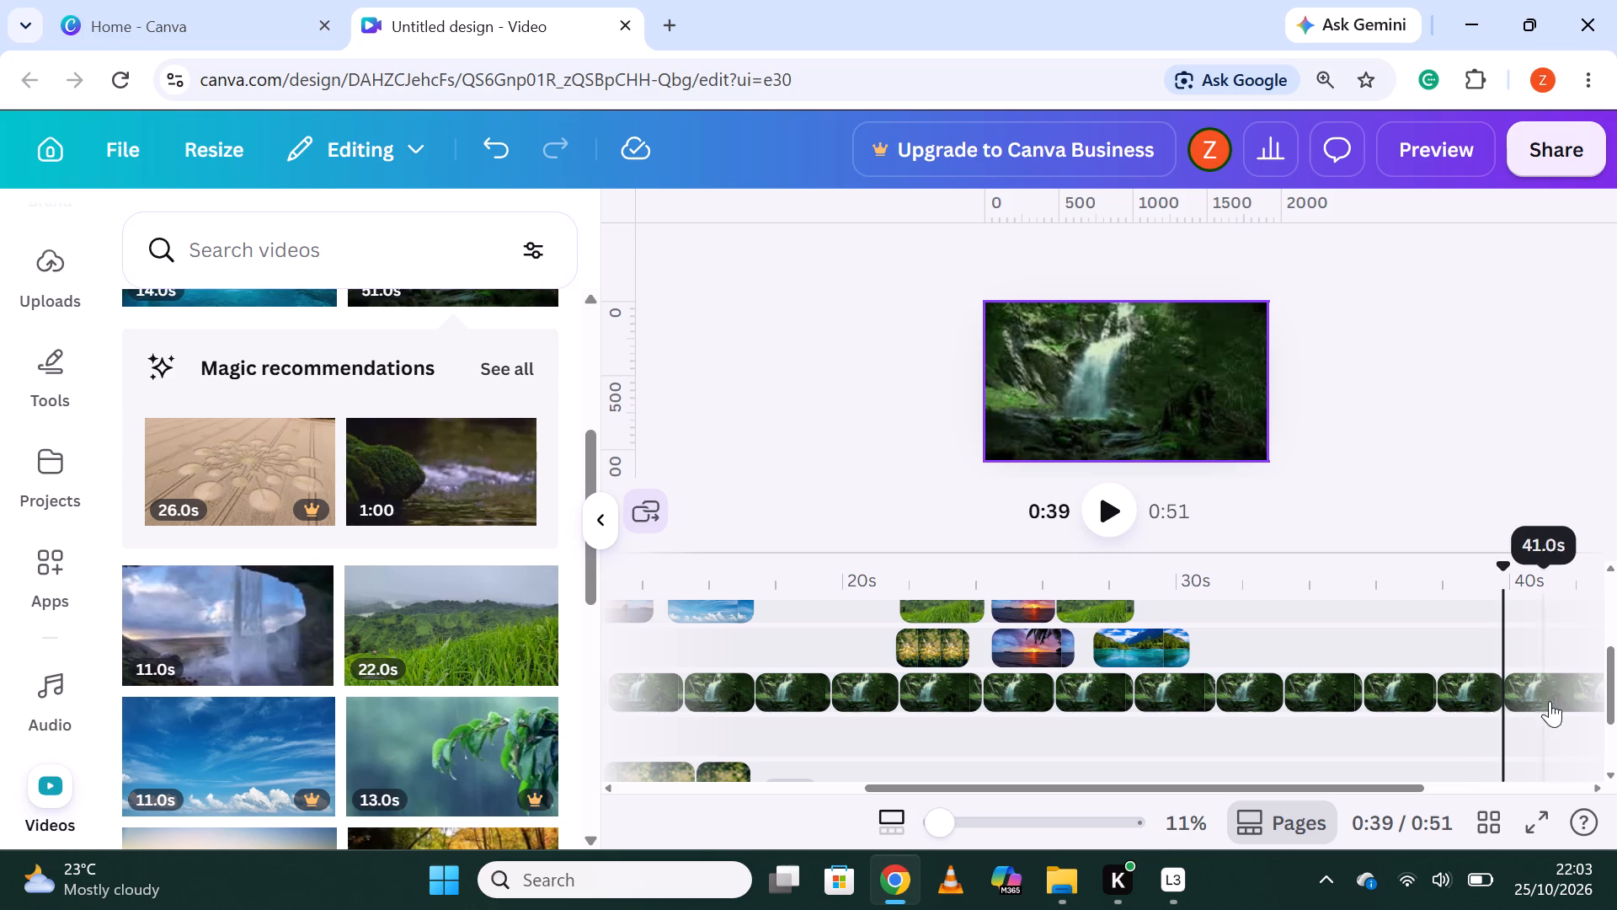
left_click(1565, 696)
right_click(1565, 696)
left_click(1369, 811)
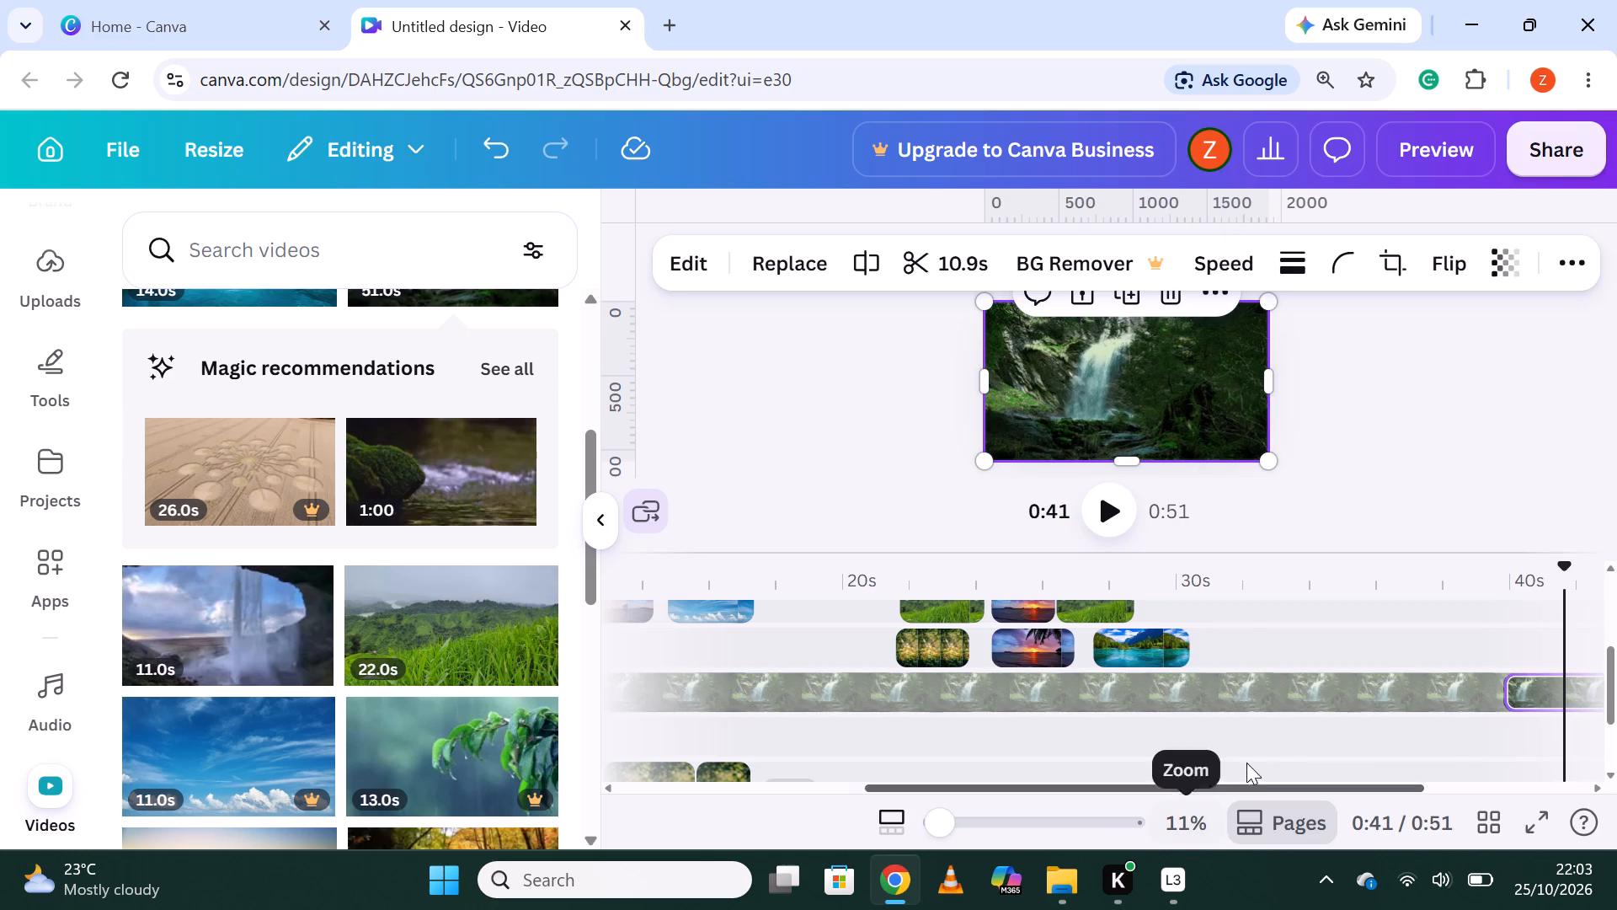
right_click(1528, 690)
left_click(1345, 767)
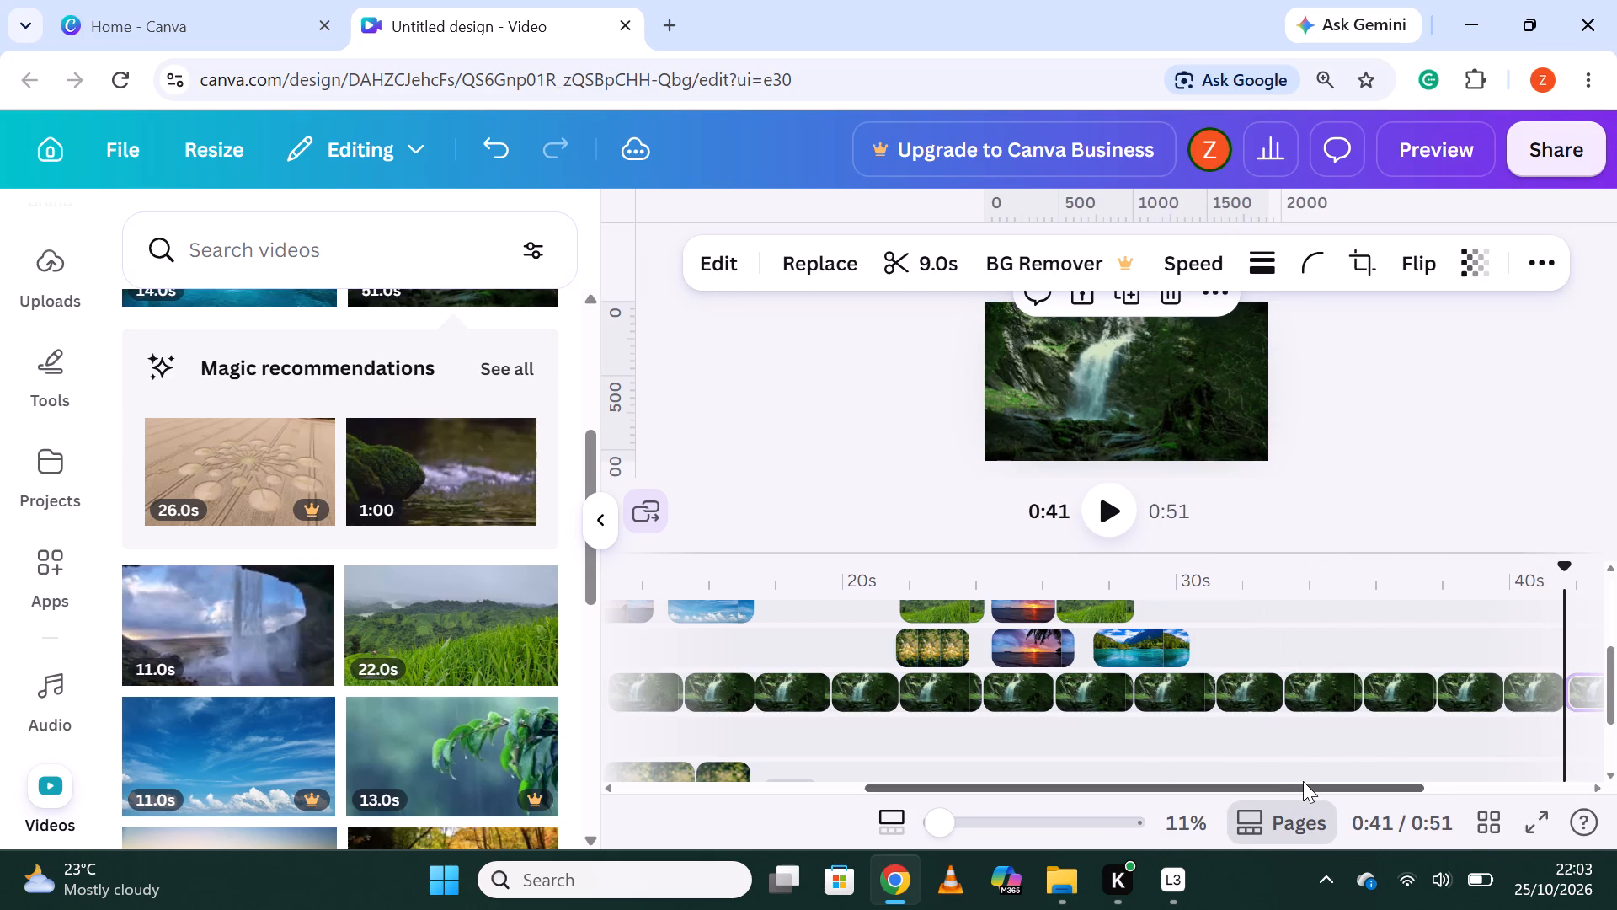
left_click_drag(1305, 781, 1428, 783)
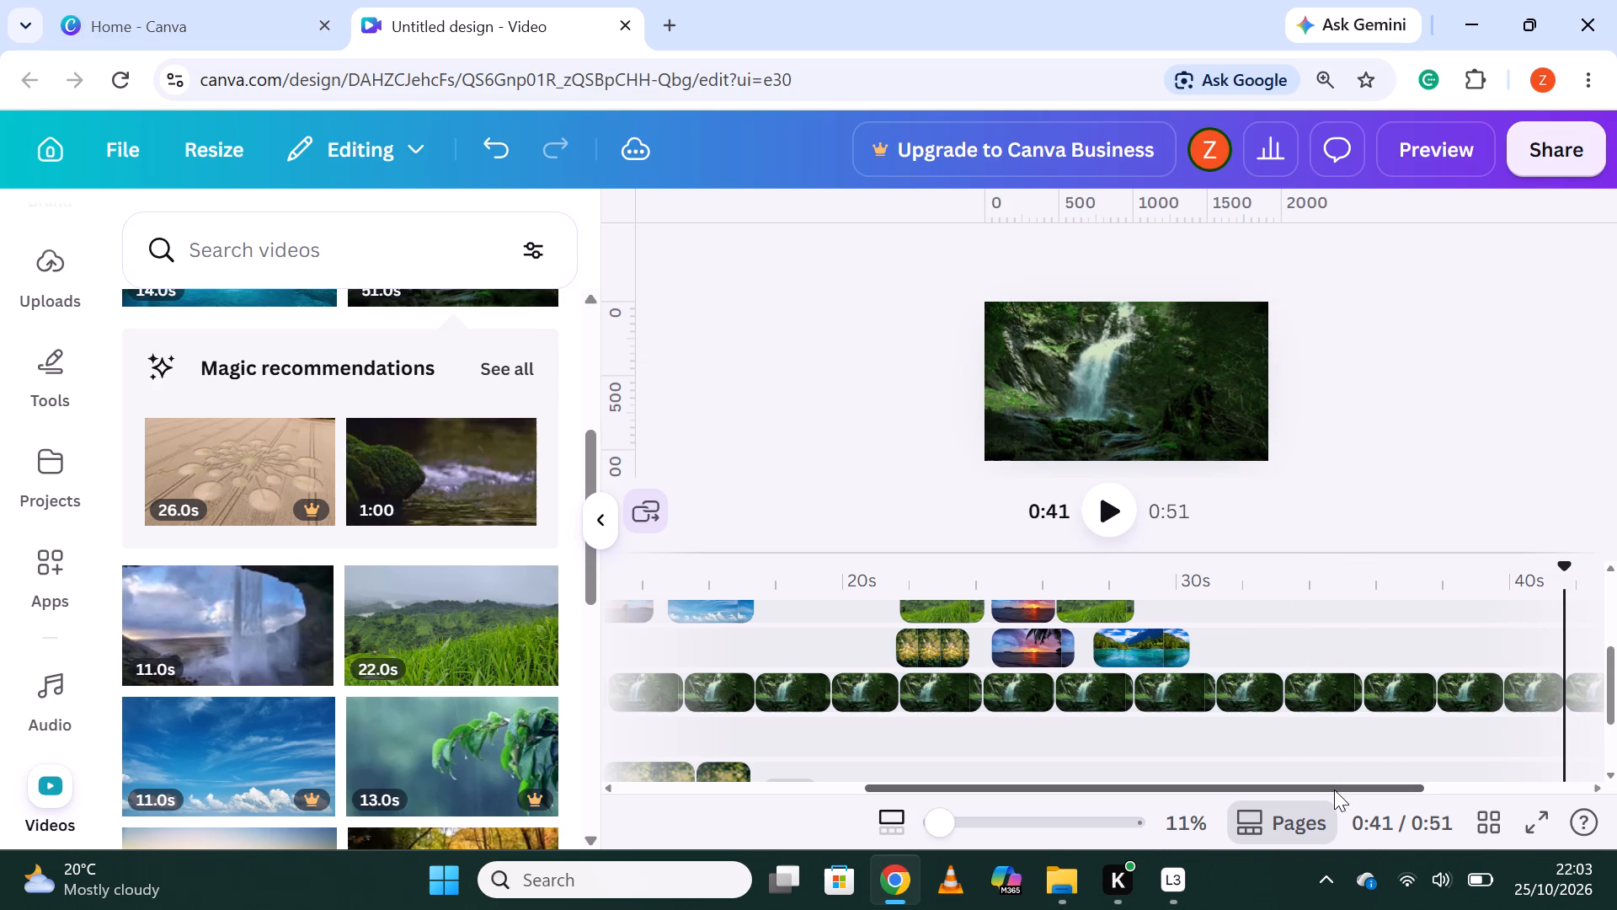
left_click_drag(1334, 786, 1580, 792)
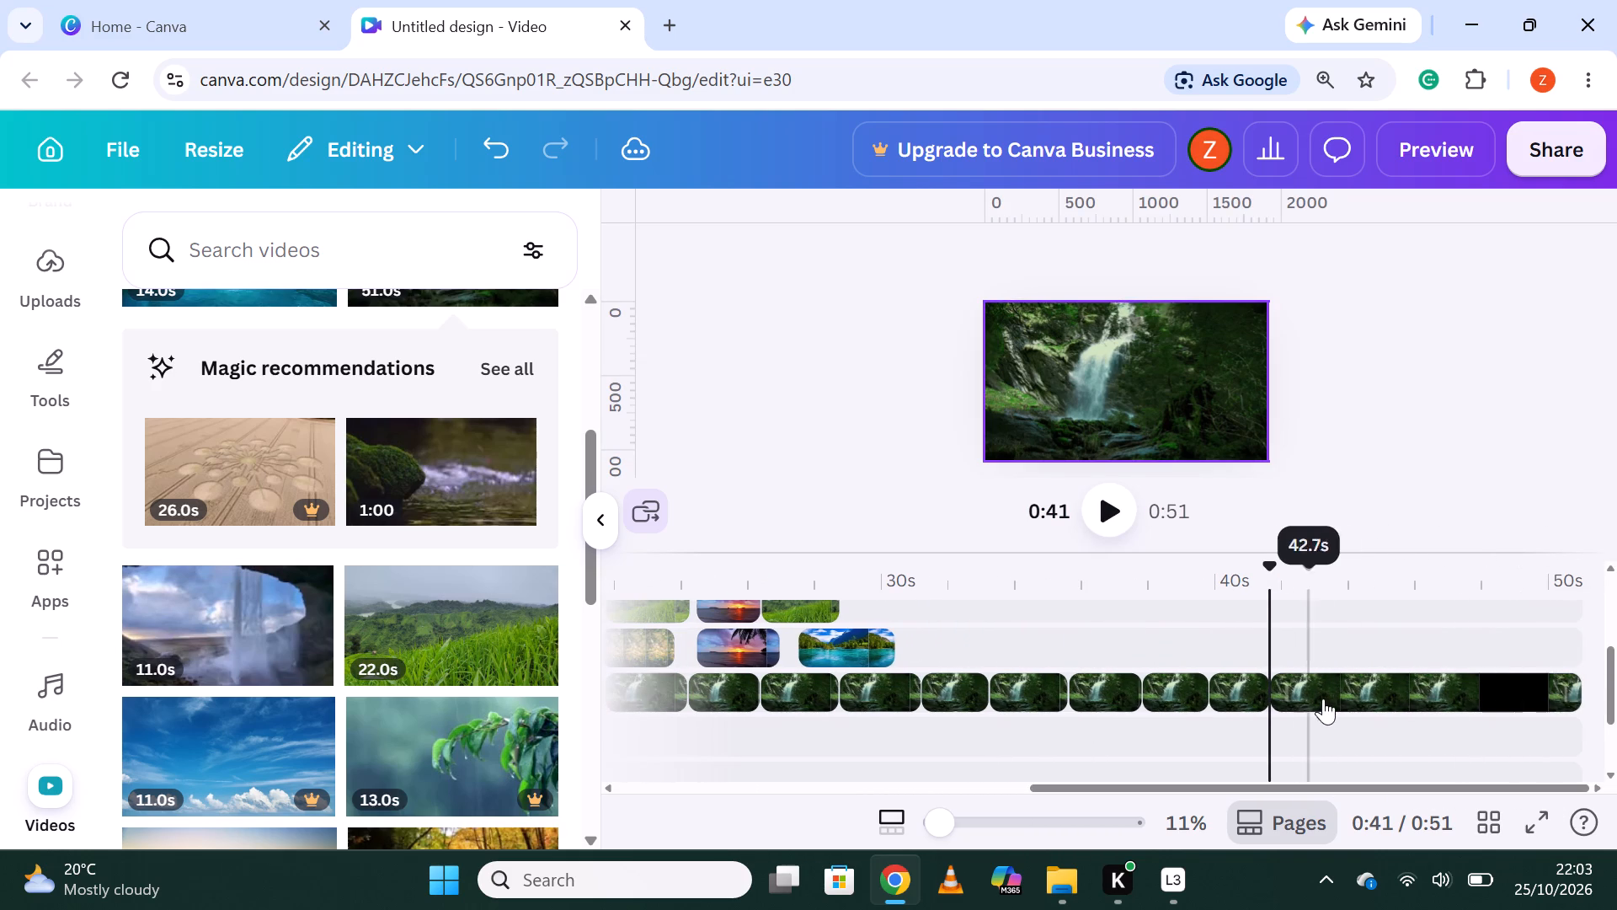
left_click(1328, 698)
right_click(1331, 698)
left_click(1313, 749)
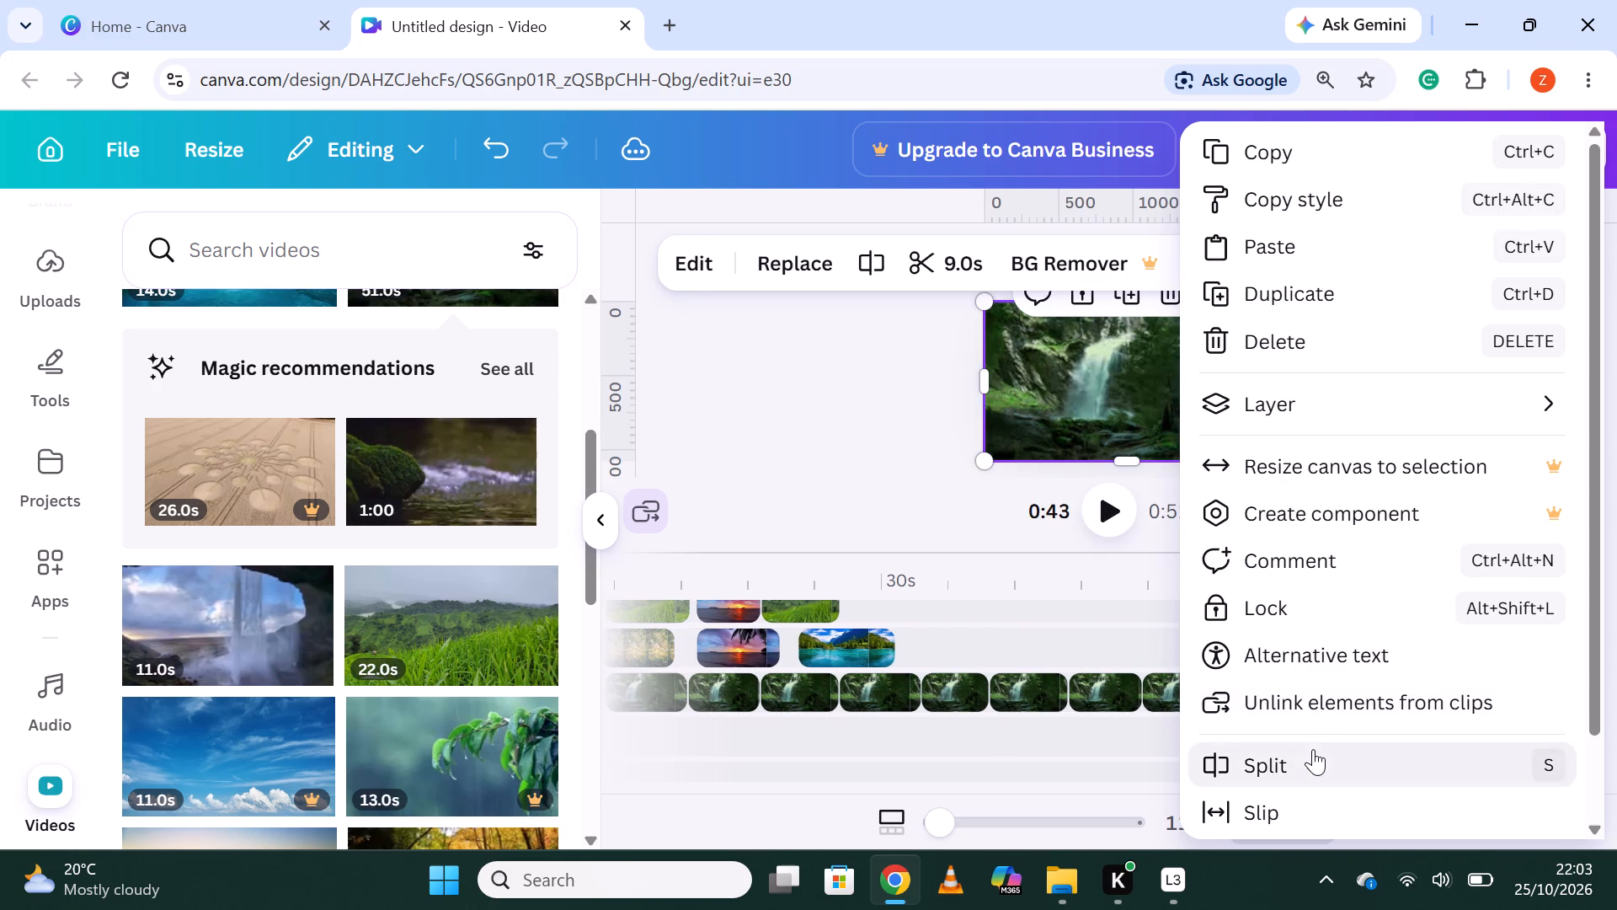
Split the remaining waterfall layer piece at about 45.3, 47.3 and 49.2 seconds.
left_click(1395, 686)
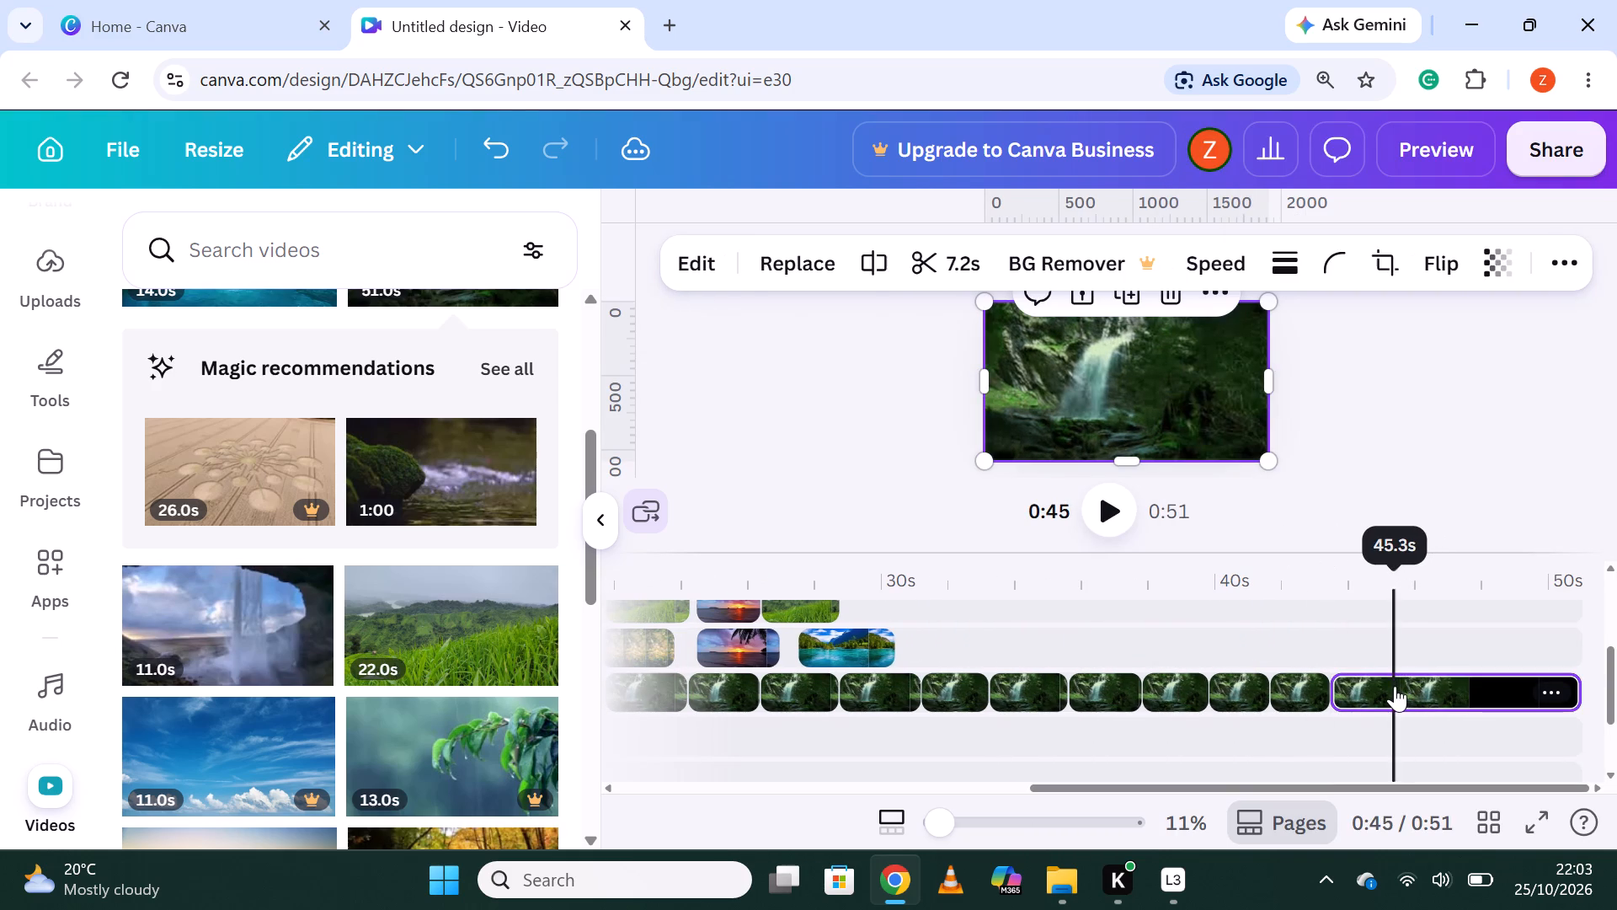
right_click(1395, 686)
left_click(1362, 769)
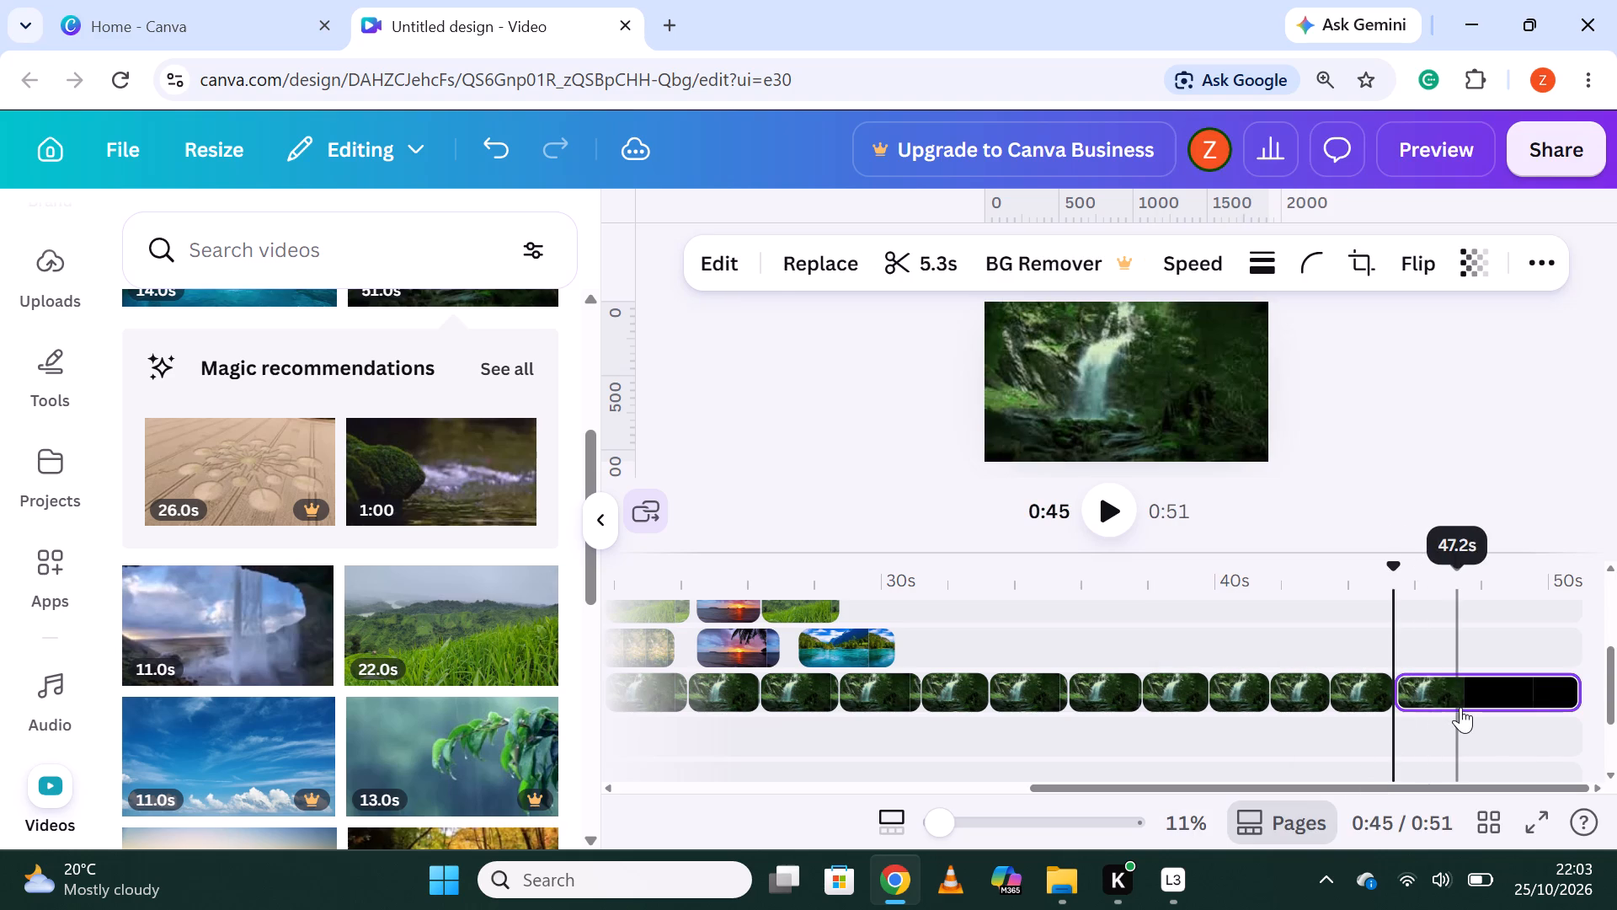
left_click(1461, 704)
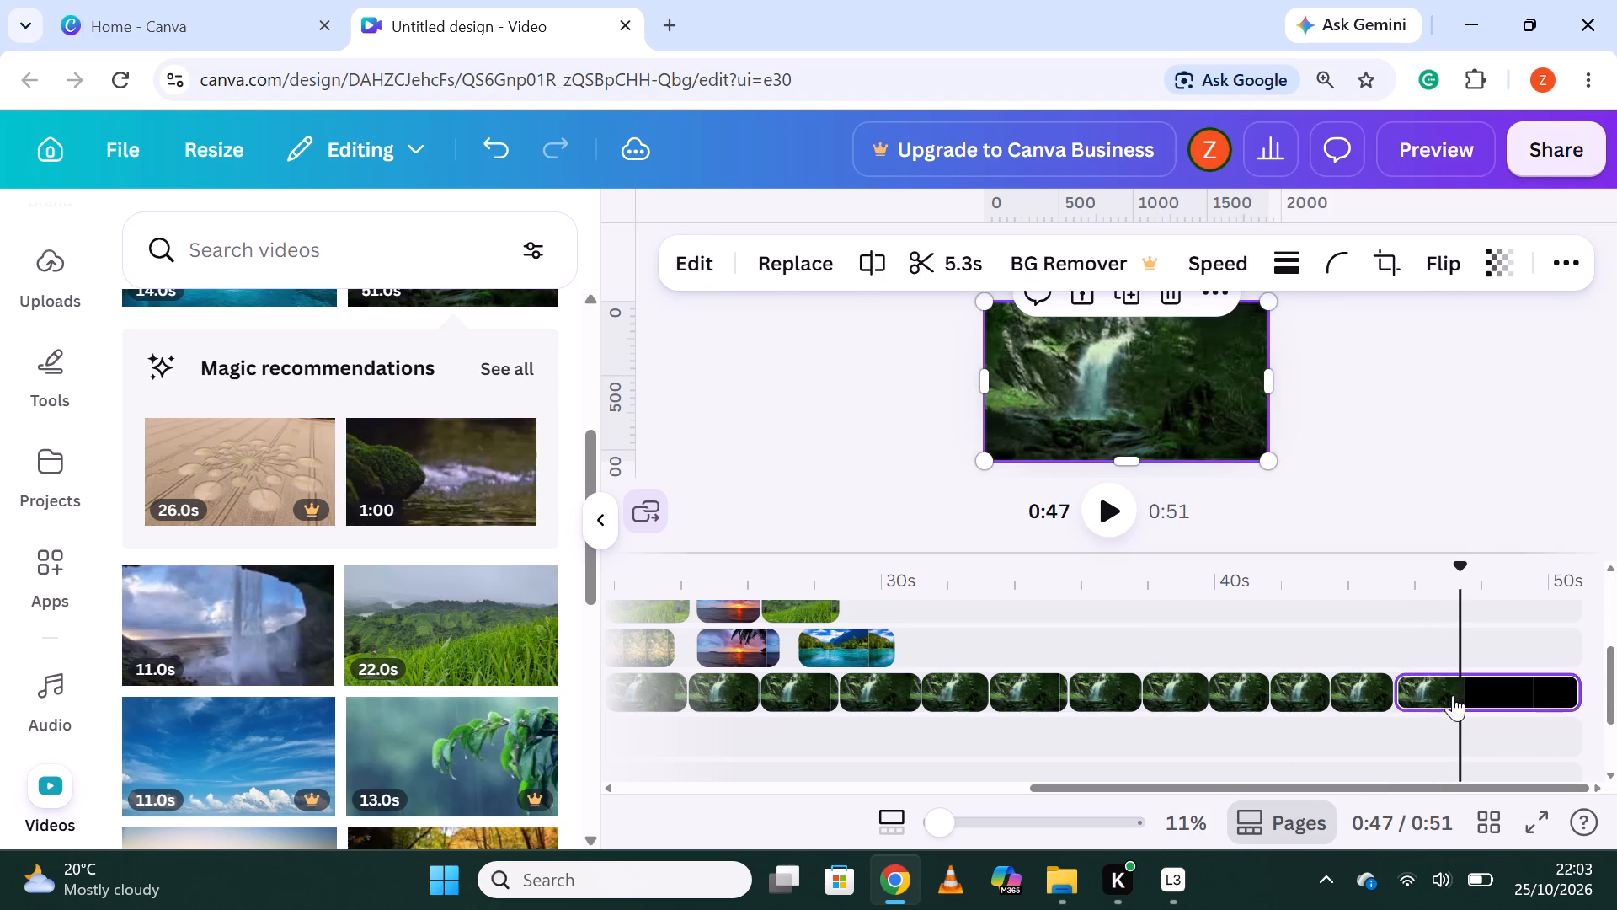
right_click(1458, 692)
left_click(1327, 778)
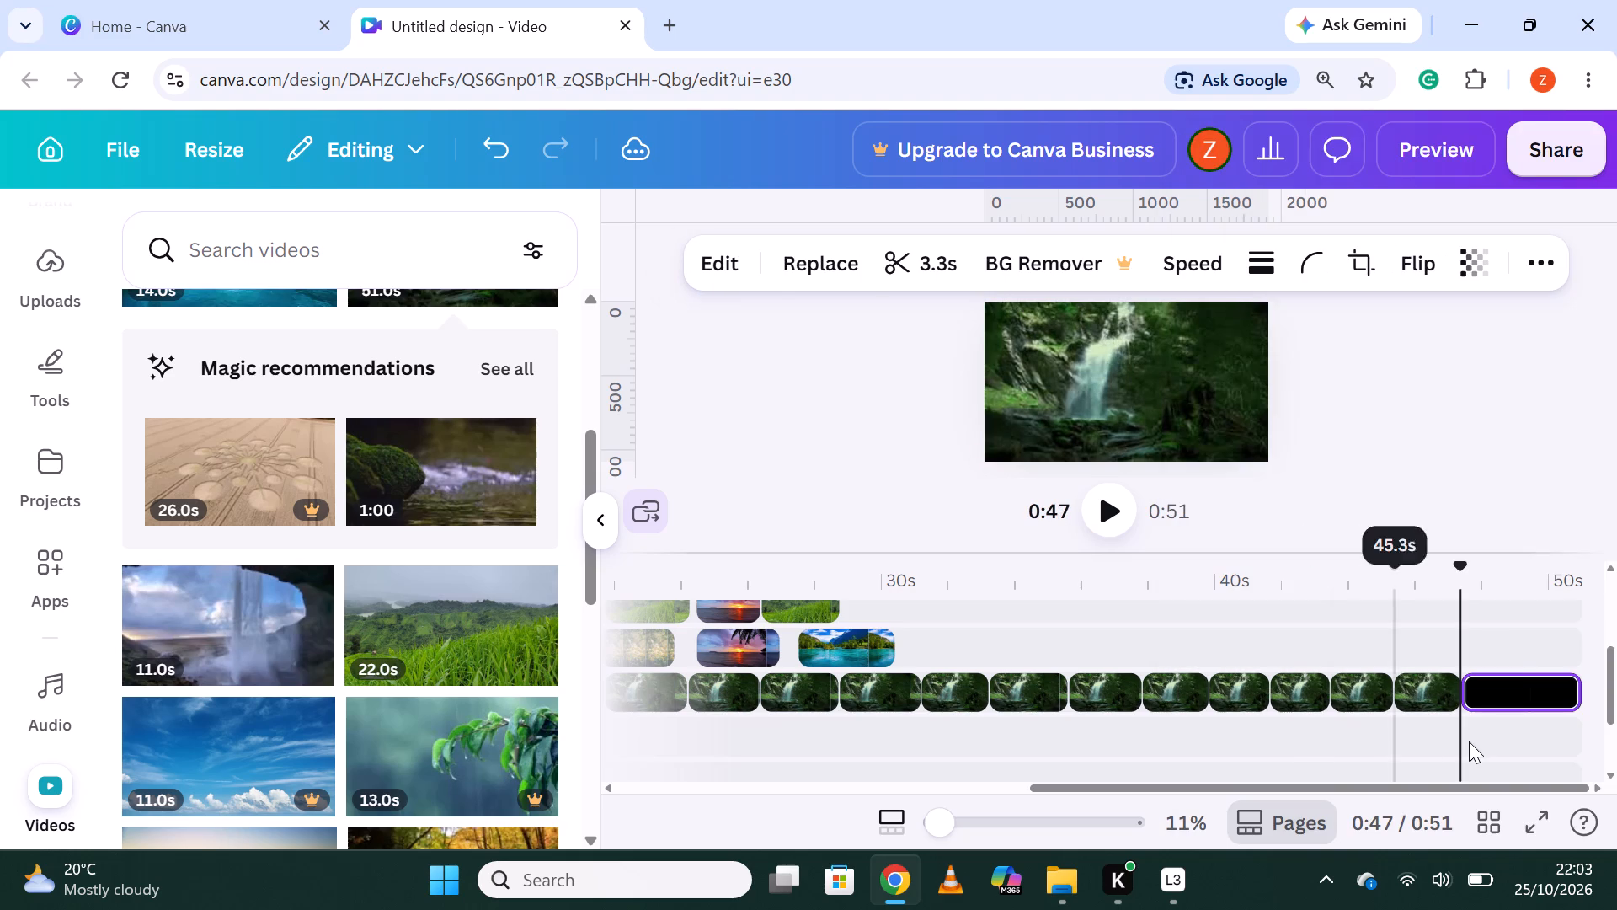
left_click(1524, 701)
right_click(1524, 701)
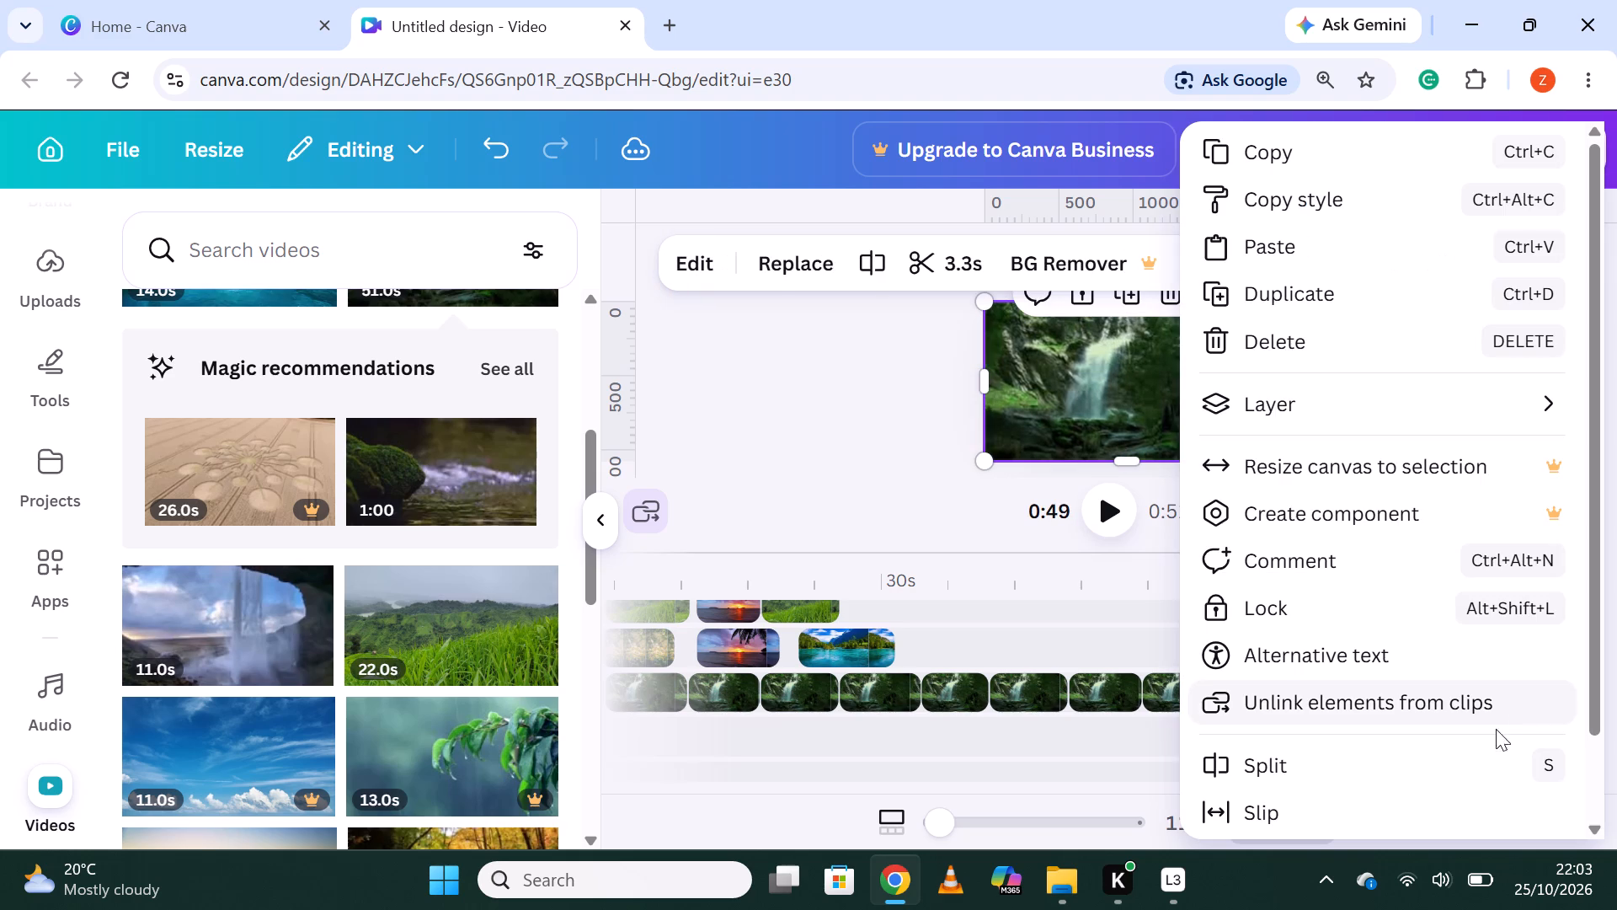
left_click(1427, 750)
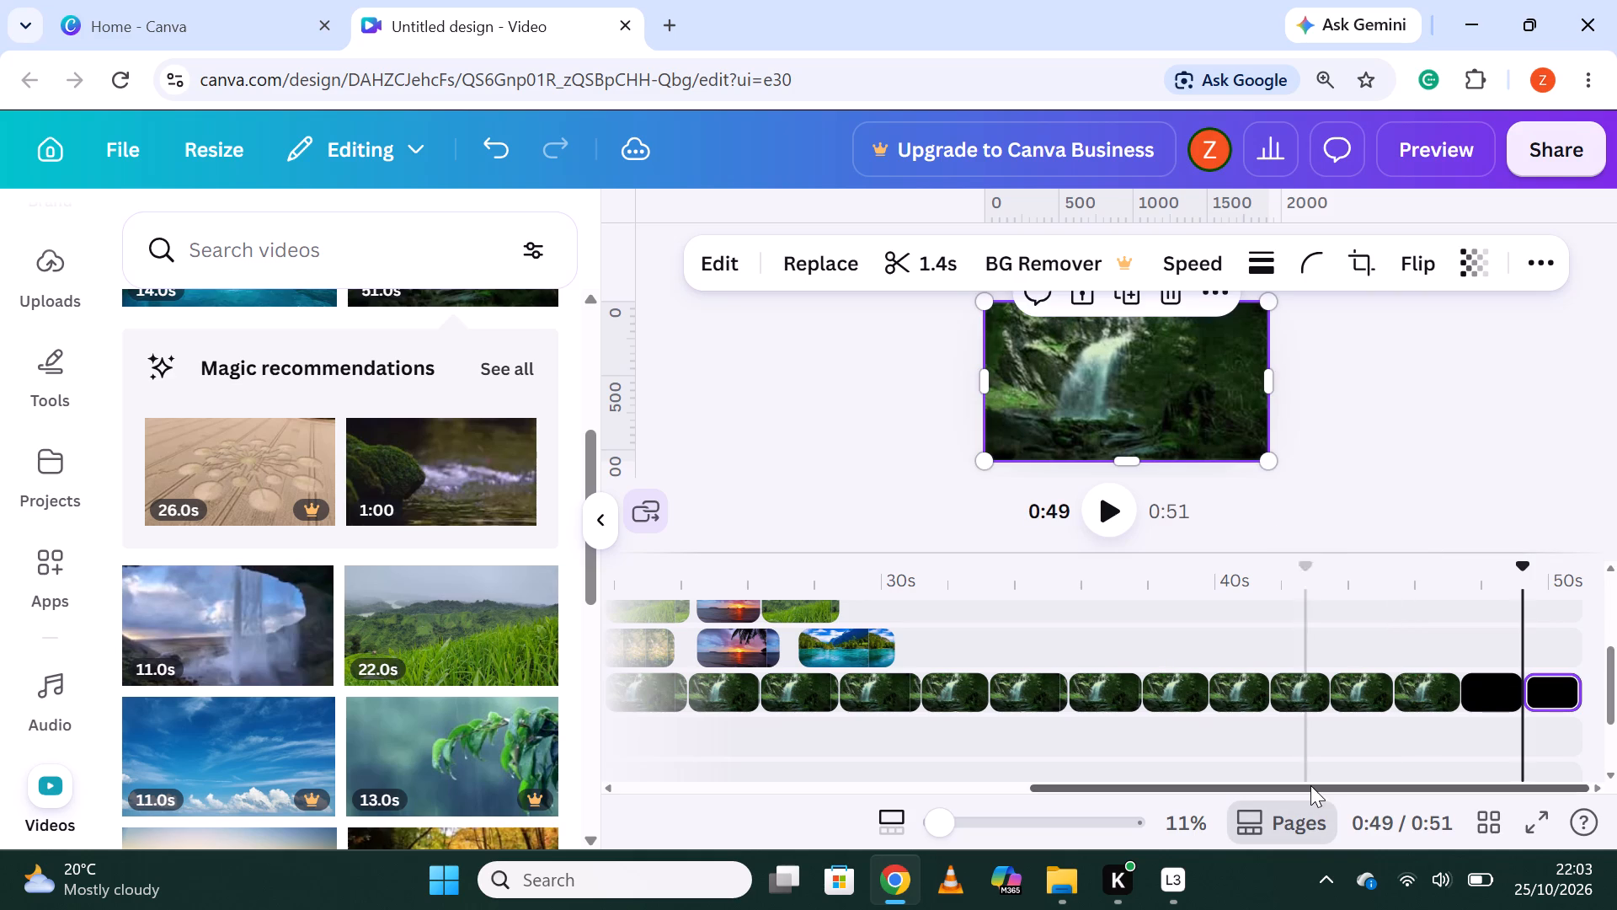
Stack three waterfall pieces from between 10.4 and 17.3 seconds on adjacent layers beneath the sunset clip, starting at about 11.4 seconds.
left_click_drag(1310, 785, 809, 790)
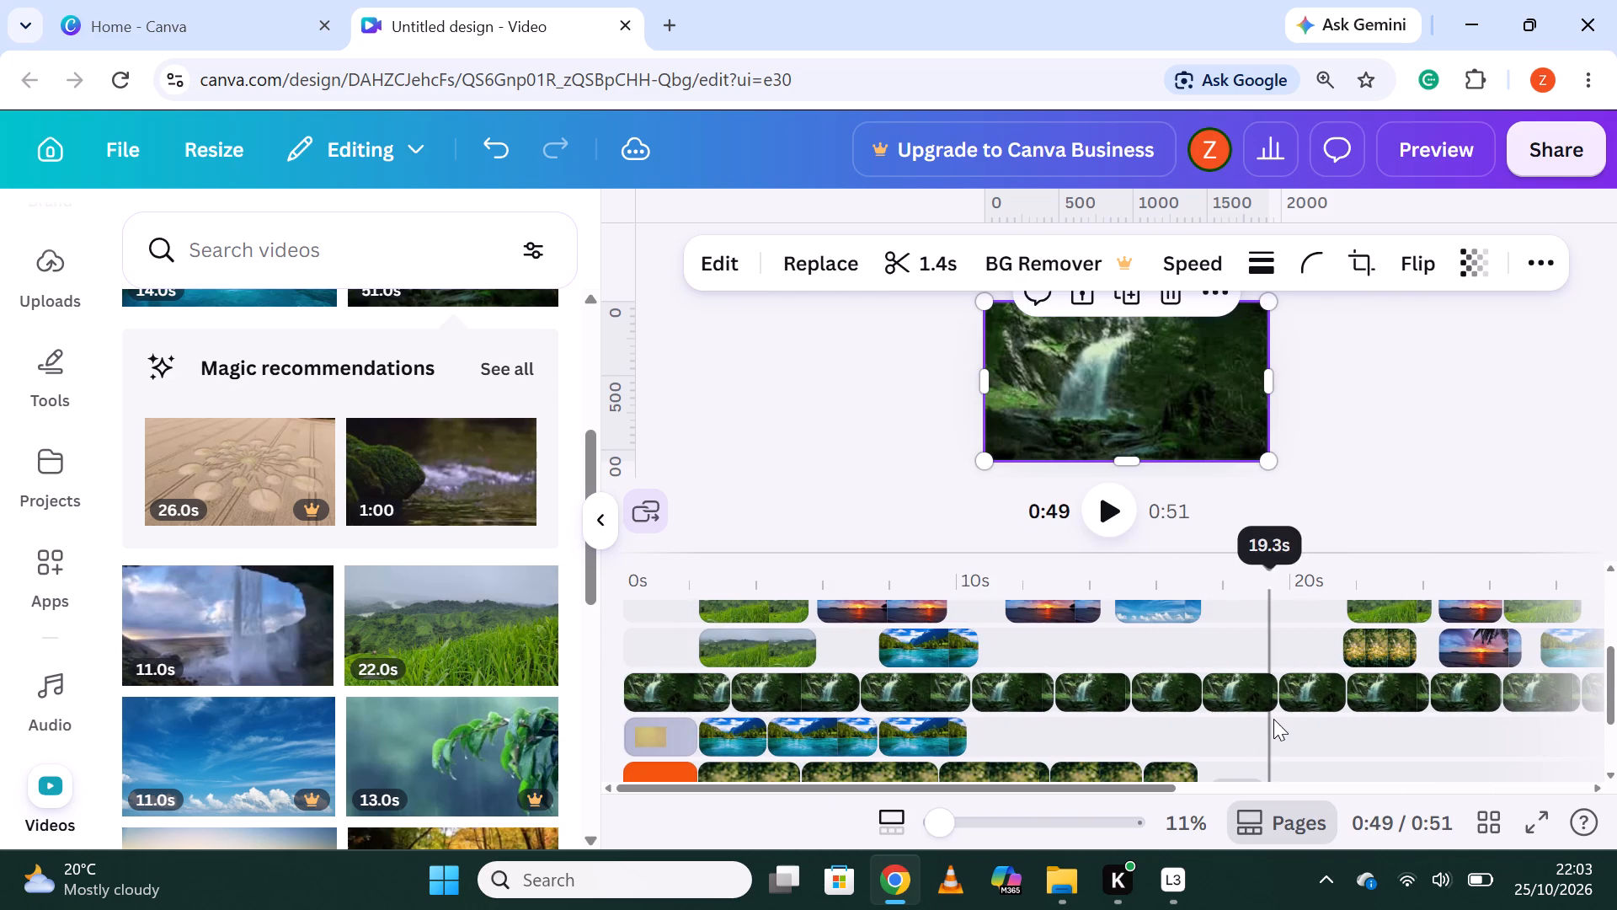
left_click_drag(1097, 683, 1052, 632)
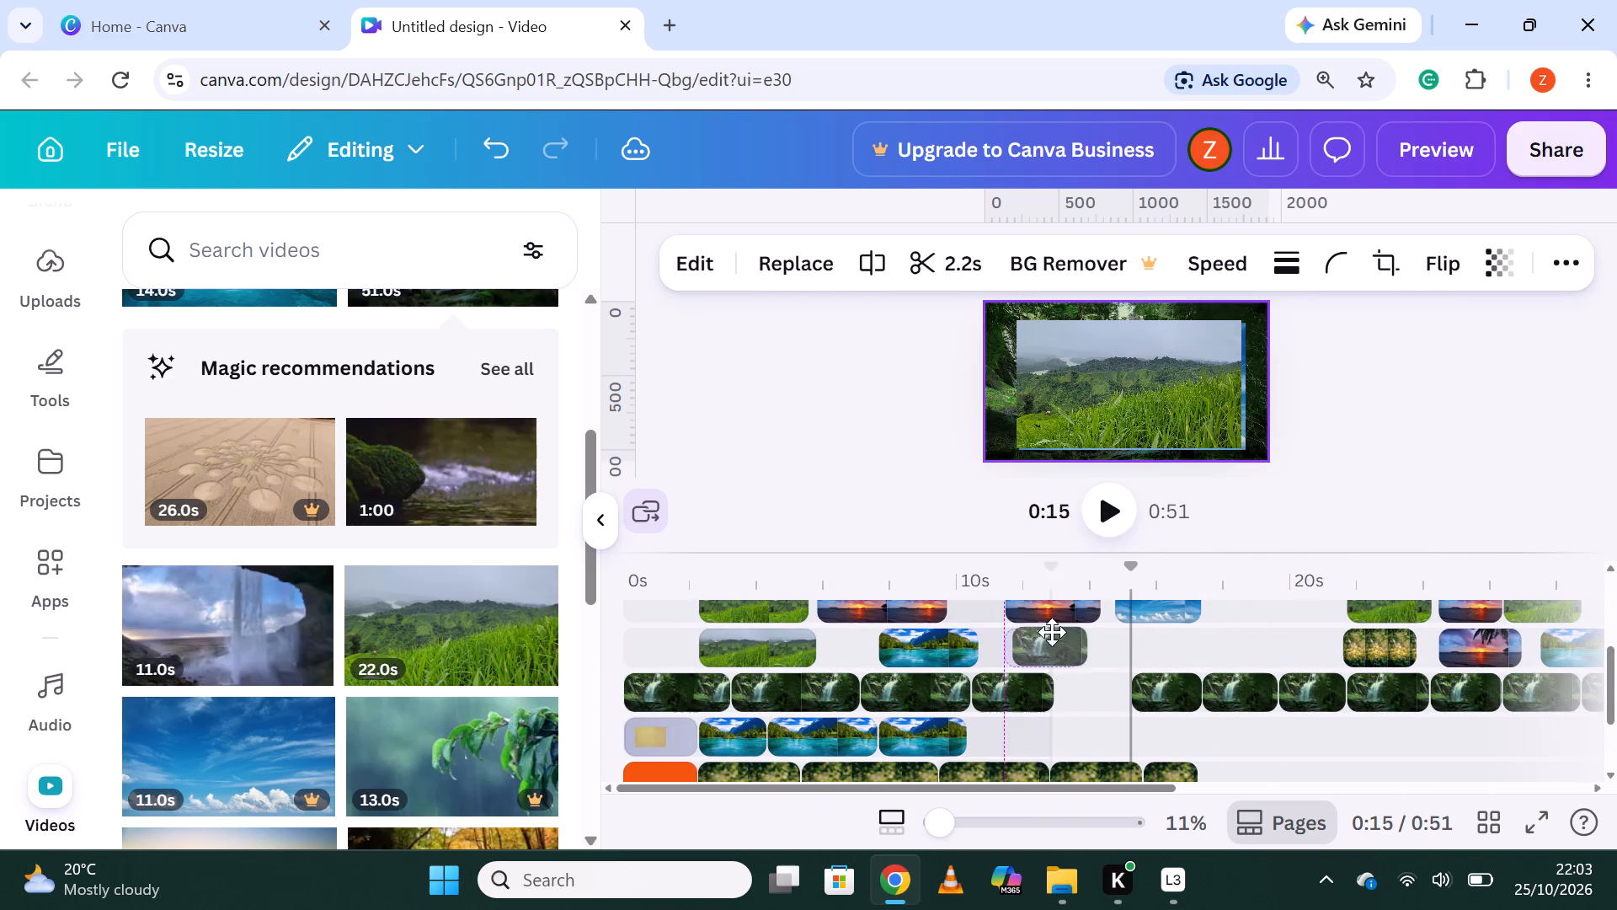
left_click_drag(1052, 632, 1044, 633)
left_click_drag(1017, 688, 1060, 682)
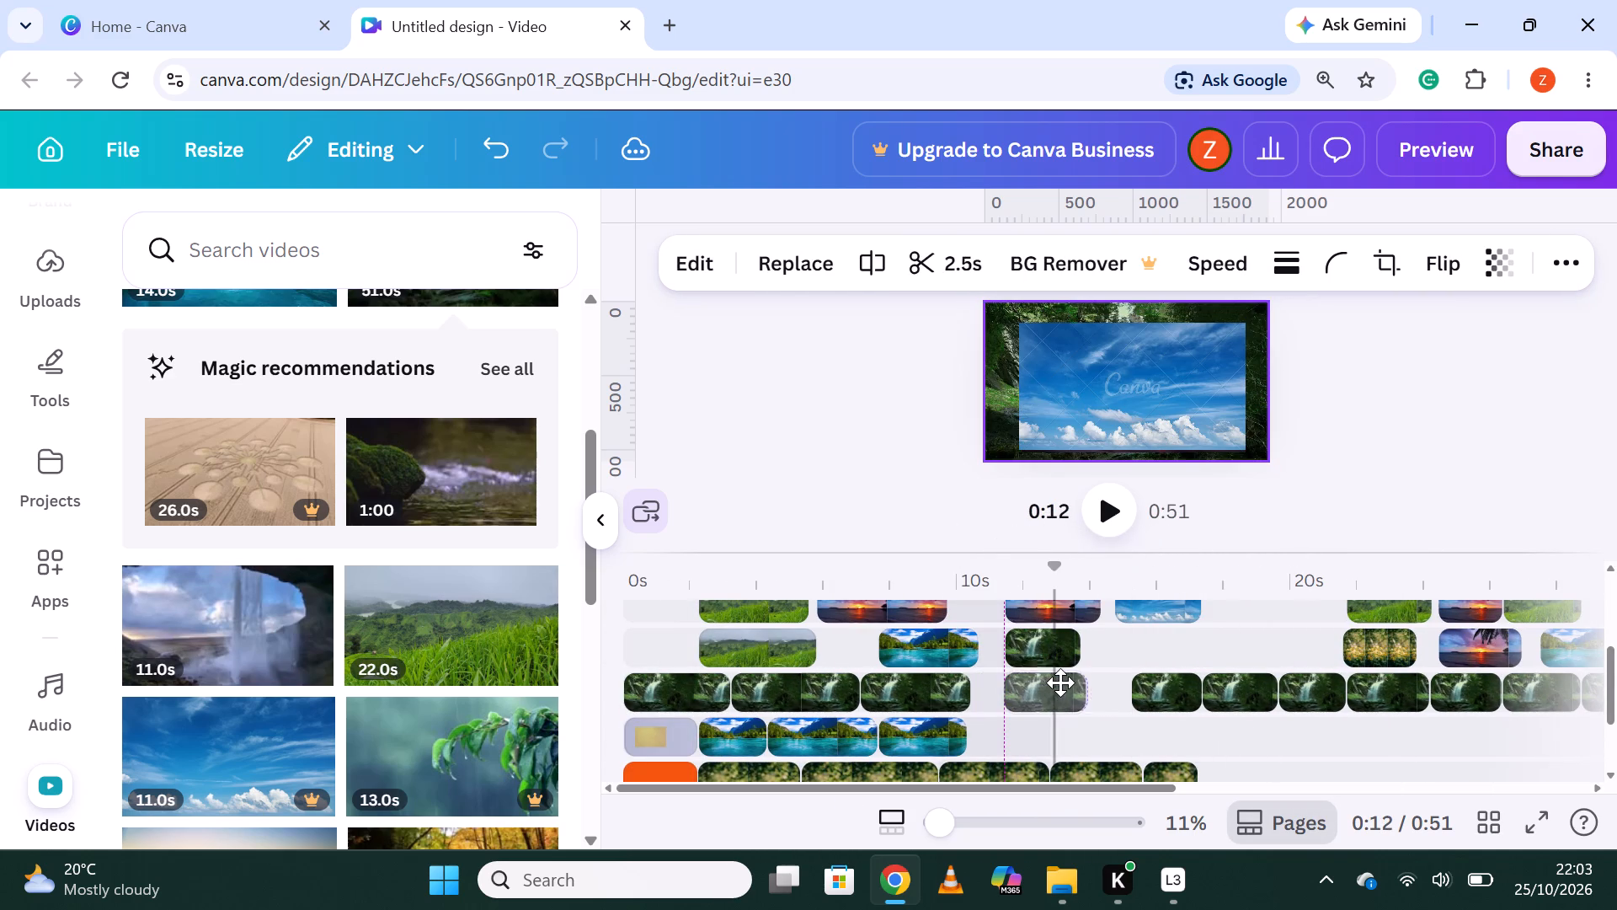
left_click_drag(1060, 682, 1054, 685)
left_click_drag(1170, 690, 1048, 735)
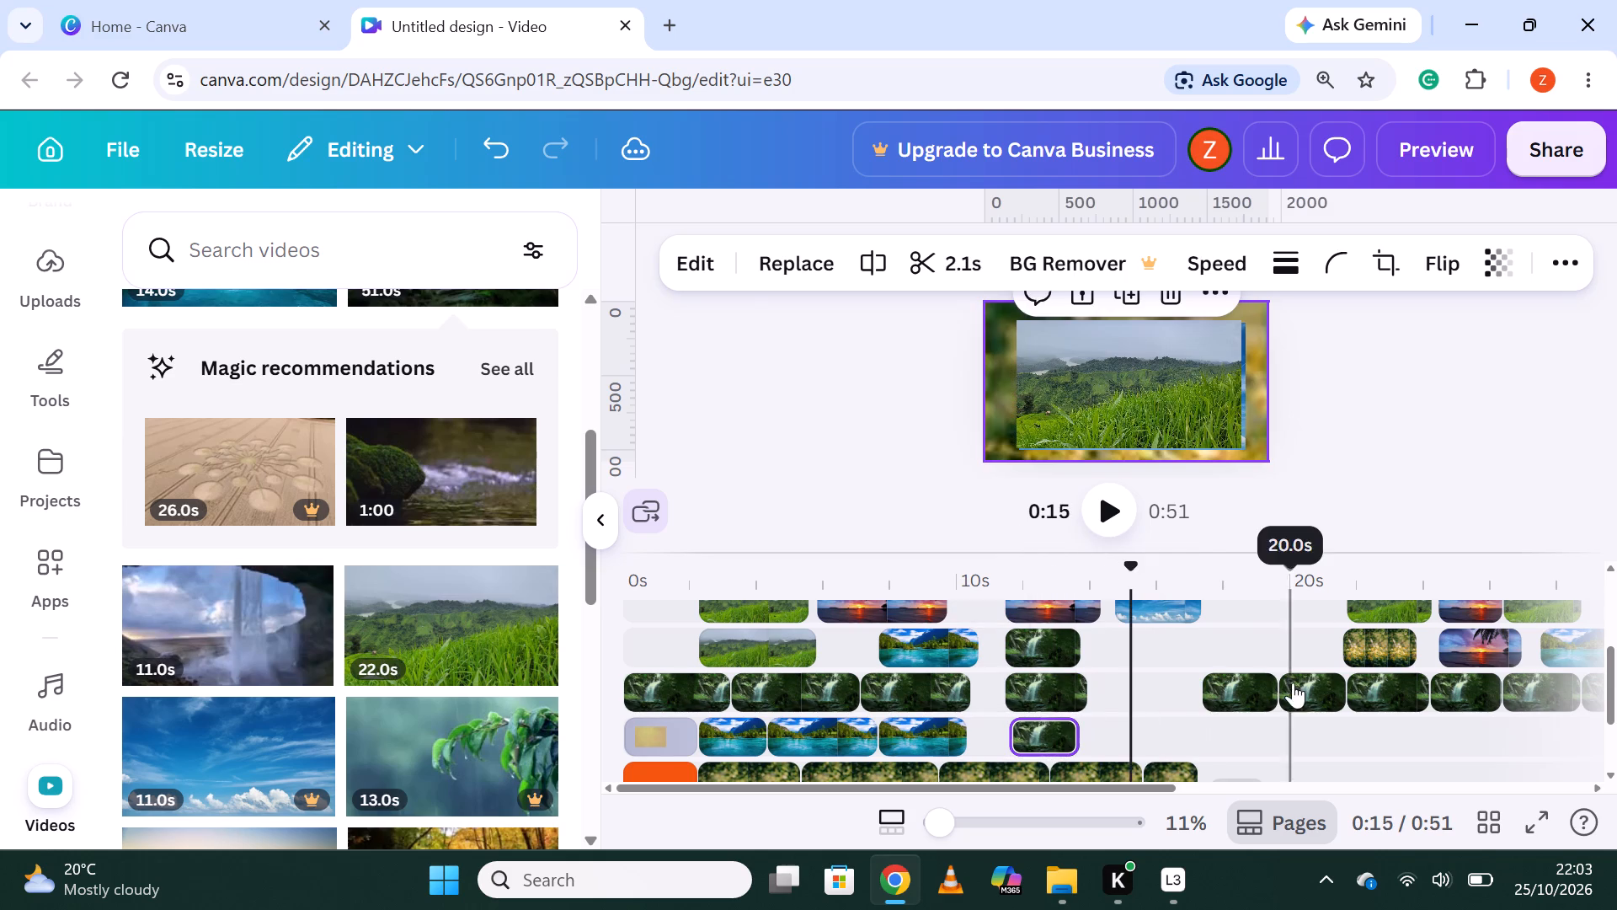
Stack the three following waterfall pieces on adjacent layers beneath the blue-sky clip, starting at about 14.8 seconds.
left_click_drag(1246, 684, 1171, 734)
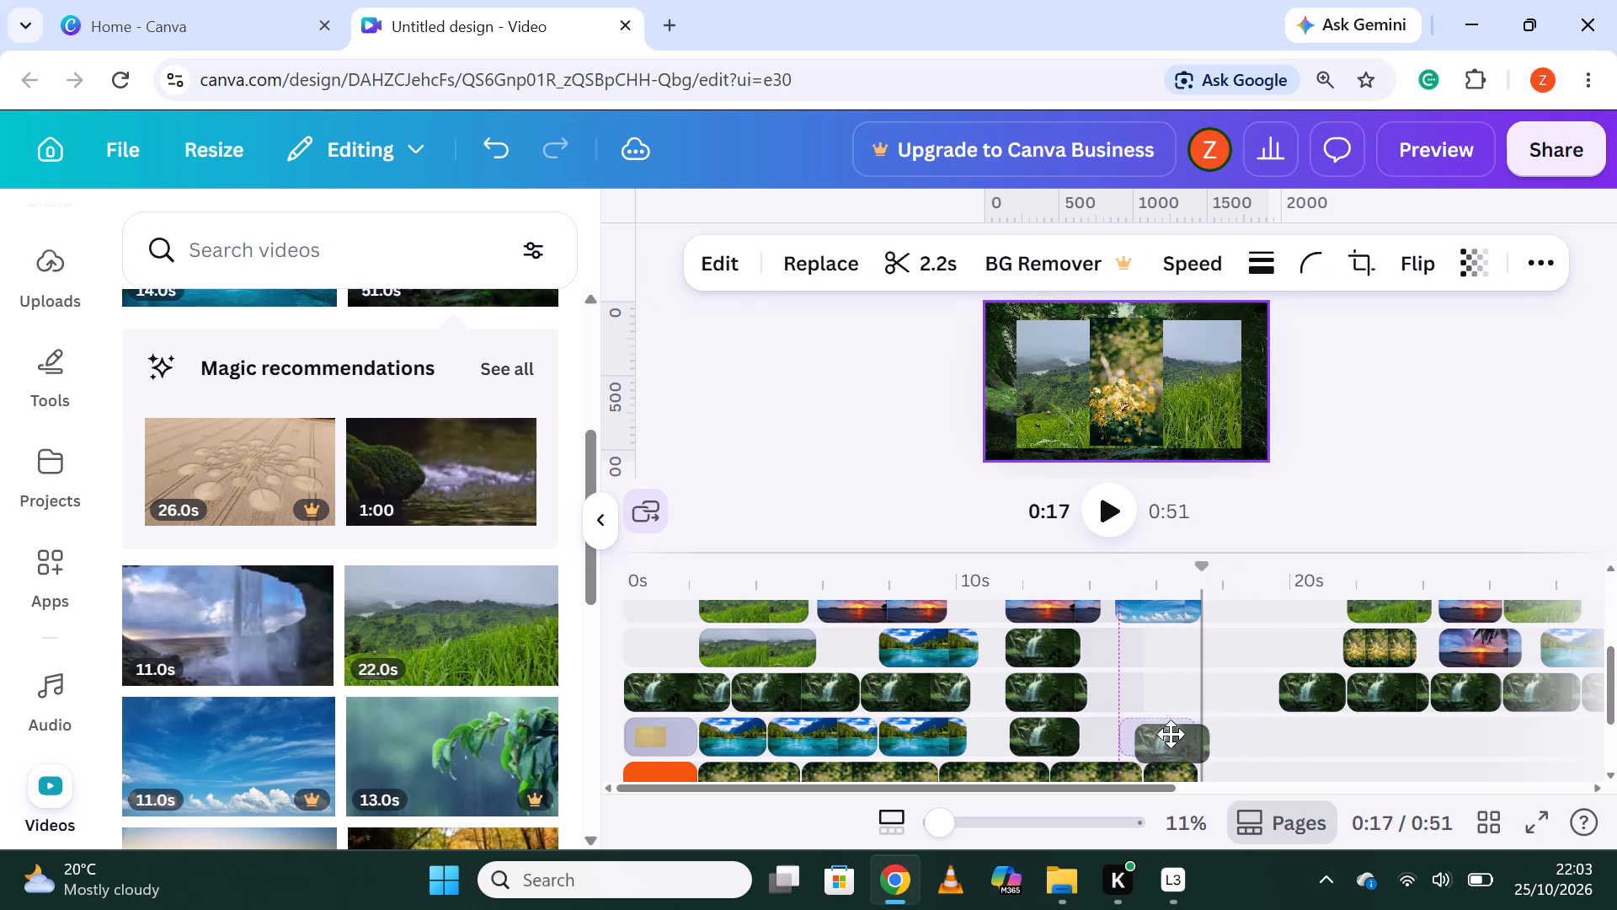
left_click_drag(1171, 734, 1170, 734)
left_click_drag(1305, 699, 1238, 686)
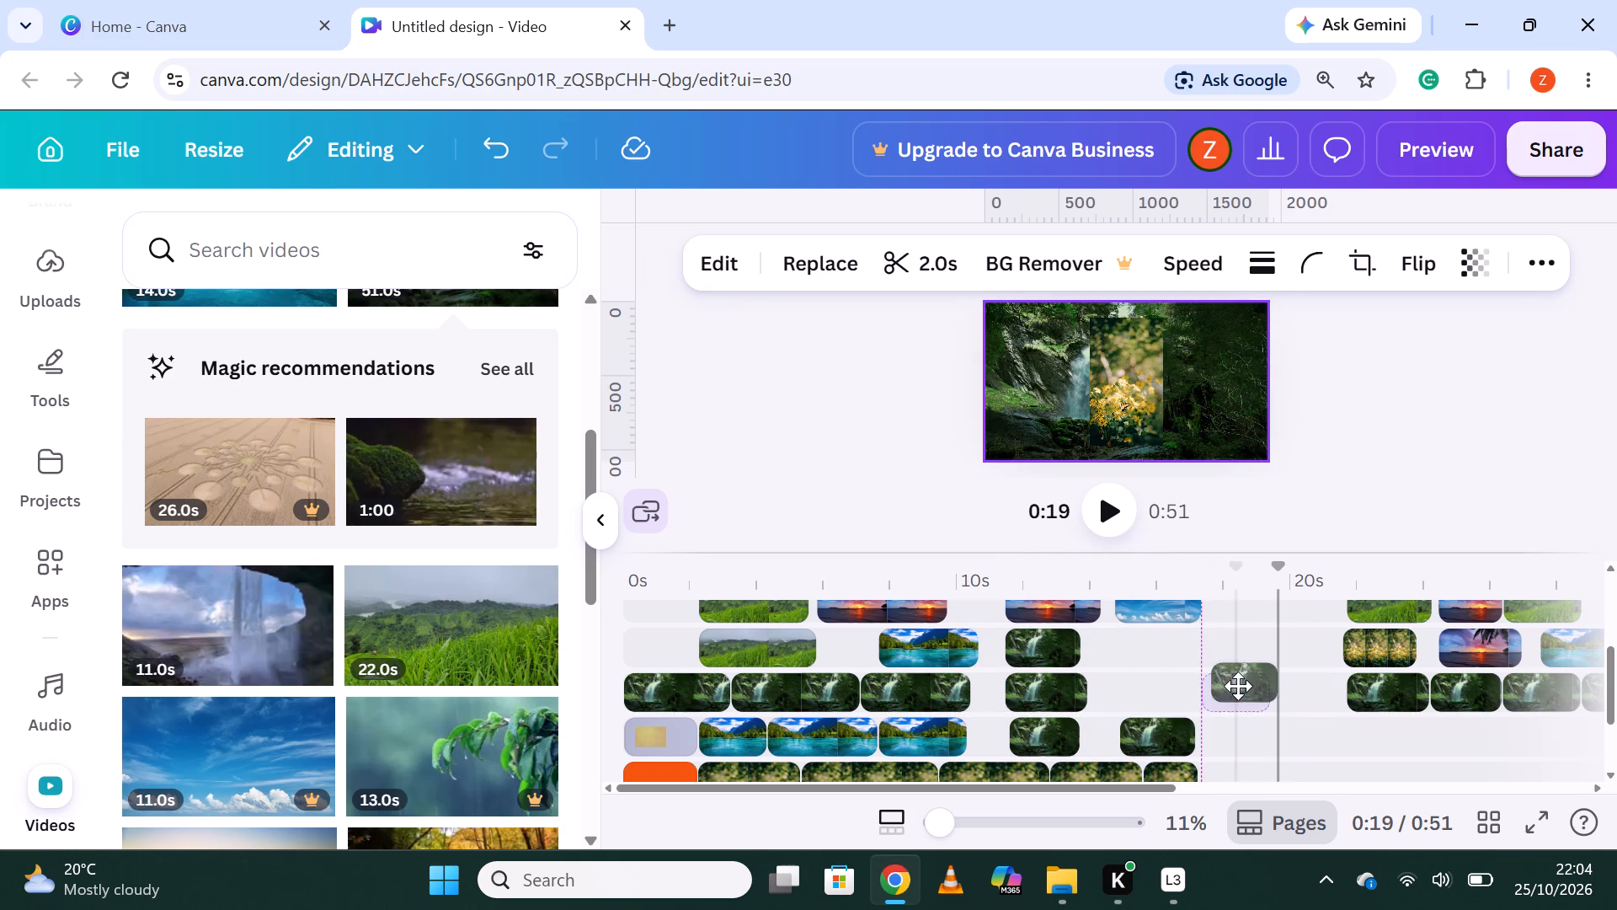
left_click_drag(1238, 686, 1155, 698)
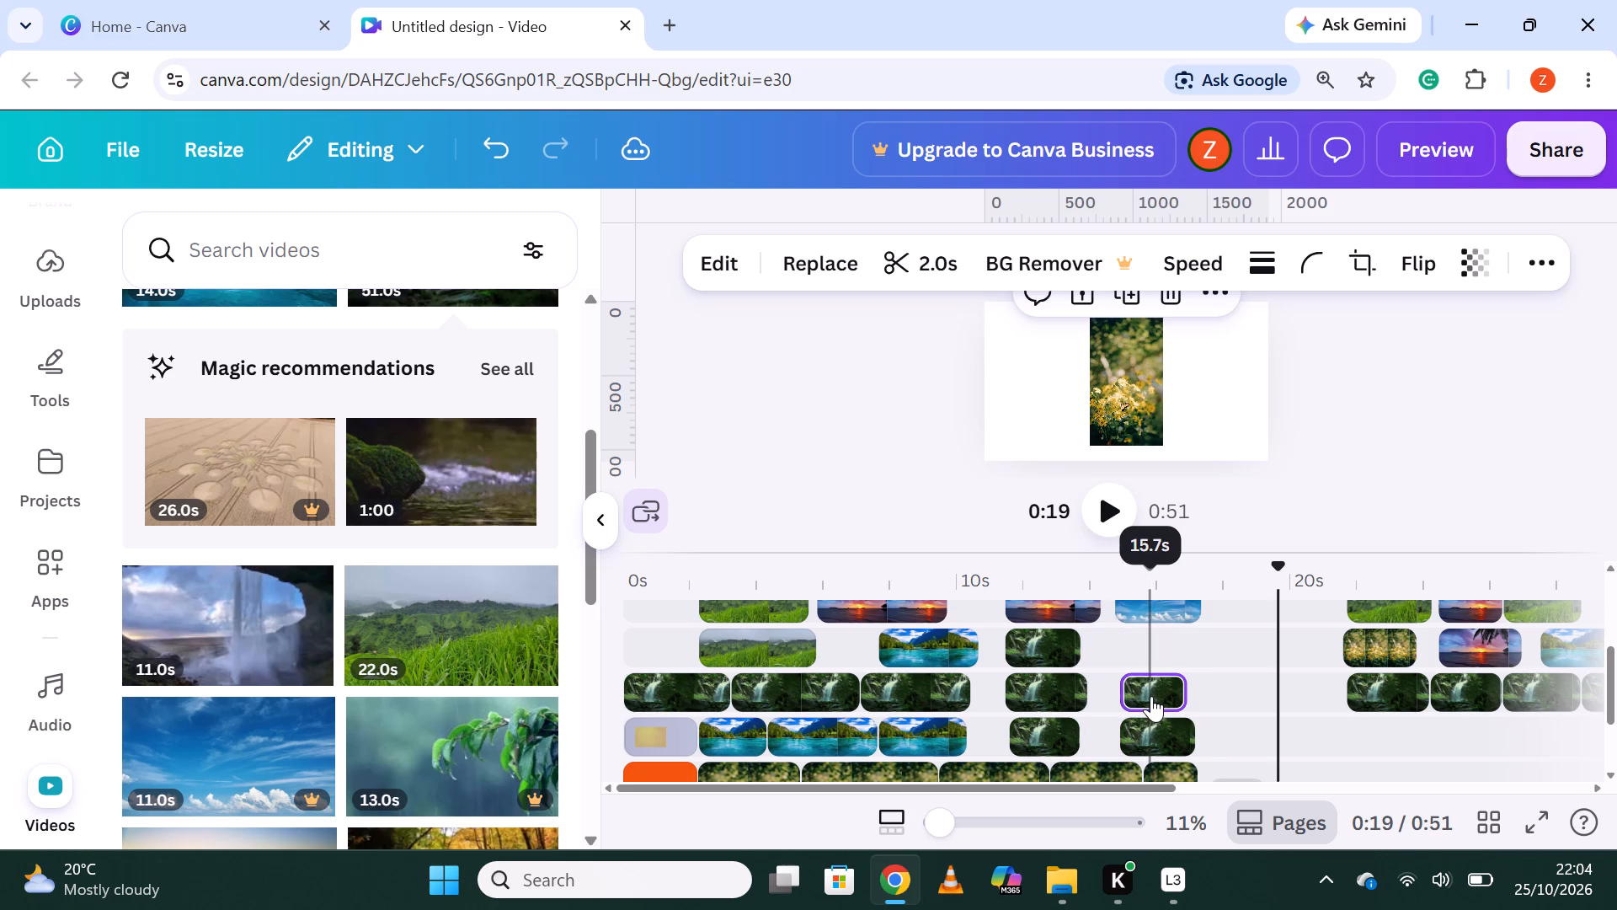
left_click_drag(1390, 690, 1250, 659)
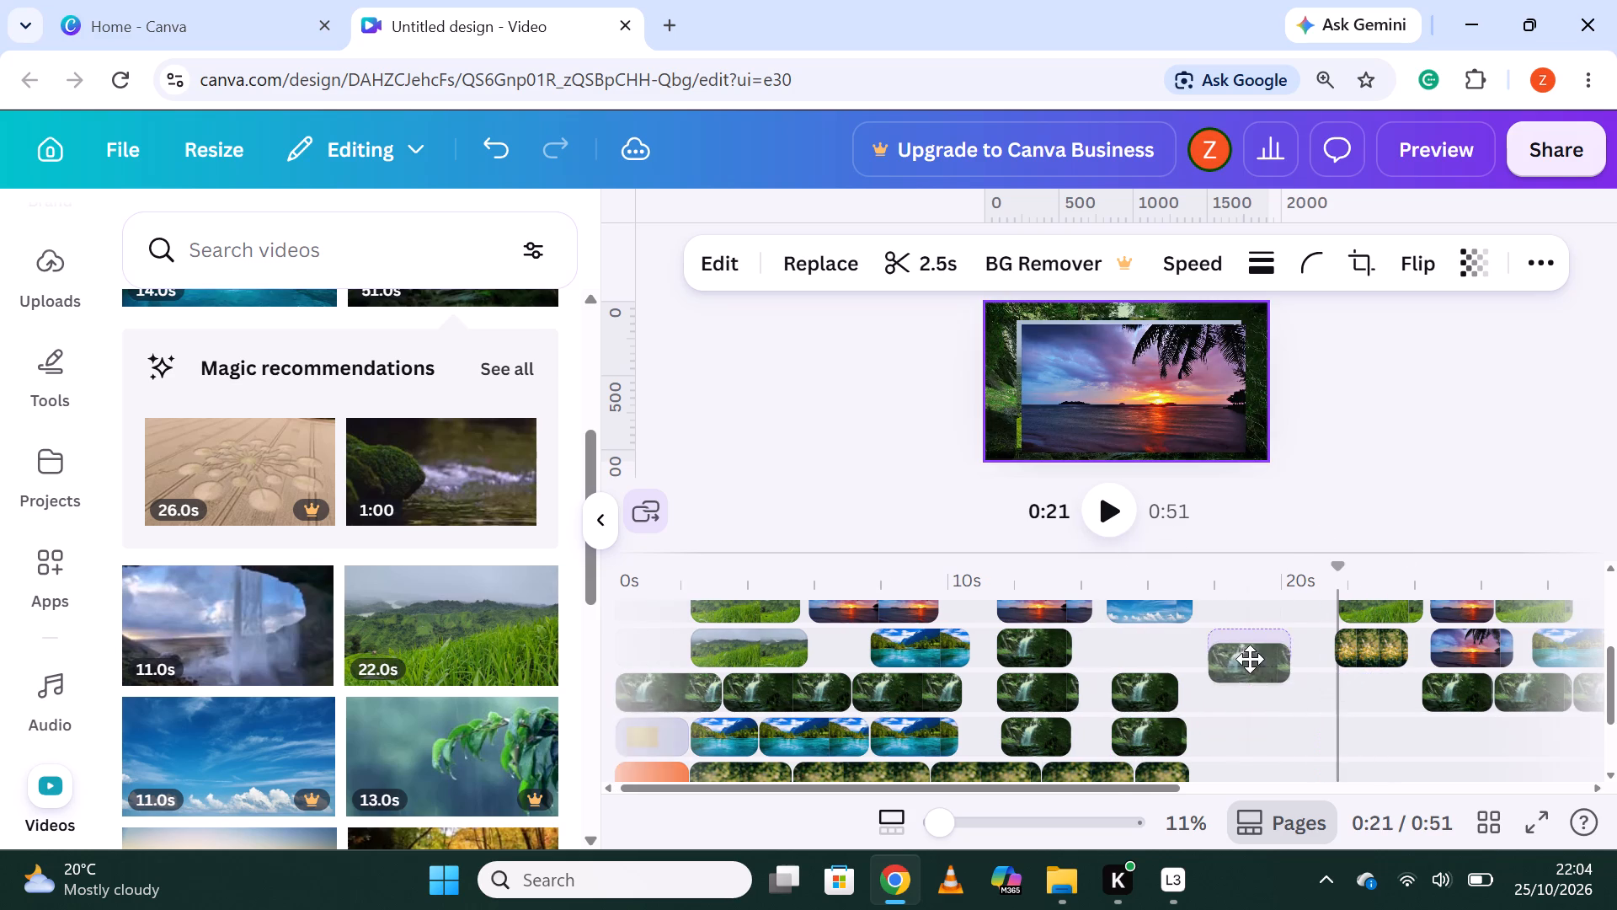
left_click_drag(1250, 659, 1158, 649)
left_click(1157, 648)
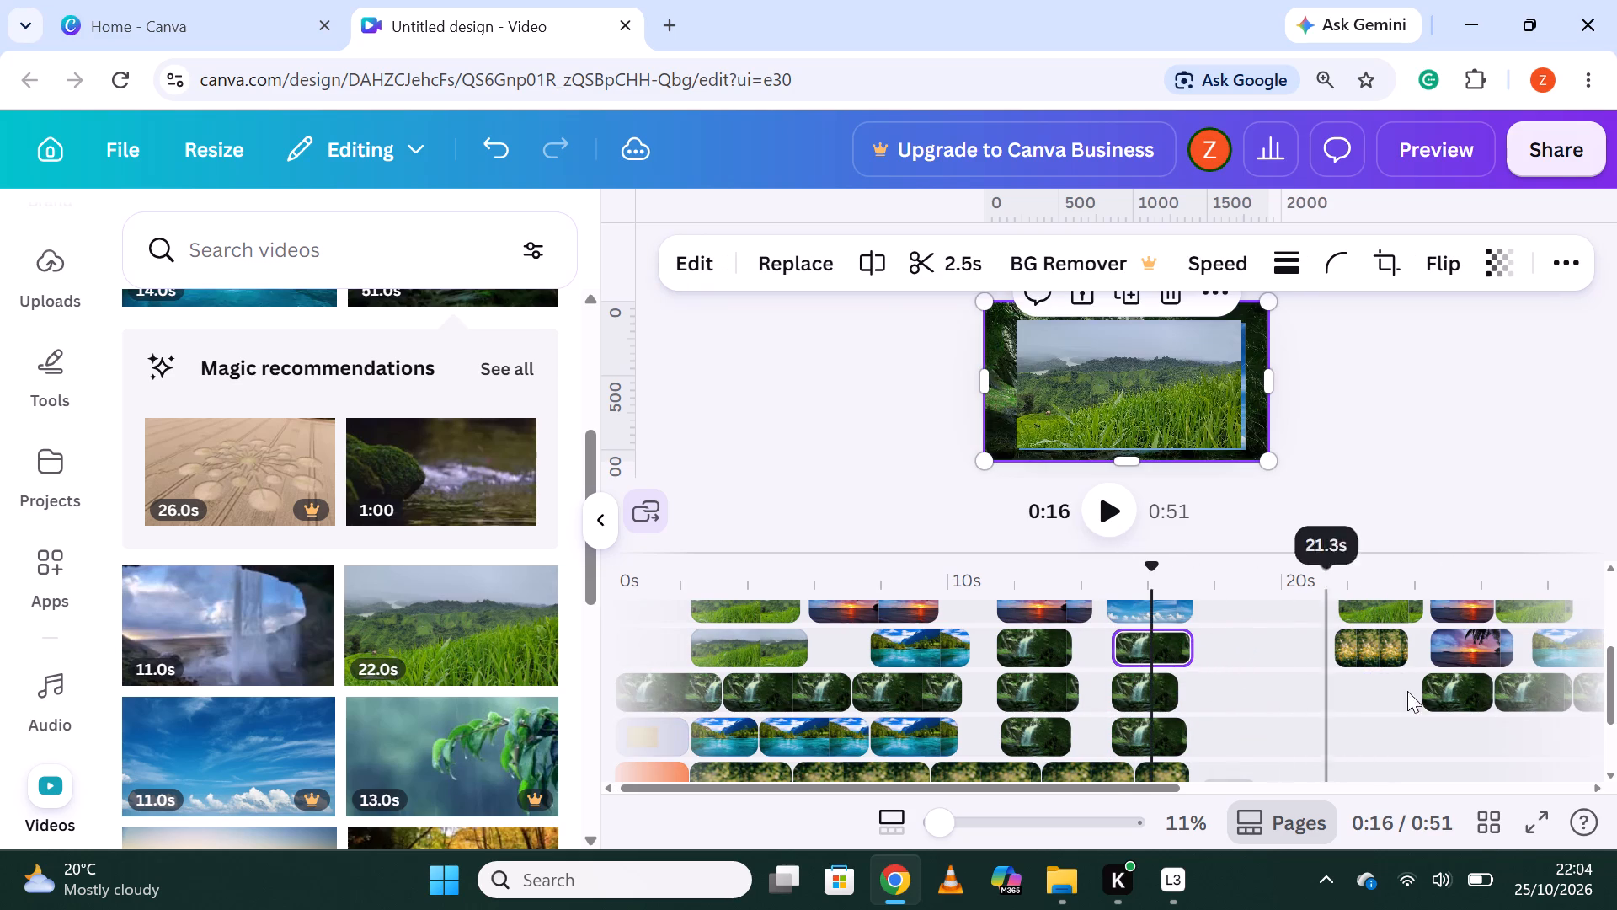
Stack the four following waterfall pieces on adjacent layers in the gap after the blue-sky clip, starting at about 18 seconds.
left_click_drag(1478, 687, 1206, 675)
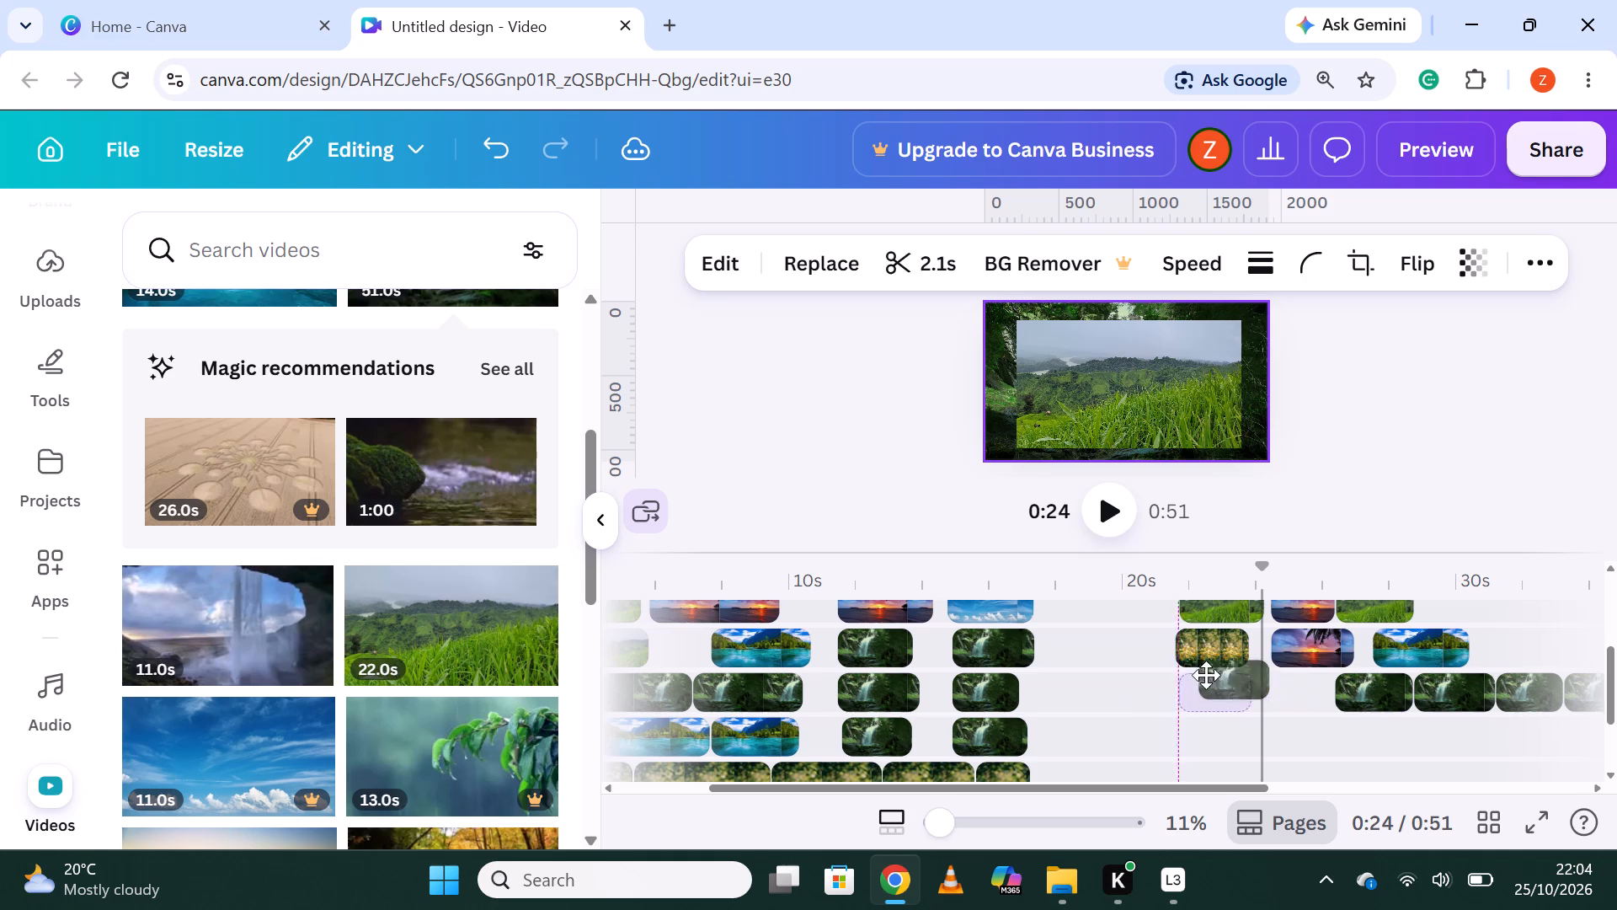
left_click_drag(1206, 675, 1120, 693)
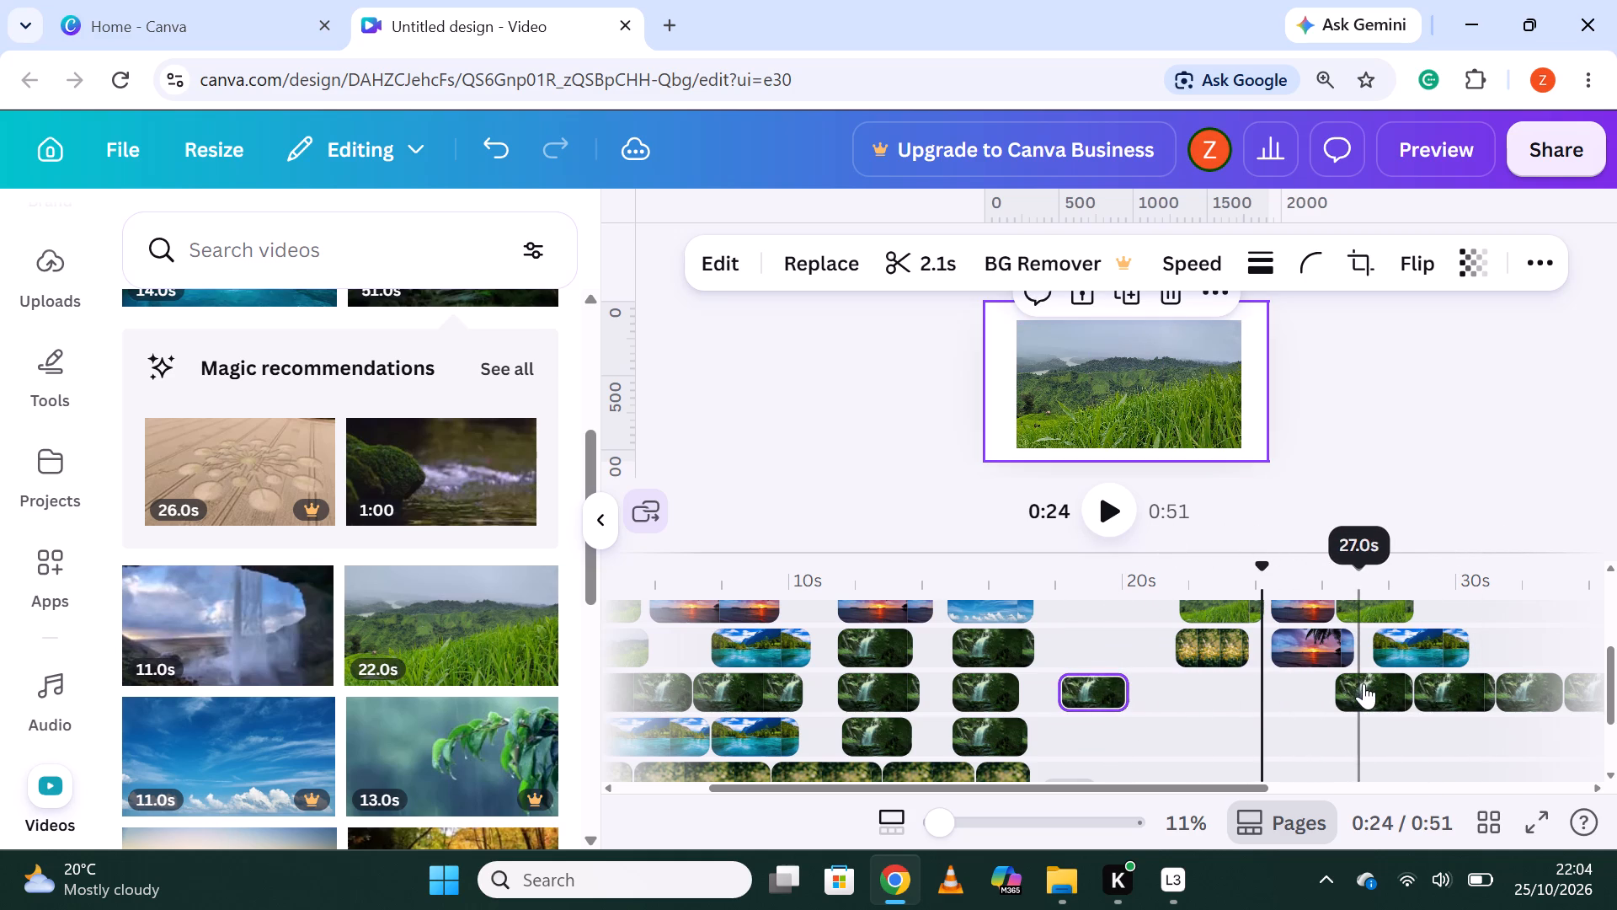
left_click_drag(1379, 696, 1097, 637)
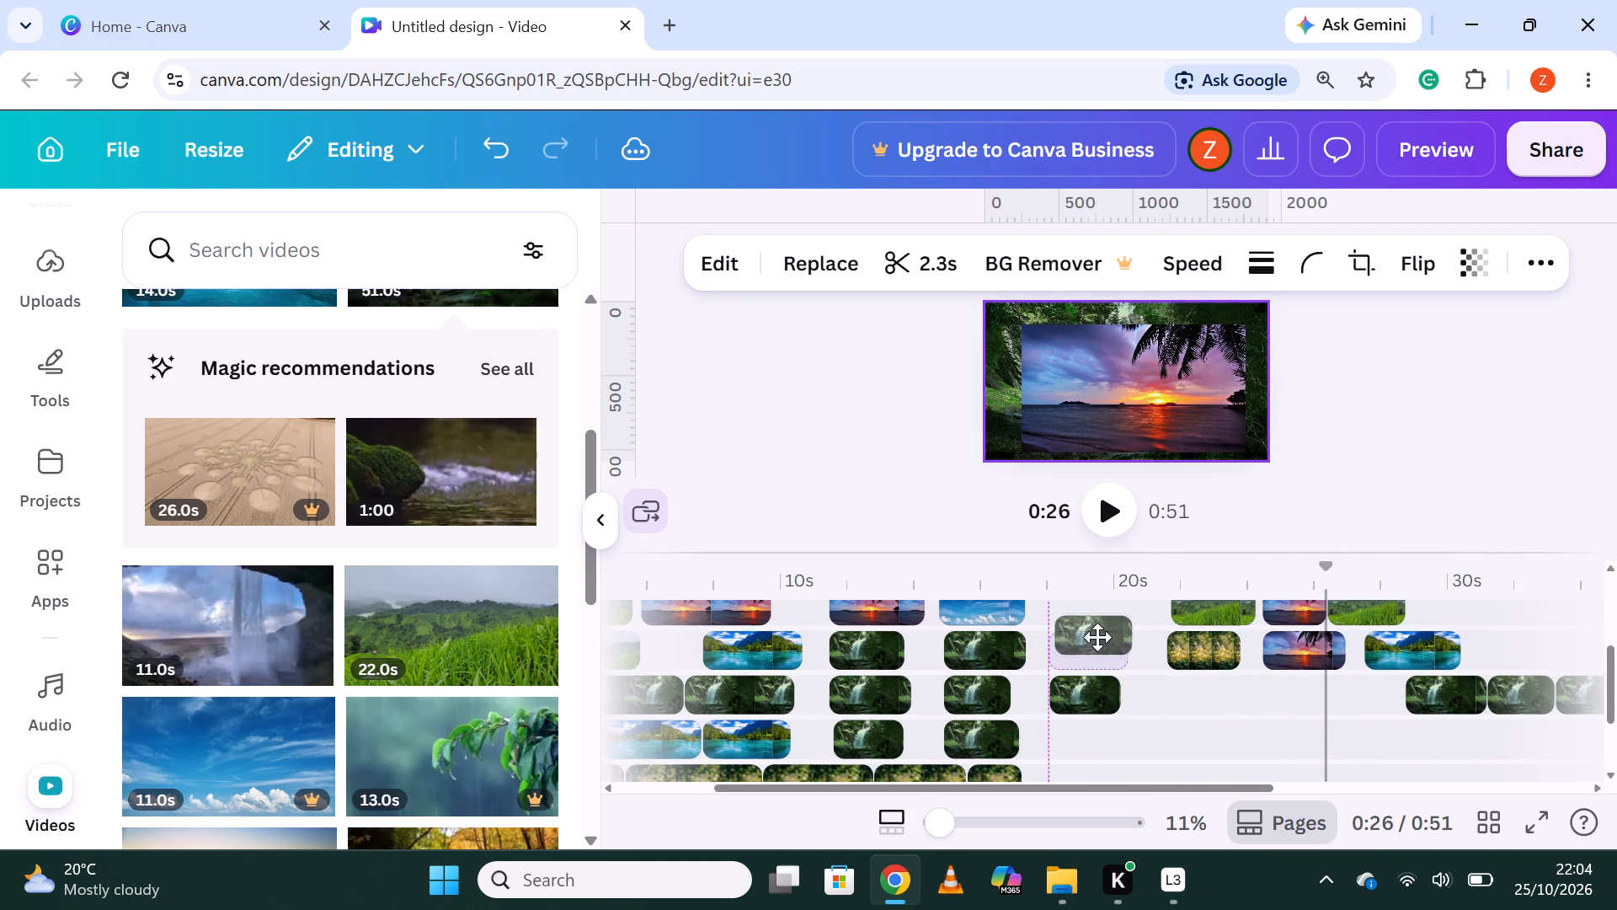
left_click_drag(1097, 637, 1097, 643)
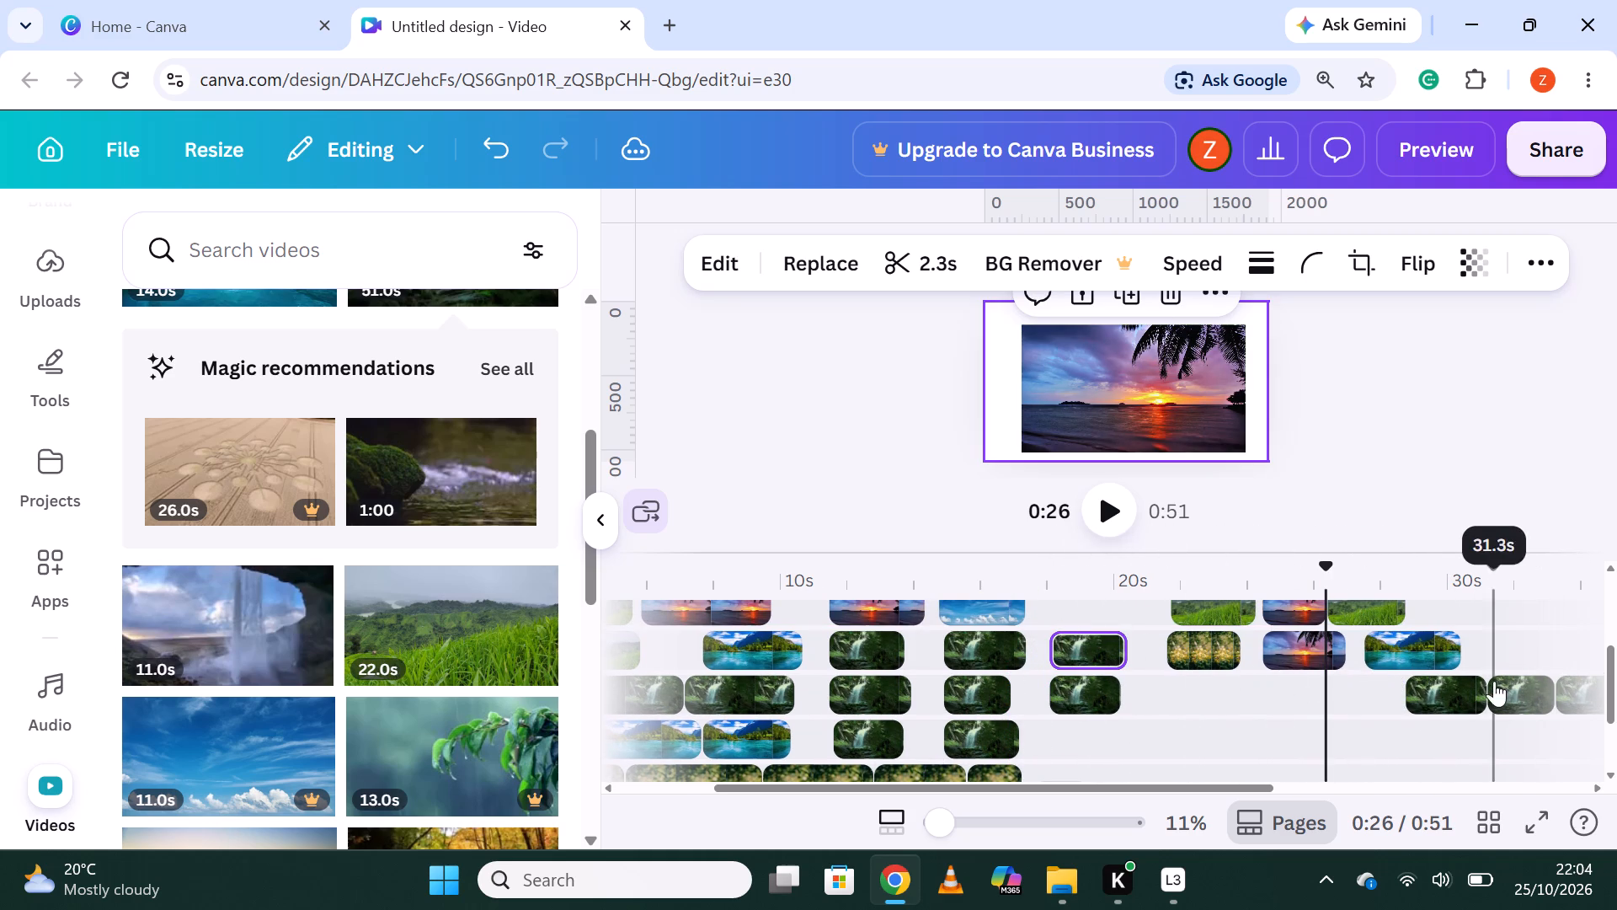
left_click_drag(1441, 686, 1039, 725)
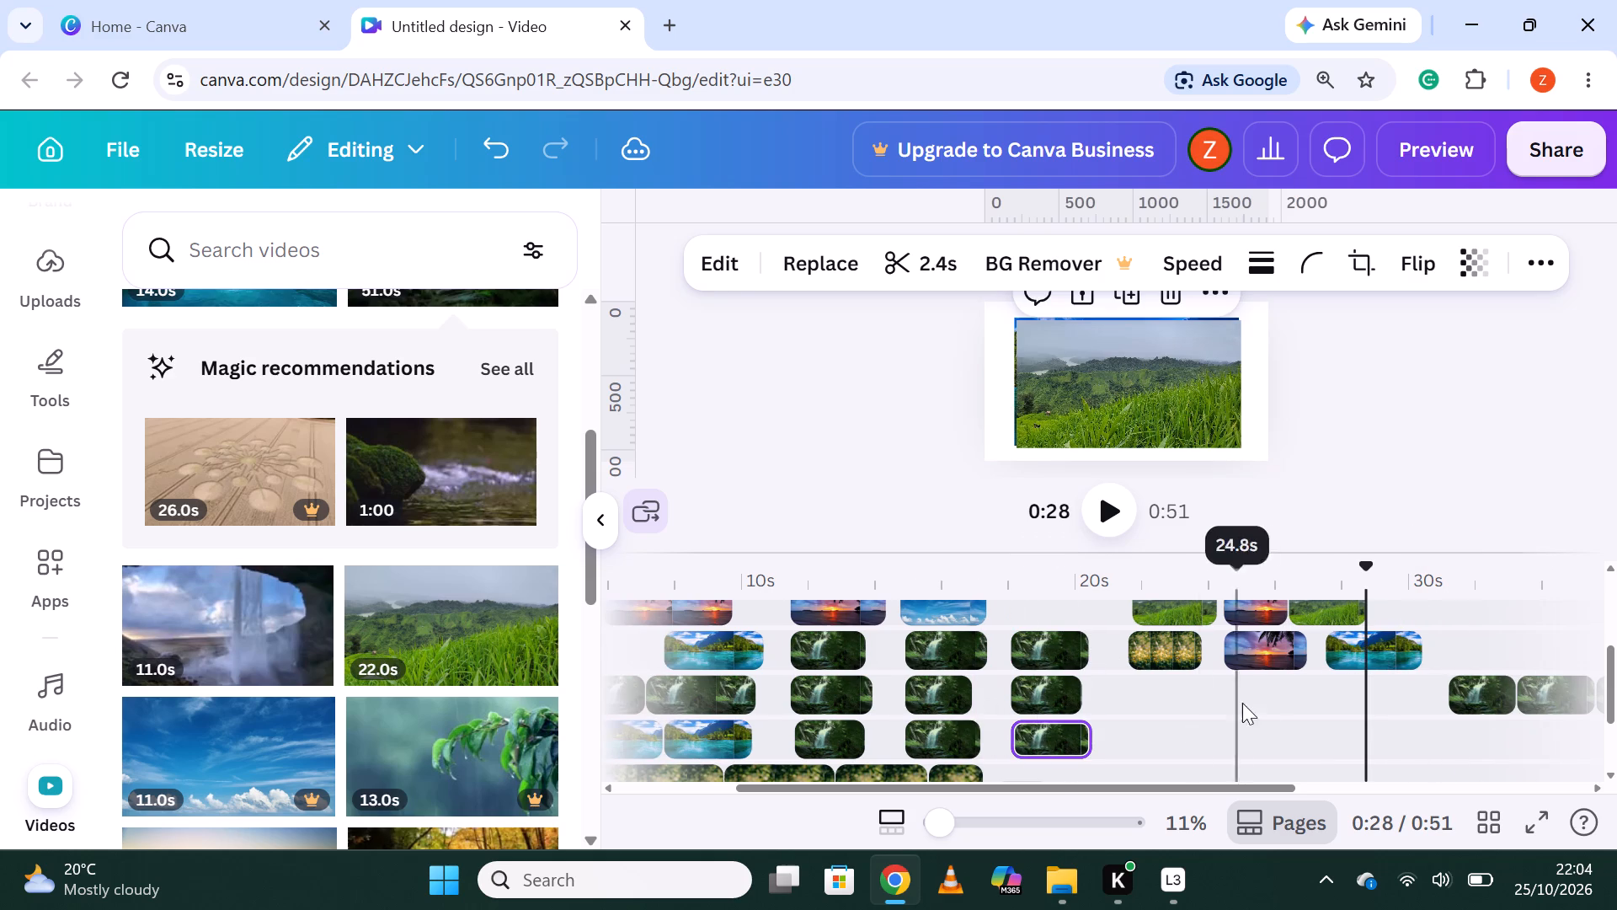
left_click_drag(1485, 700, 1099, 644)
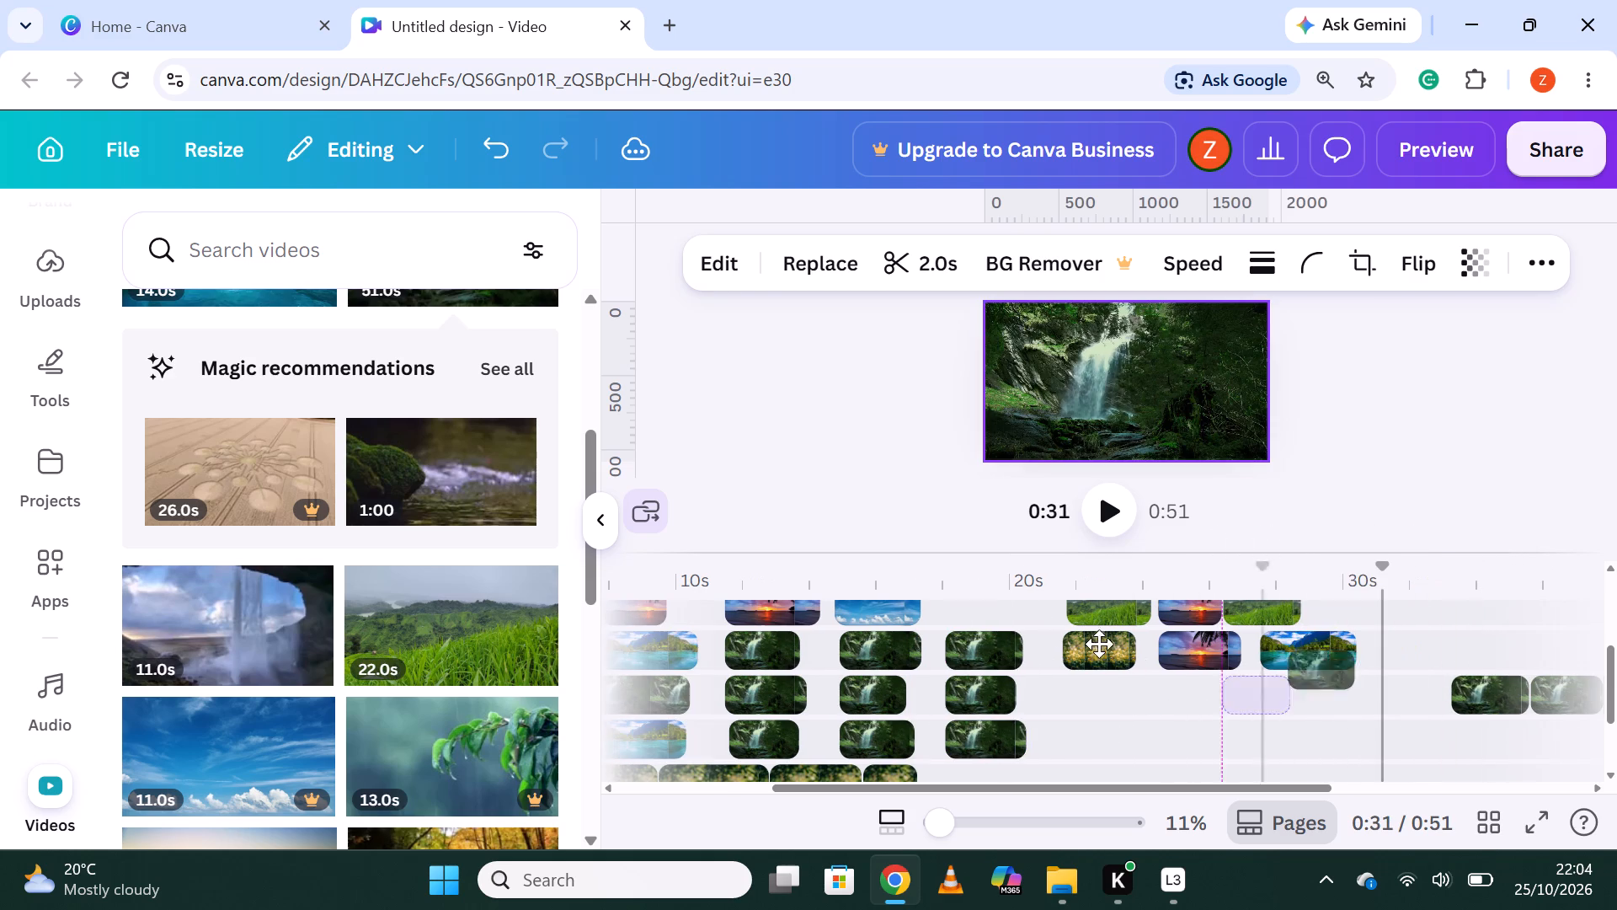
left_click_drag(1099, 644, 981, 611)
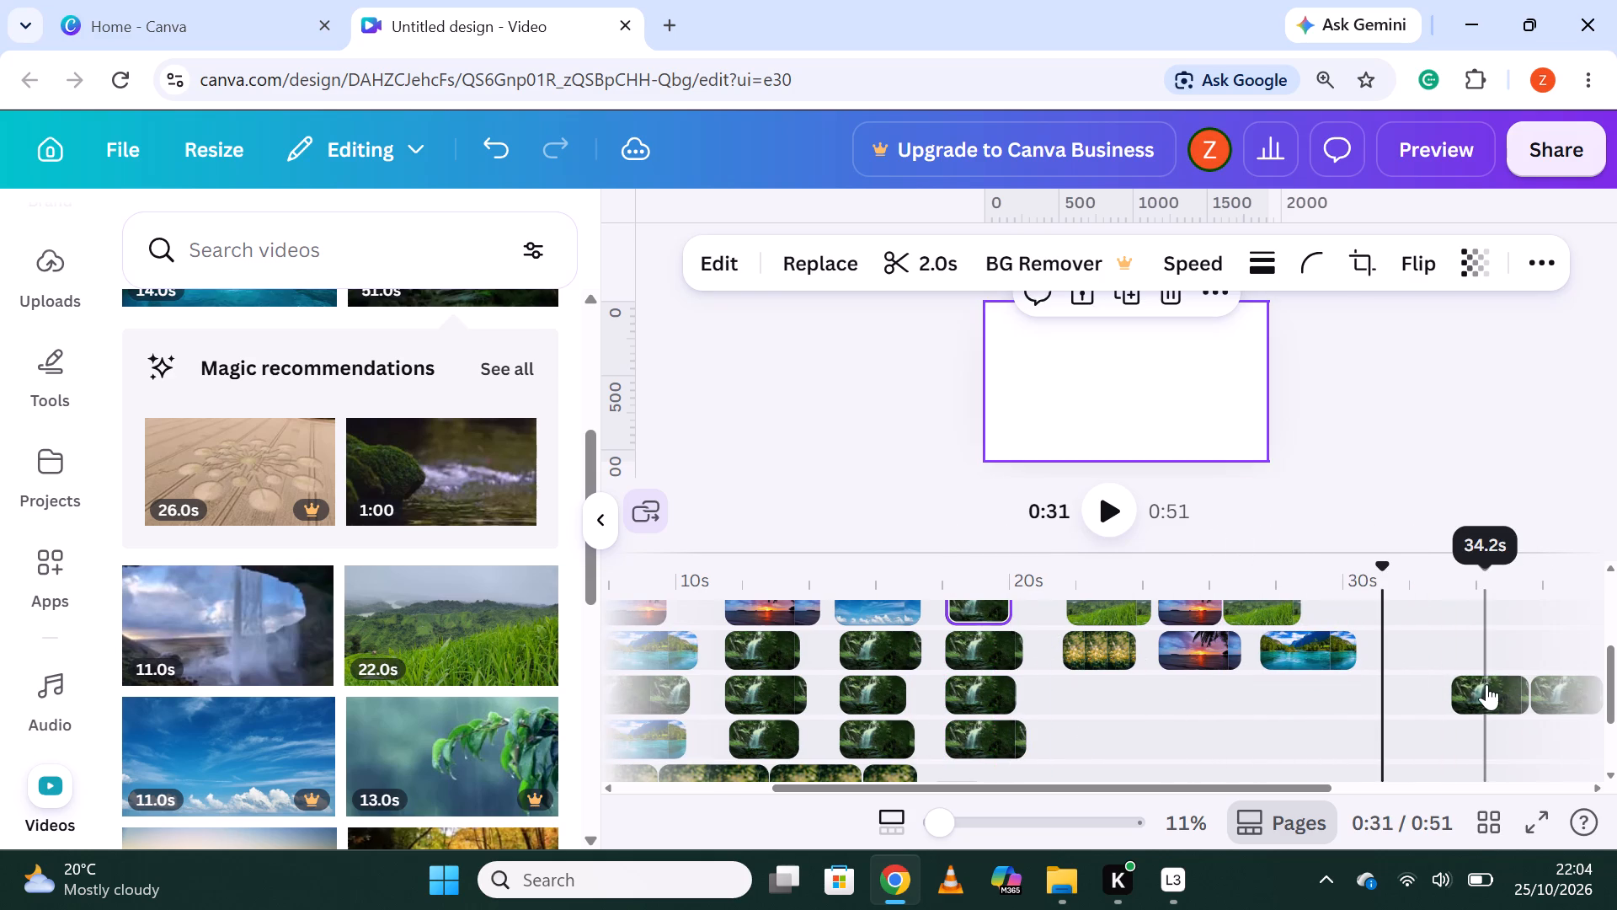
Space four more waterfall pieces along their layer, starting at about 21.7, 24.7, 27.5 and 29.9 seconds.
left_click_drag(1486, 684, 1038, 682)
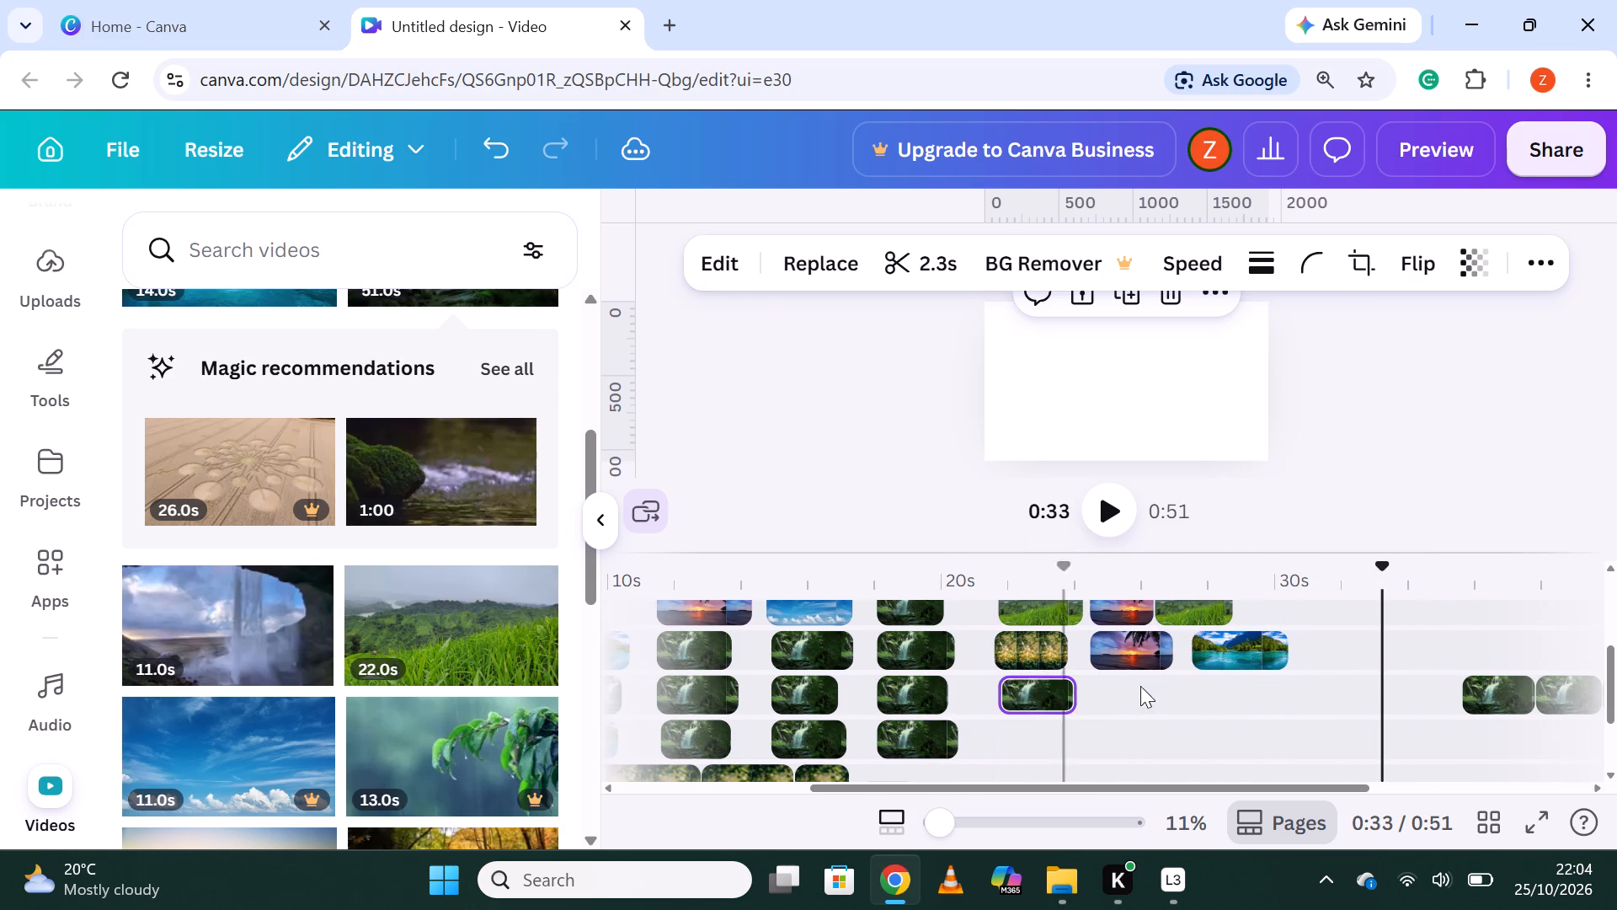
left_click_drag(1486, 701, 1052, 699)
left_click_drag(1498, 690, 1338, 688)
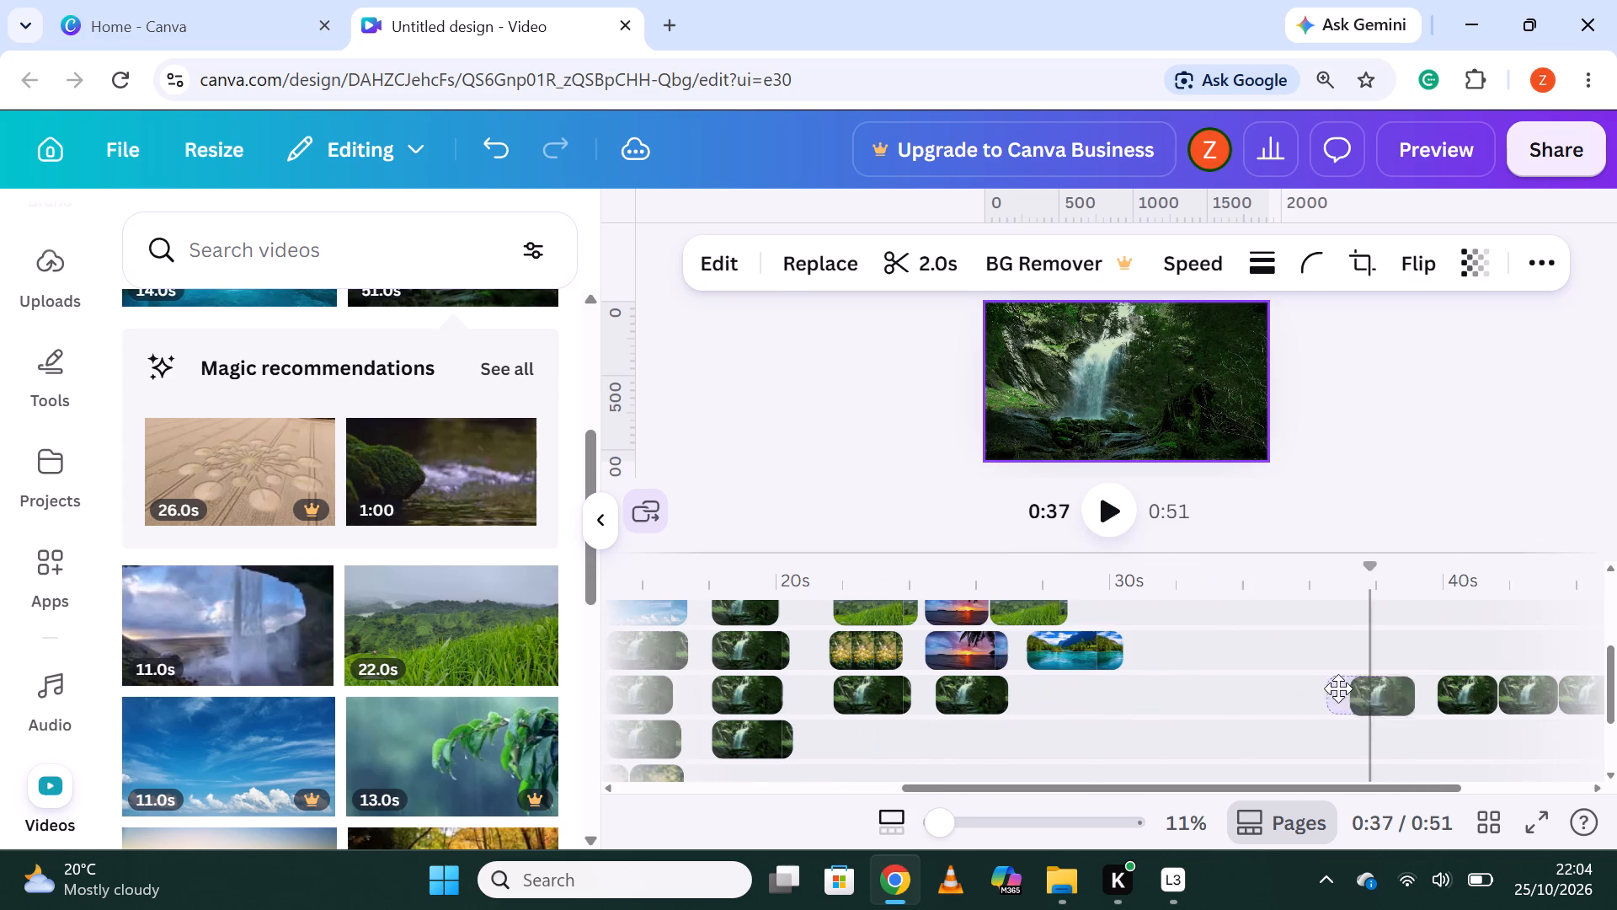
left_click_drag(1338, 688, 1077, 693)
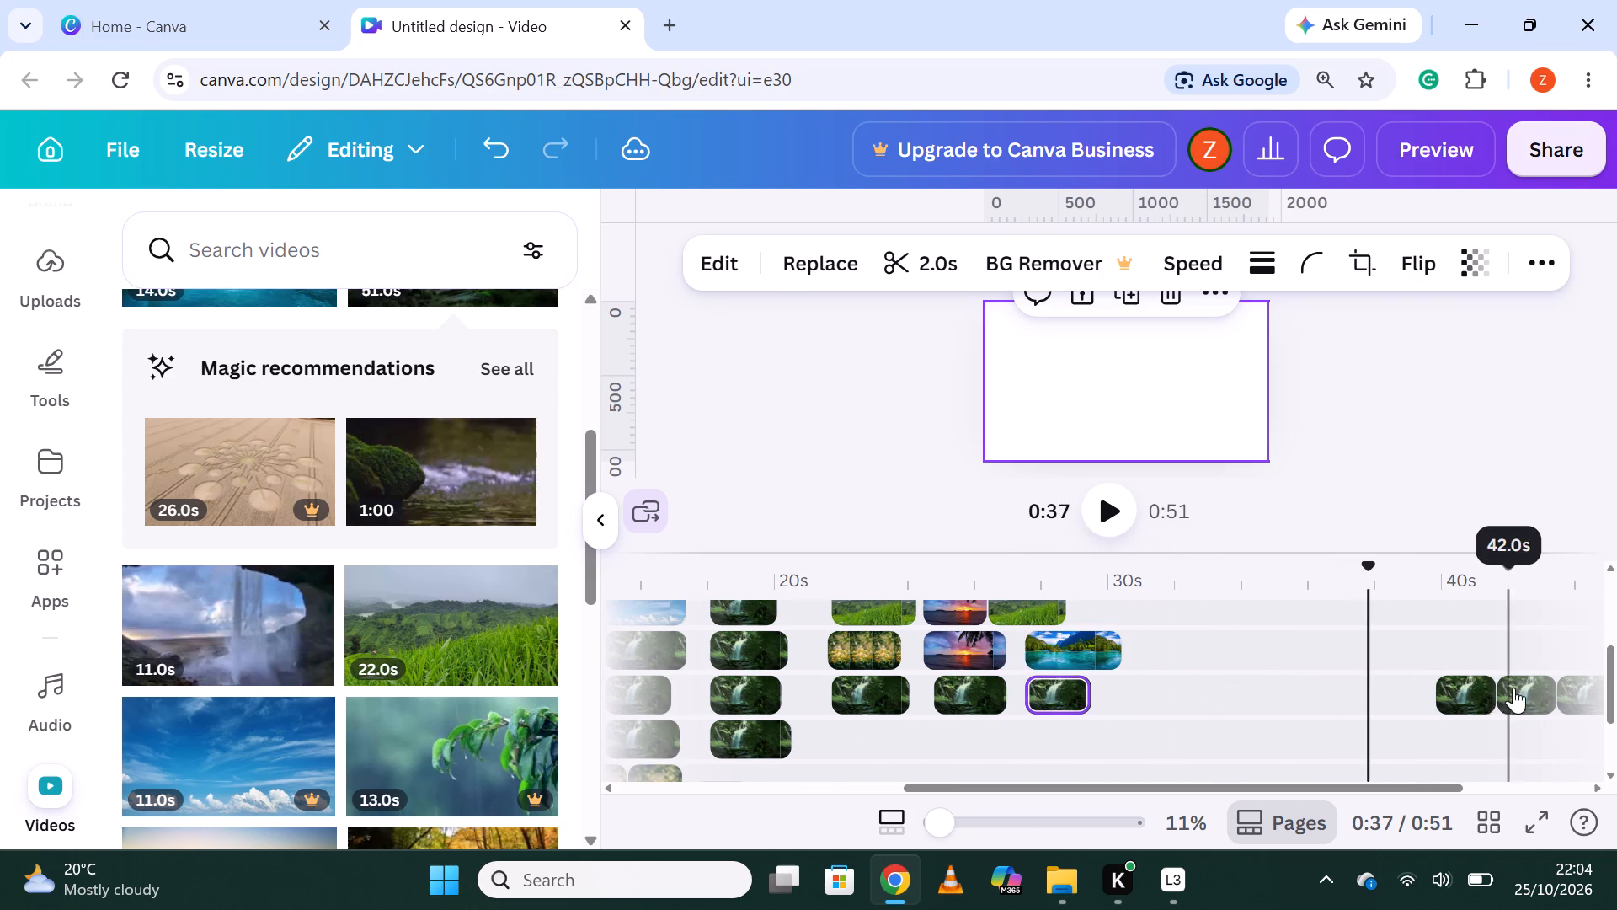
left_click_drag(1488, 689, 1062, 688)
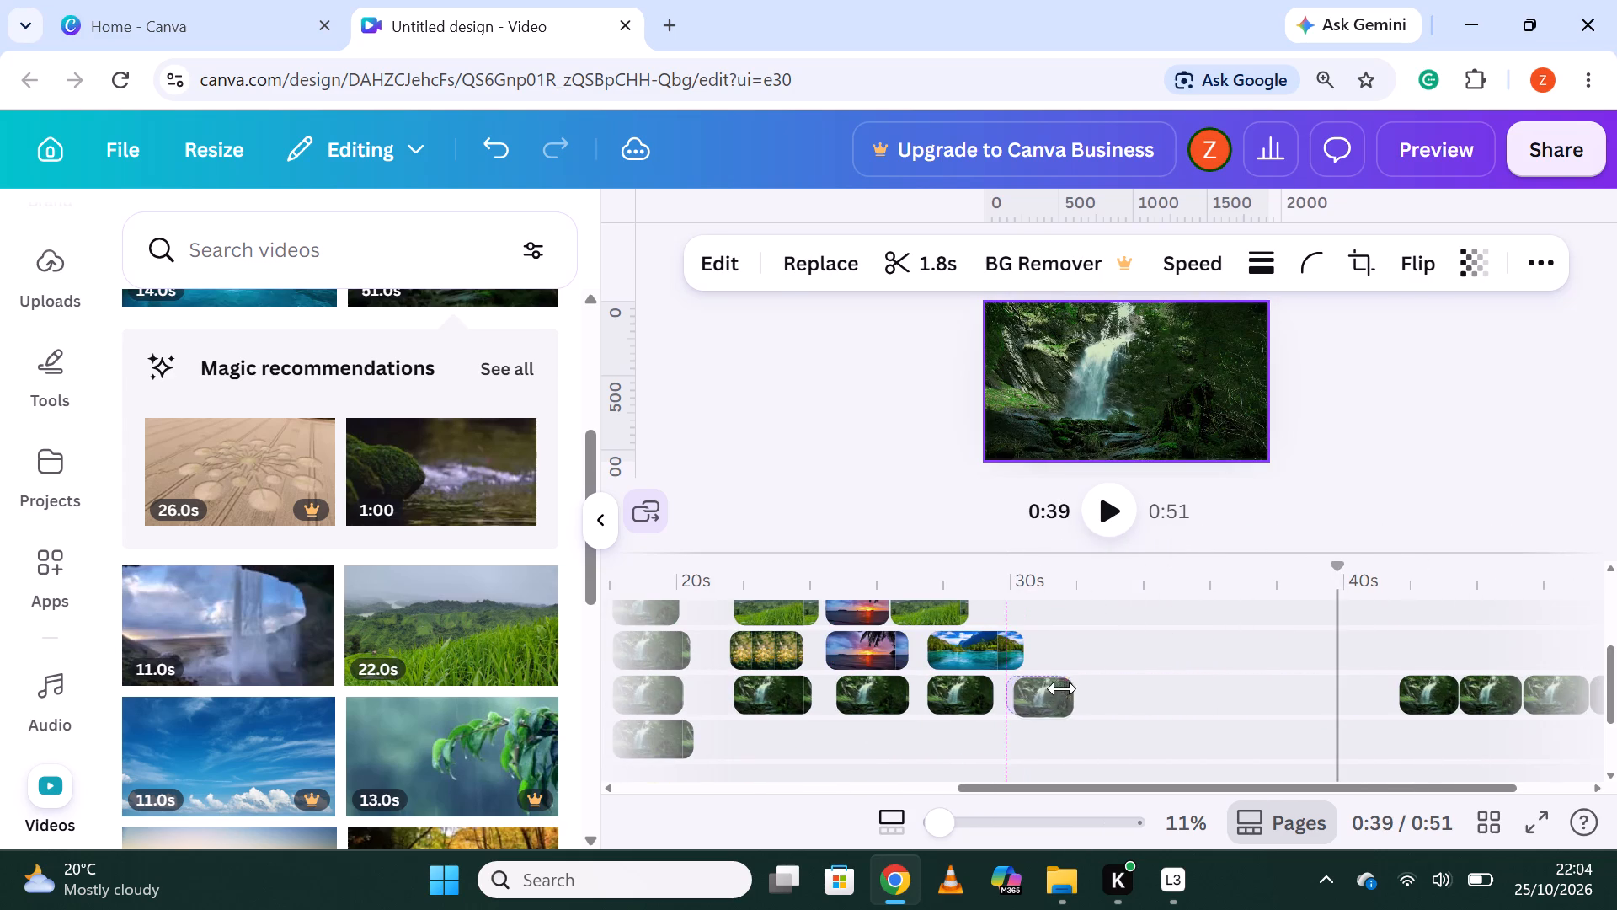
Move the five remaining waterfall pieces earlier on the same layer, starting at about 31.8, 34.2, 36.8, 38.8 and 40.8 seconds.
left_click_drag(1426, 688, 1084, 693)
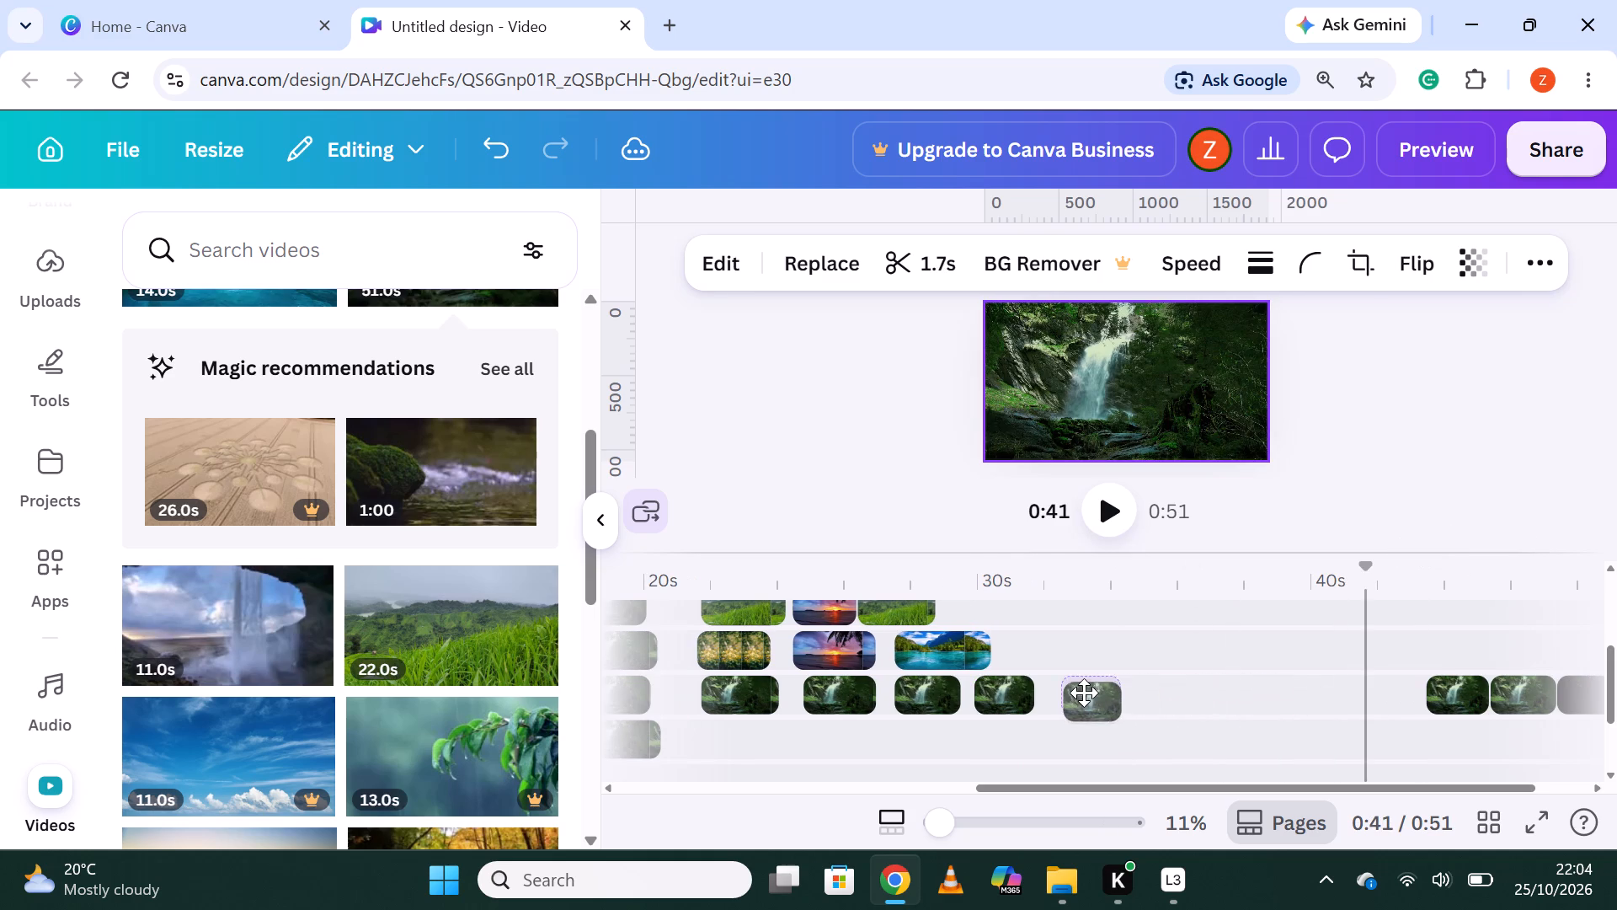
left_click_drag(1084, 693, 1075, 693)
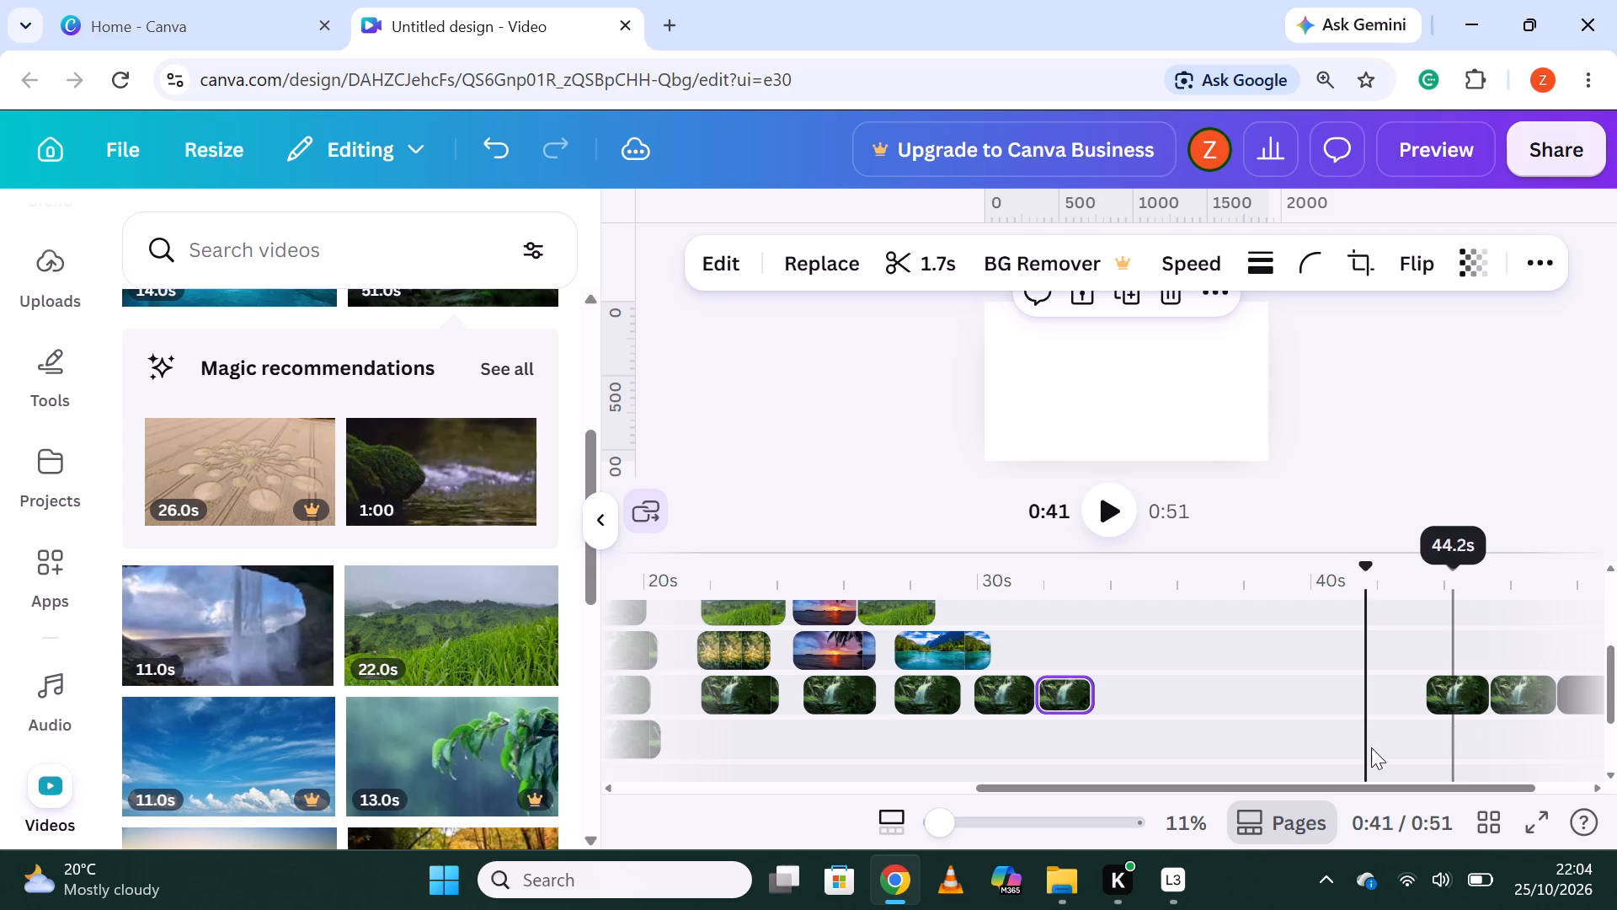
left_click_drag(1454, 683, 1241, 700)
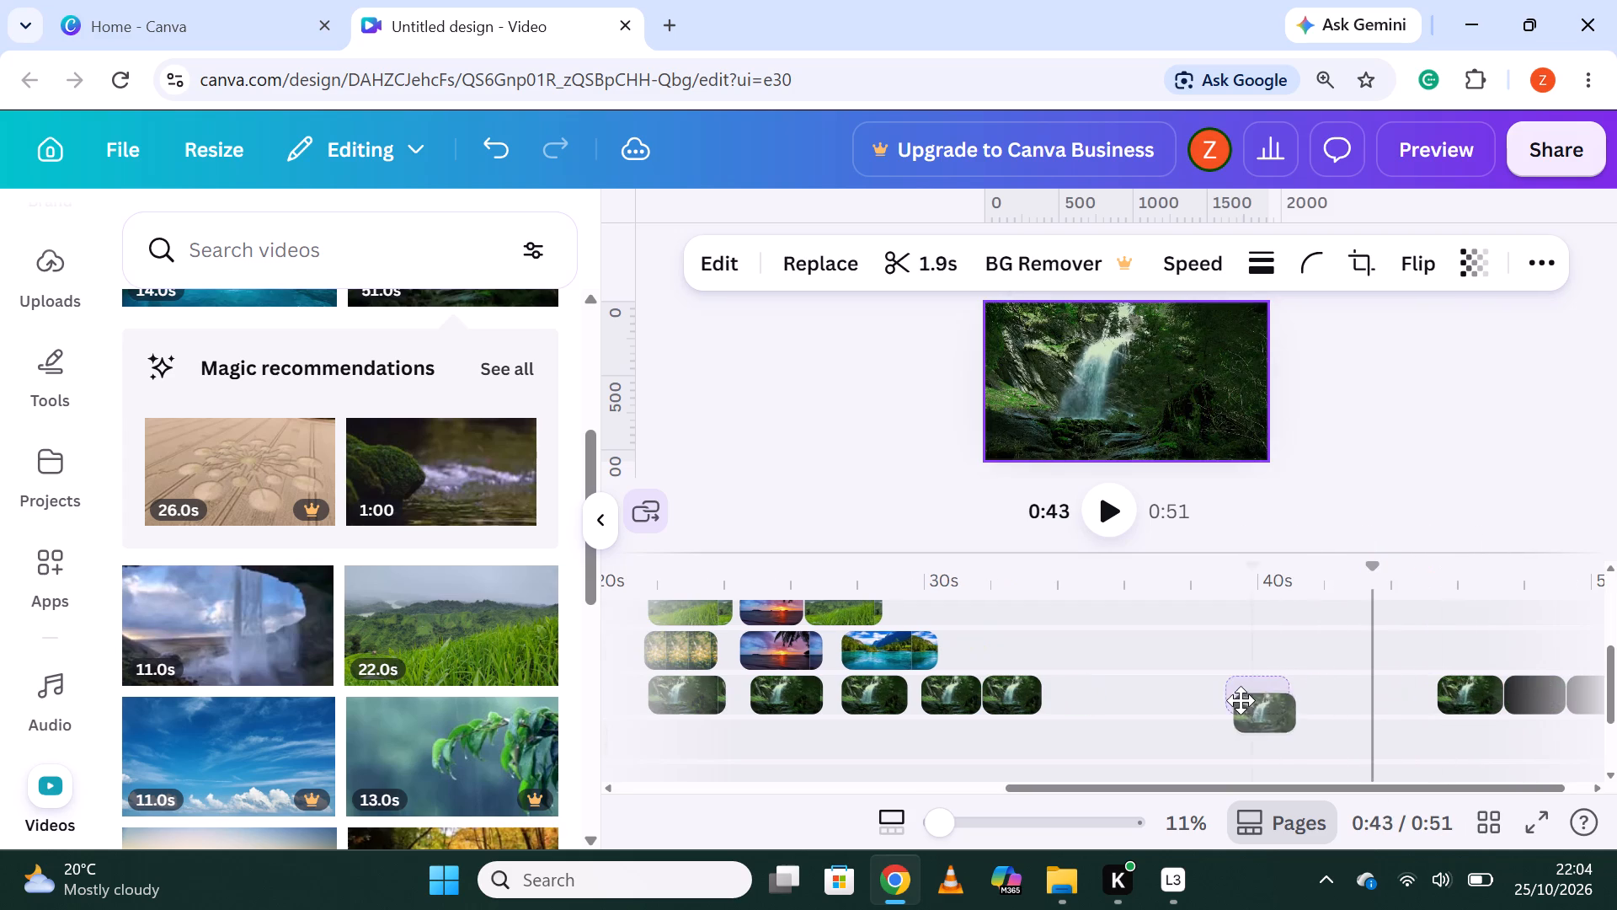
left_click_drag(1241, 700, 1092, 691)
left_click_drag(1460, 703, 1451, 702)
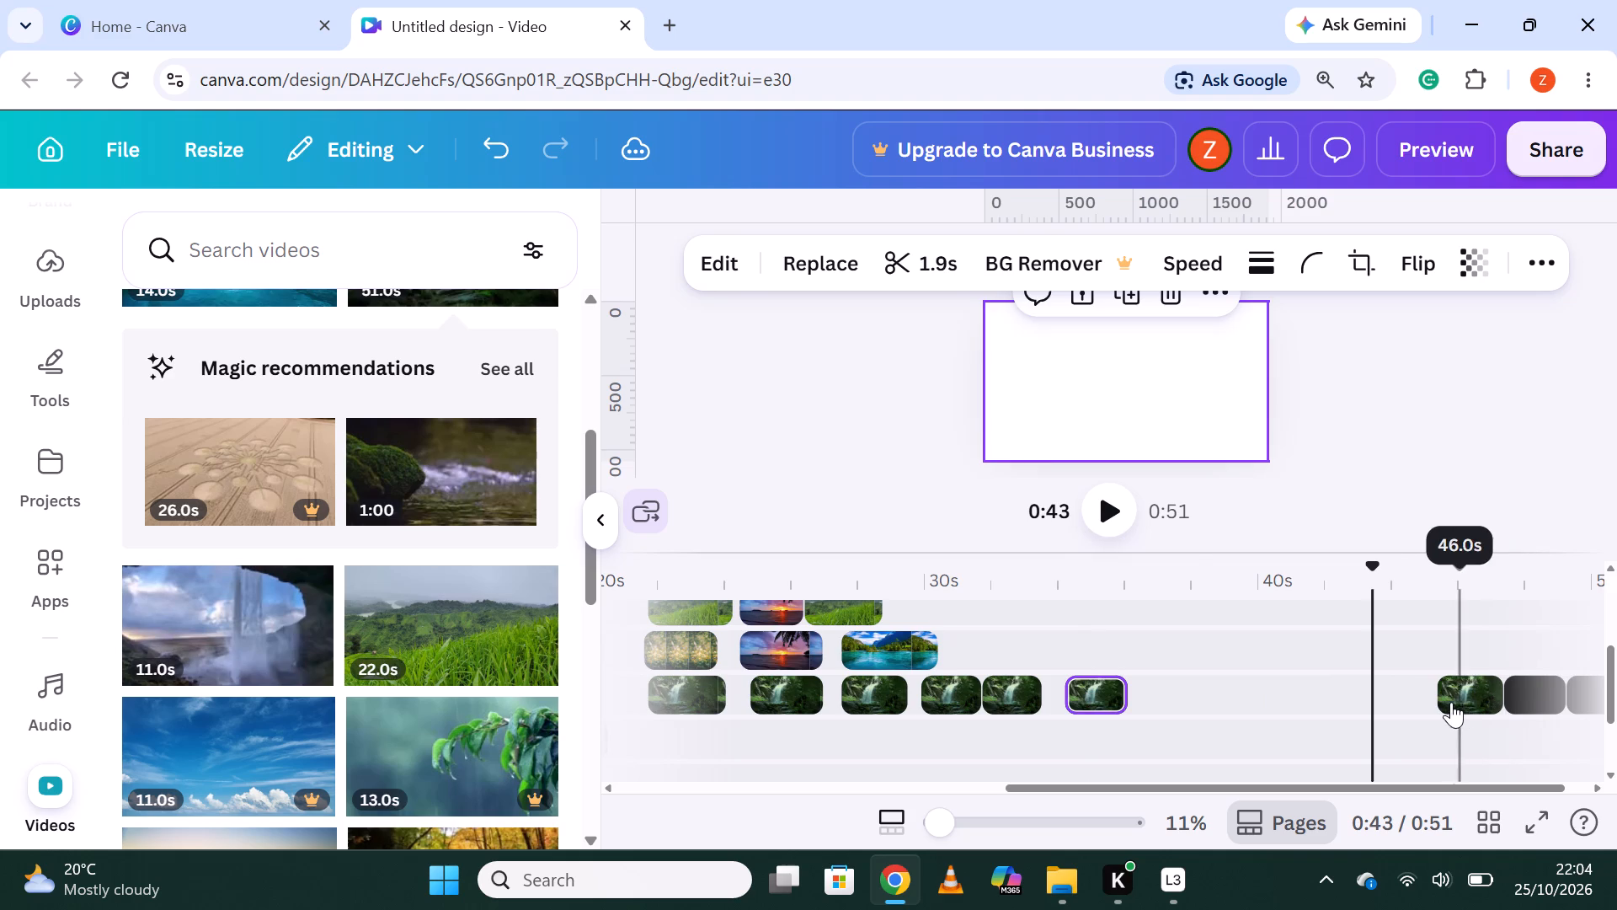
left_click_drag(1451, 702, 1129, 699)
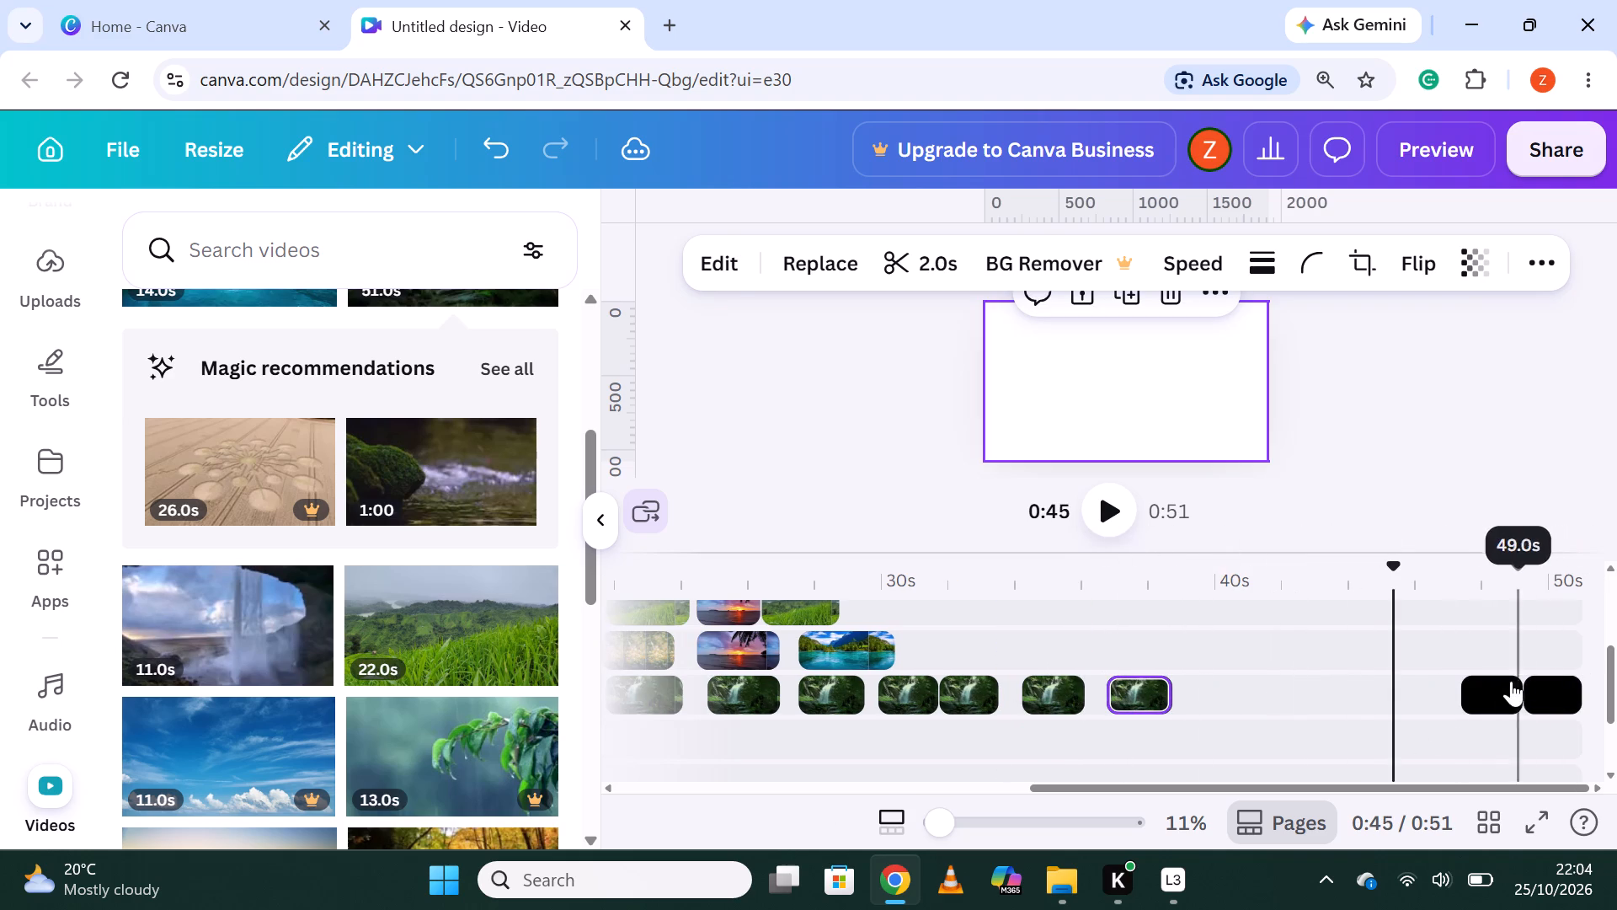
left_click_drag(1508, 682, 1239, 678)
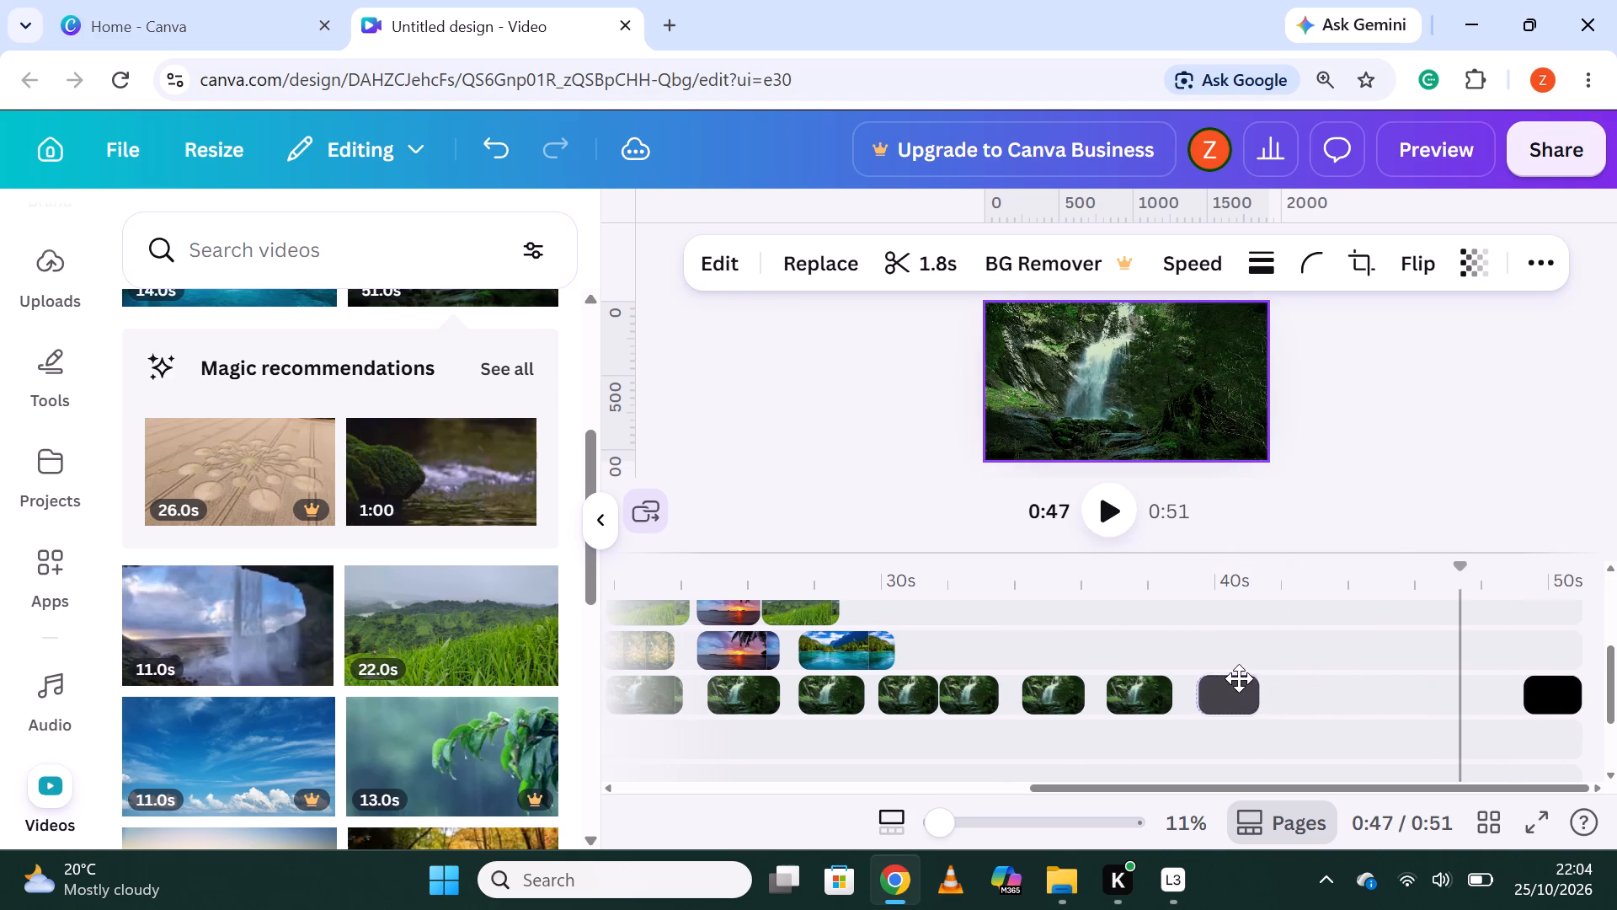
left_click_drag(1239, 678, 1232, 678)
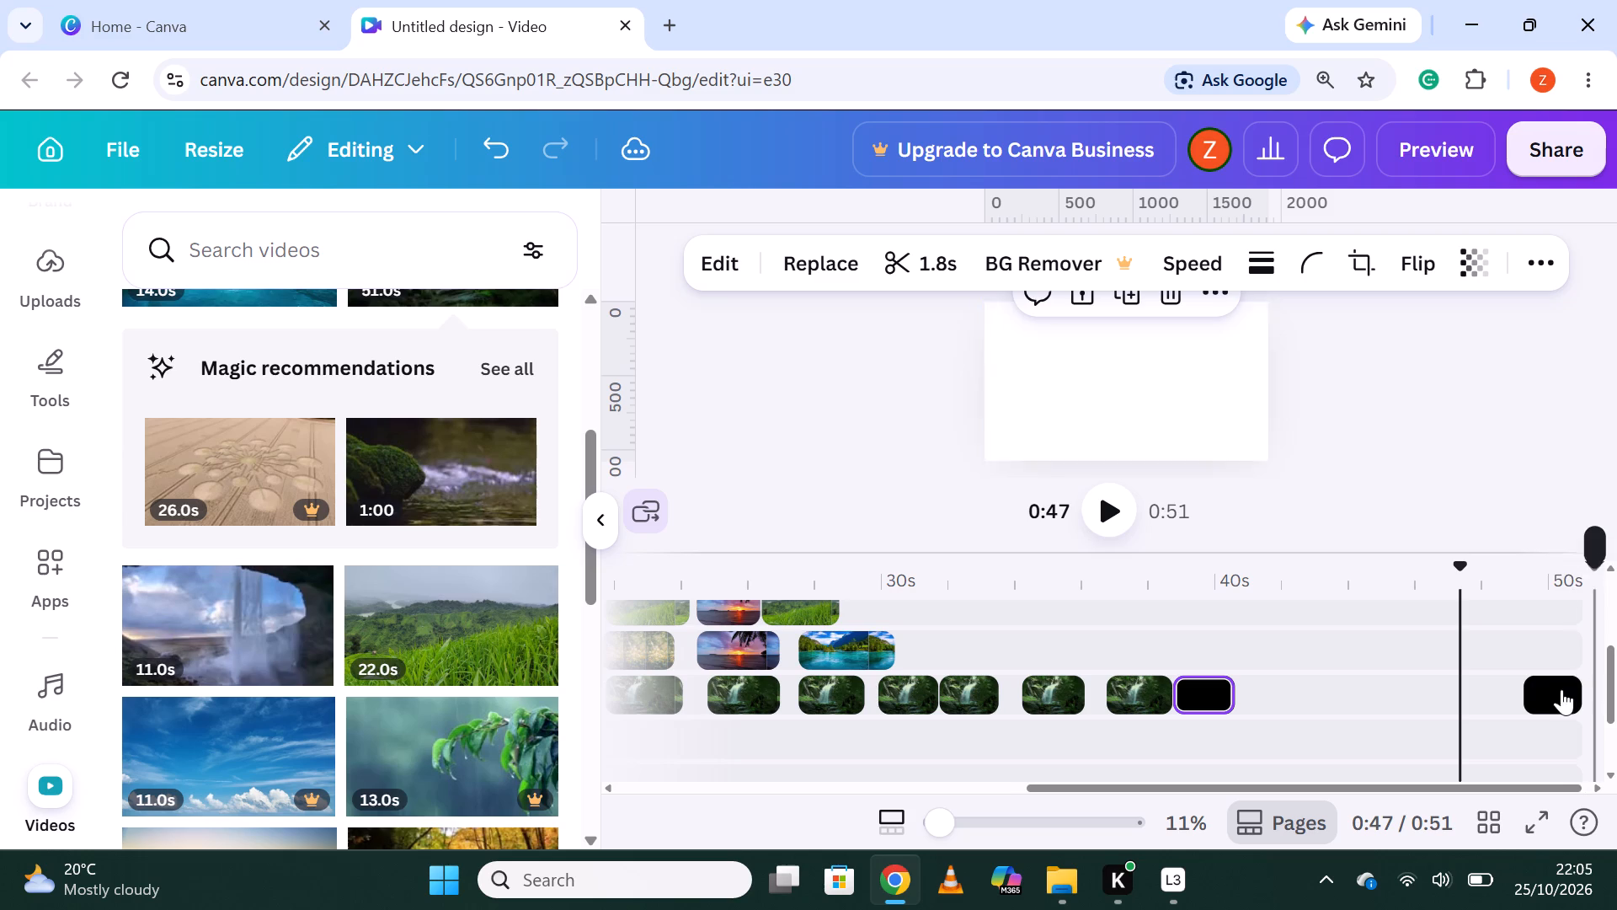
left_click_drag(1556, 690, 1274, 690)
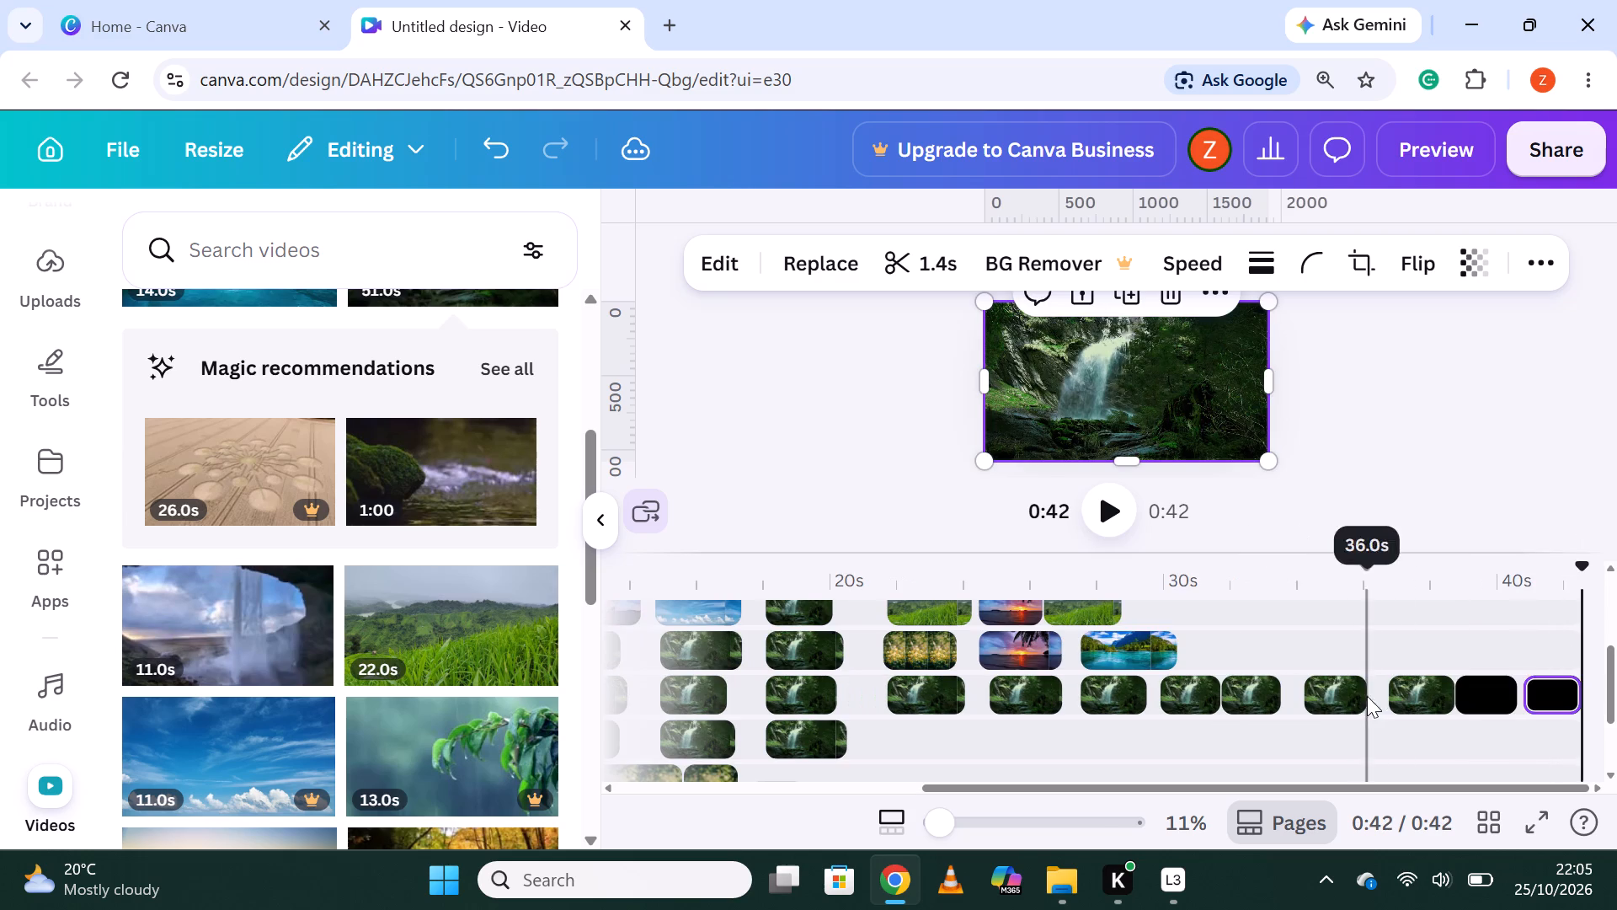
Move the 1.7-second waterfall piece from about 31.8 seconds to the end of the main track, after the yellow flower clips.
left_click_drag(1249, 686, 997, 748)
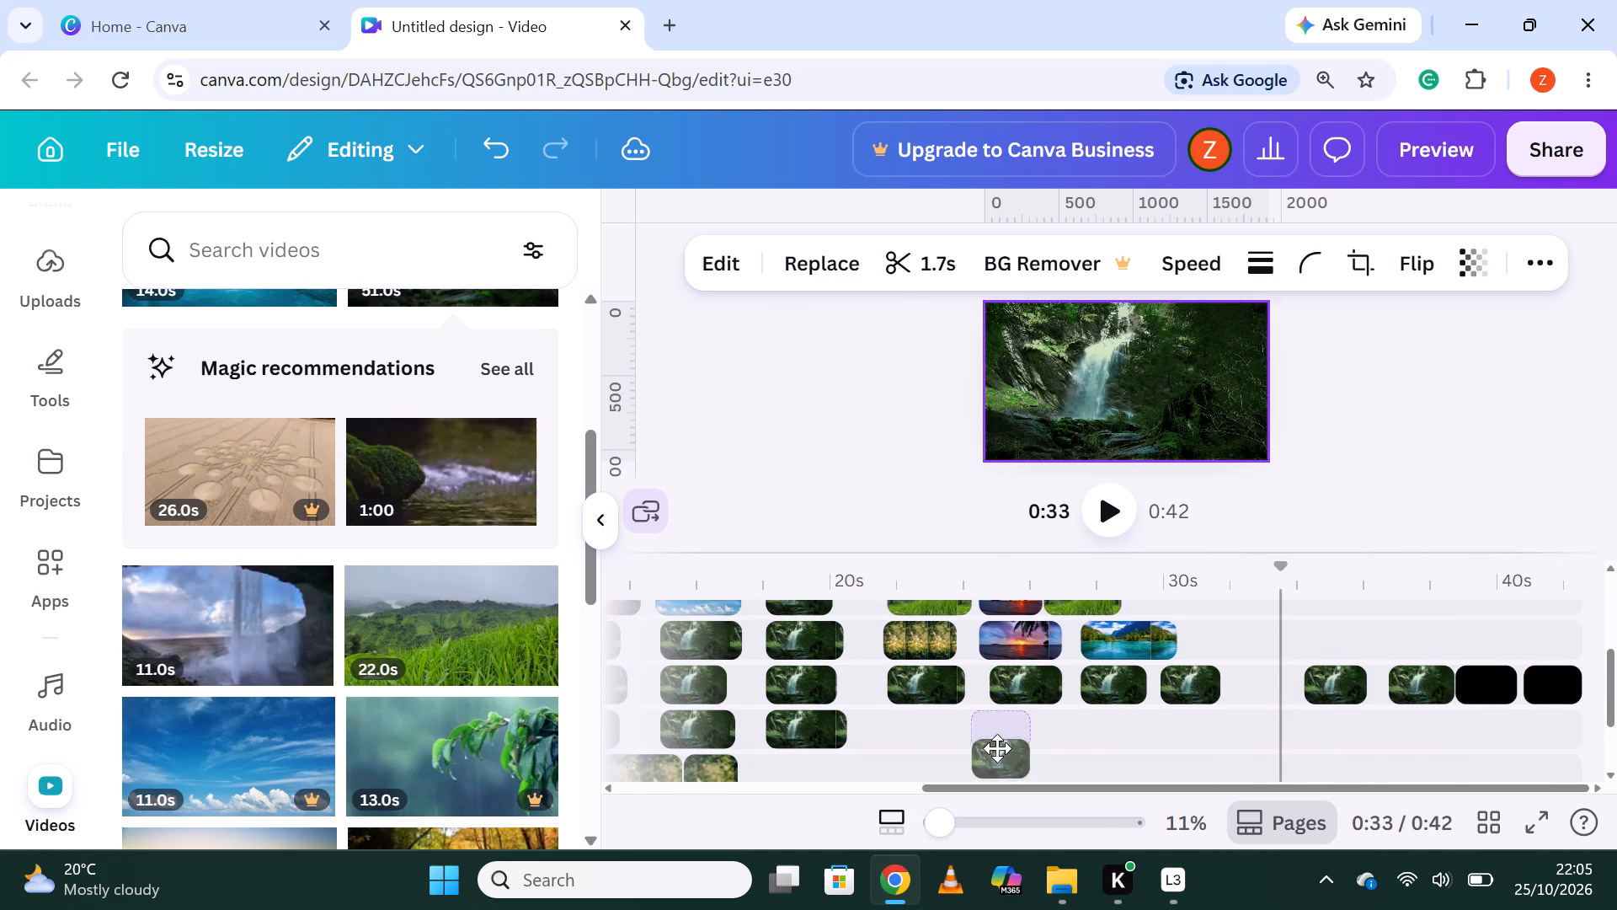
left_click_drag(997, 748, 993, 748)
left_click_drag(974, 737, 959, 727)
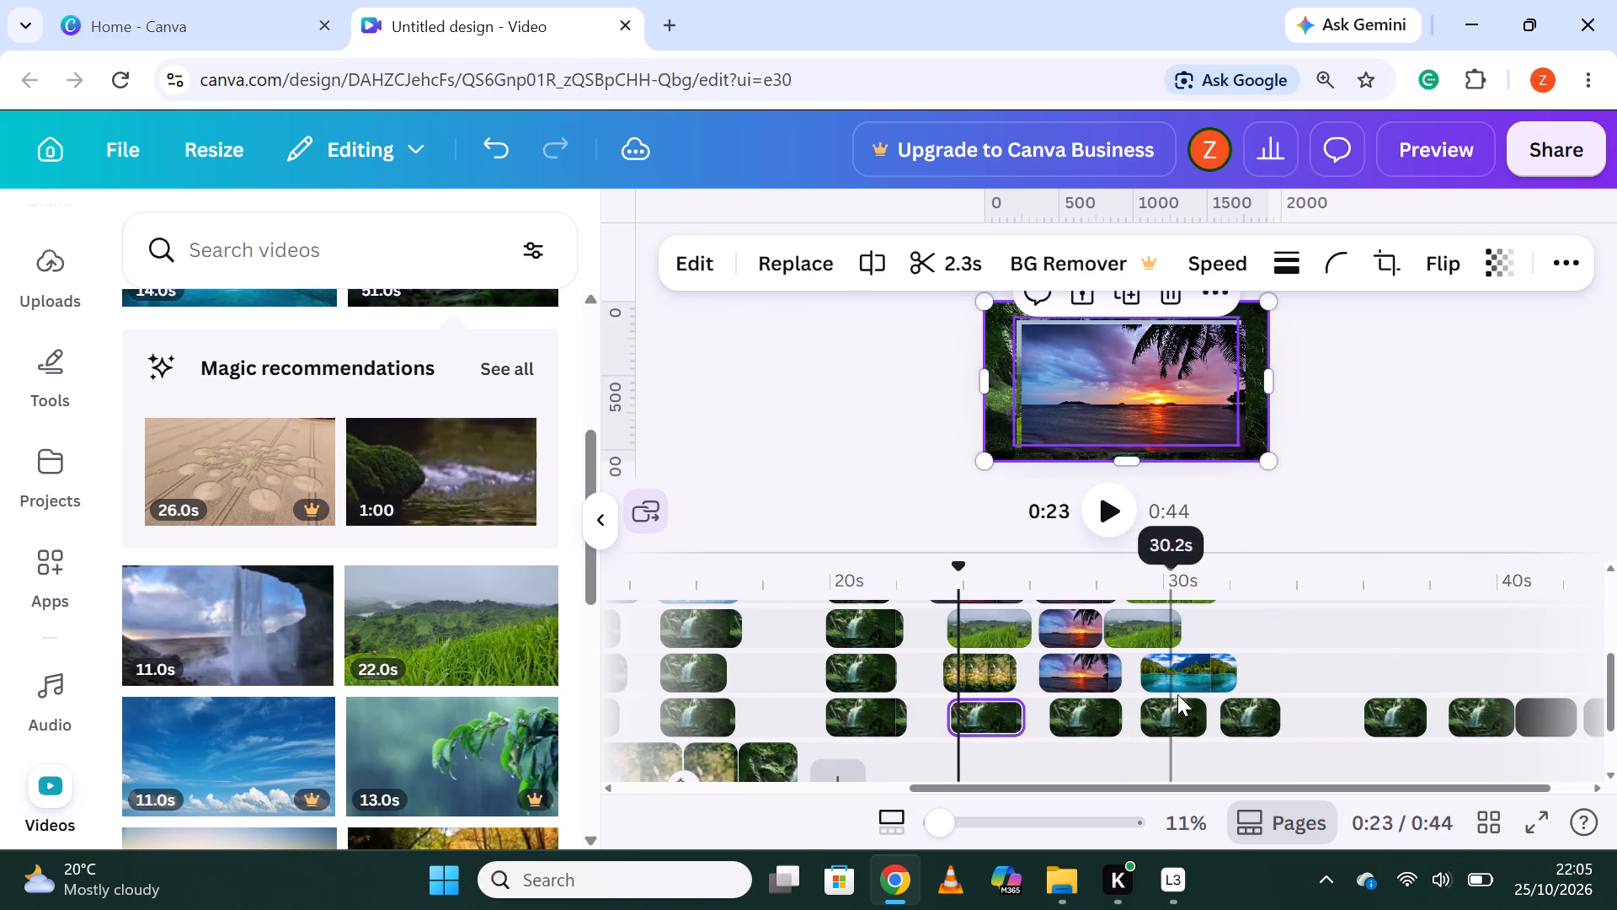
Stagger the last four waterfall pieces across three adjacent layers, starting at about 31.2, 33.3, 34.4 and 34.3 seconds.
left_click_drag(1405, 717, 1299, 636)
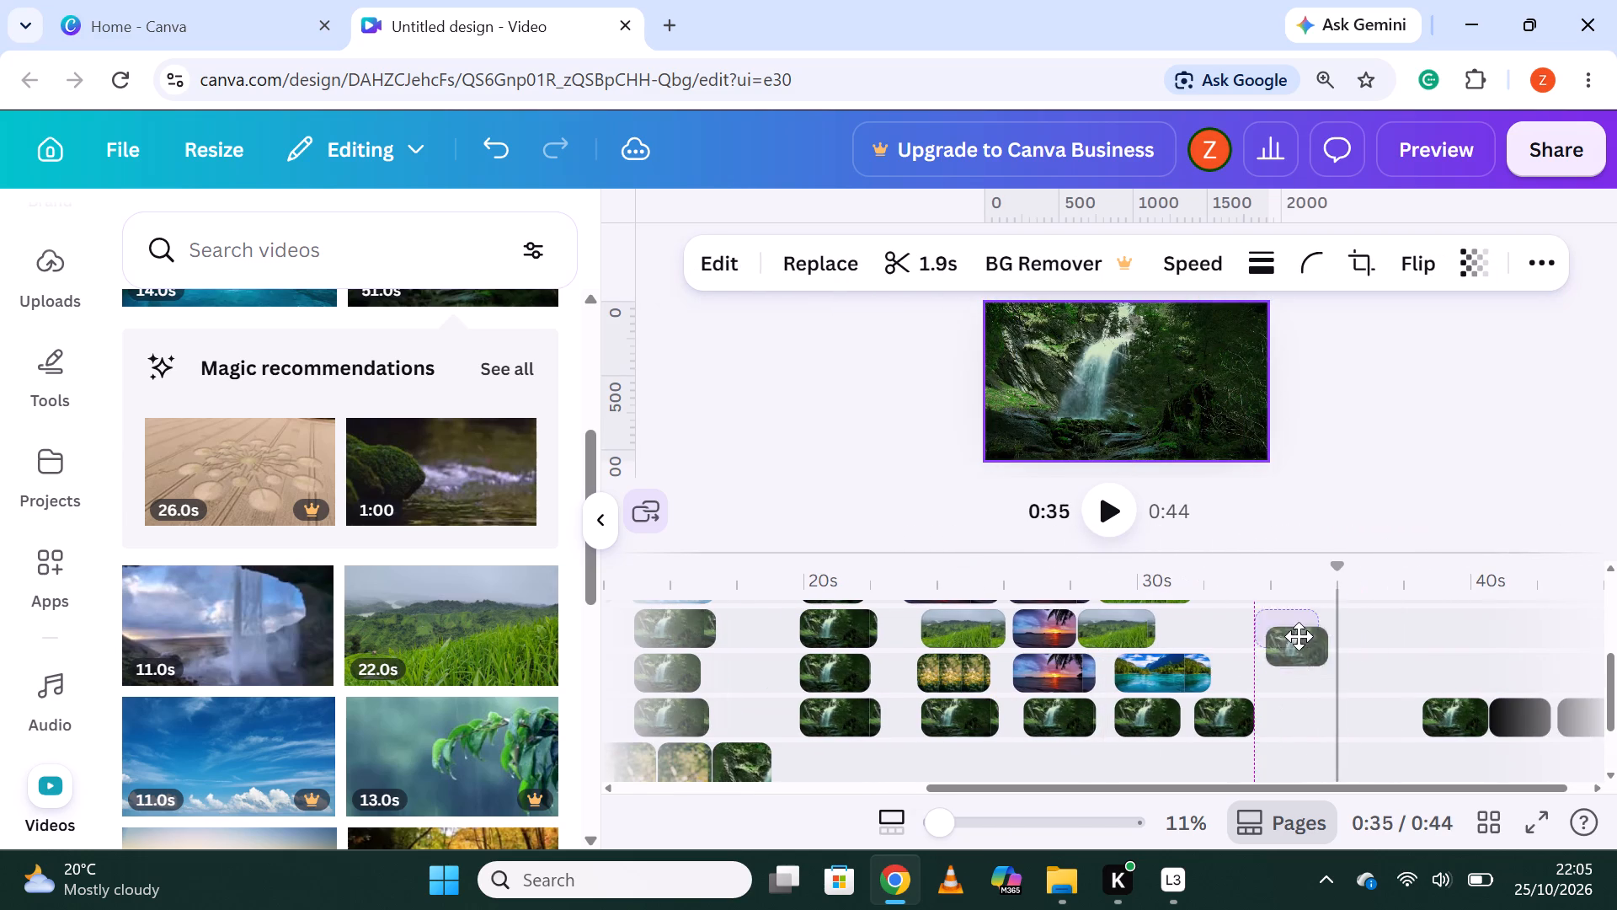
left_click_drag(1299, 636, 1225, 626)
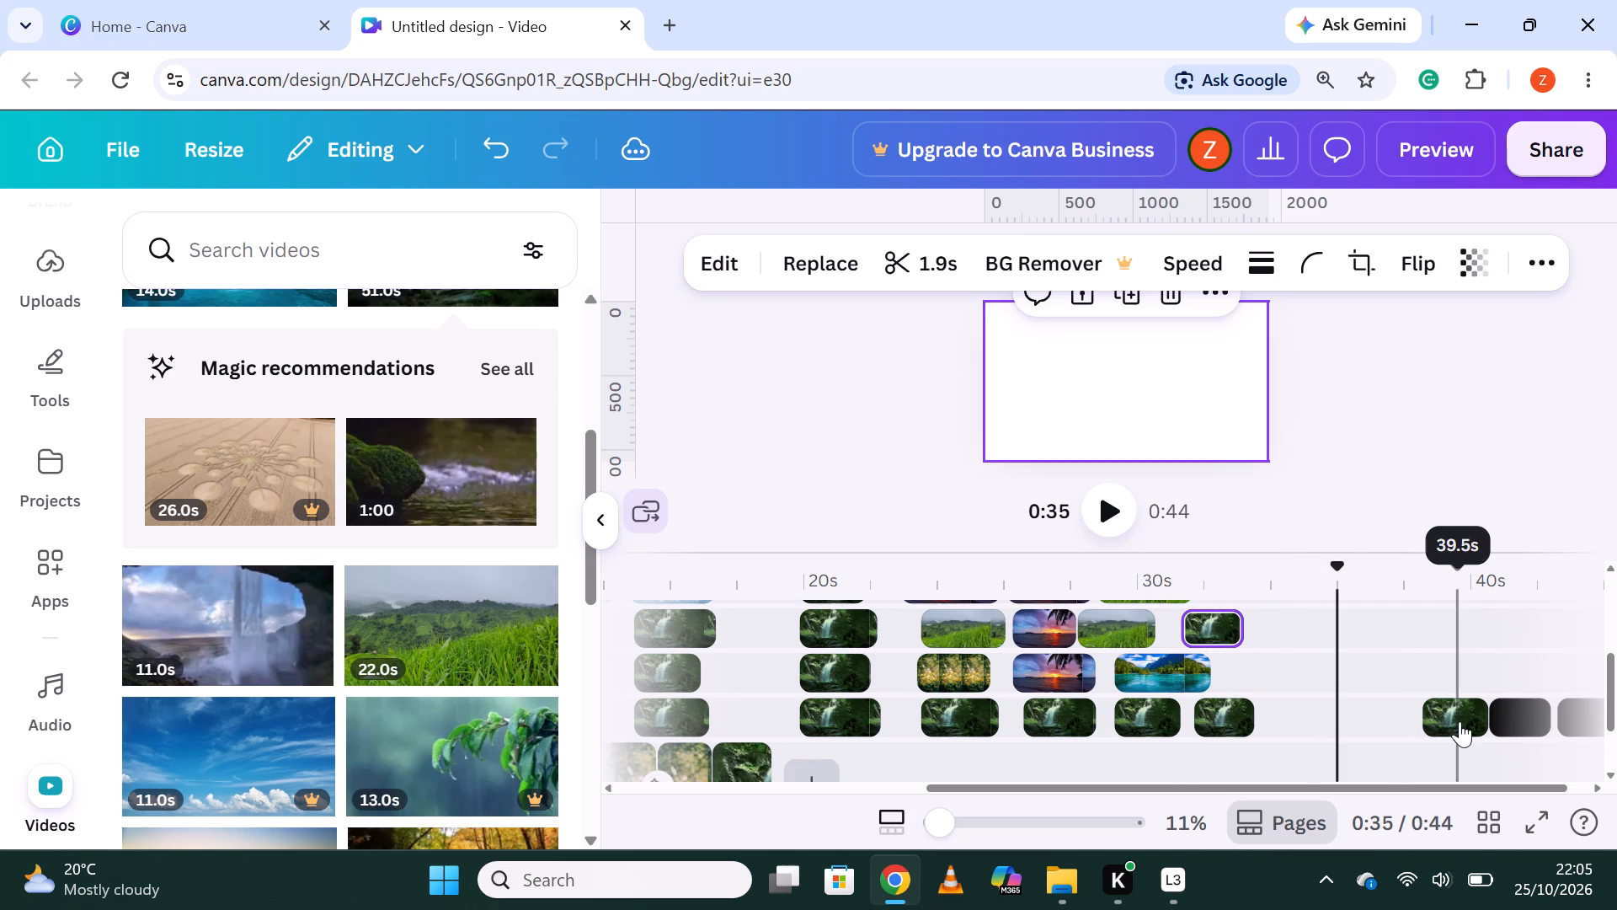
left_click_drag(1460, 721, 1245, 684)
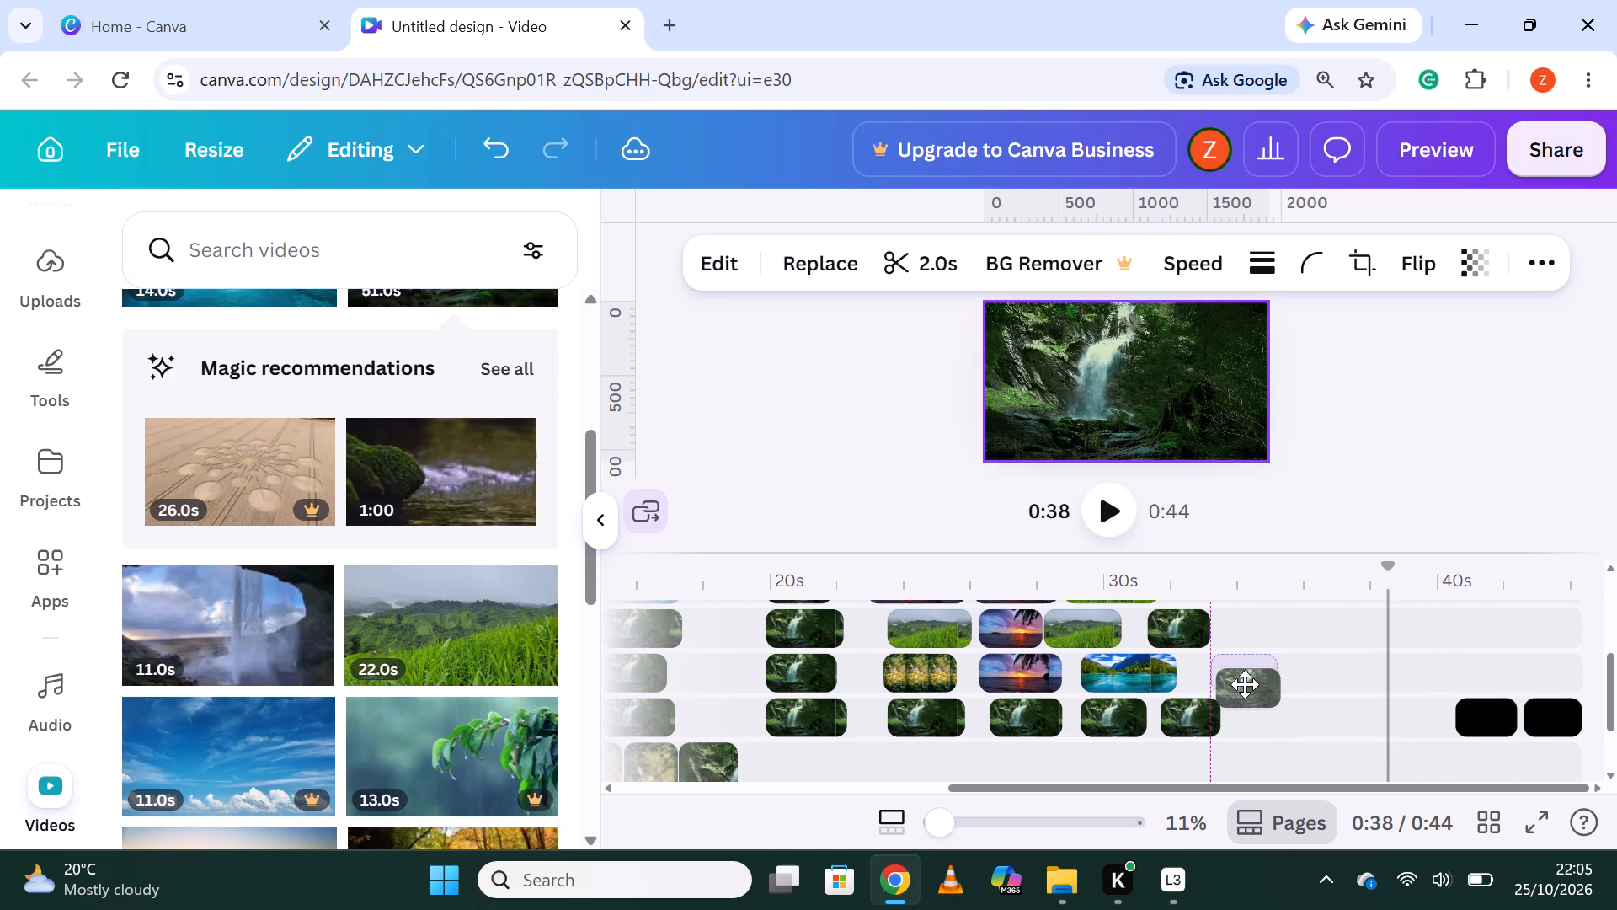
left_click_drag(1245, 684, 1246, 675)
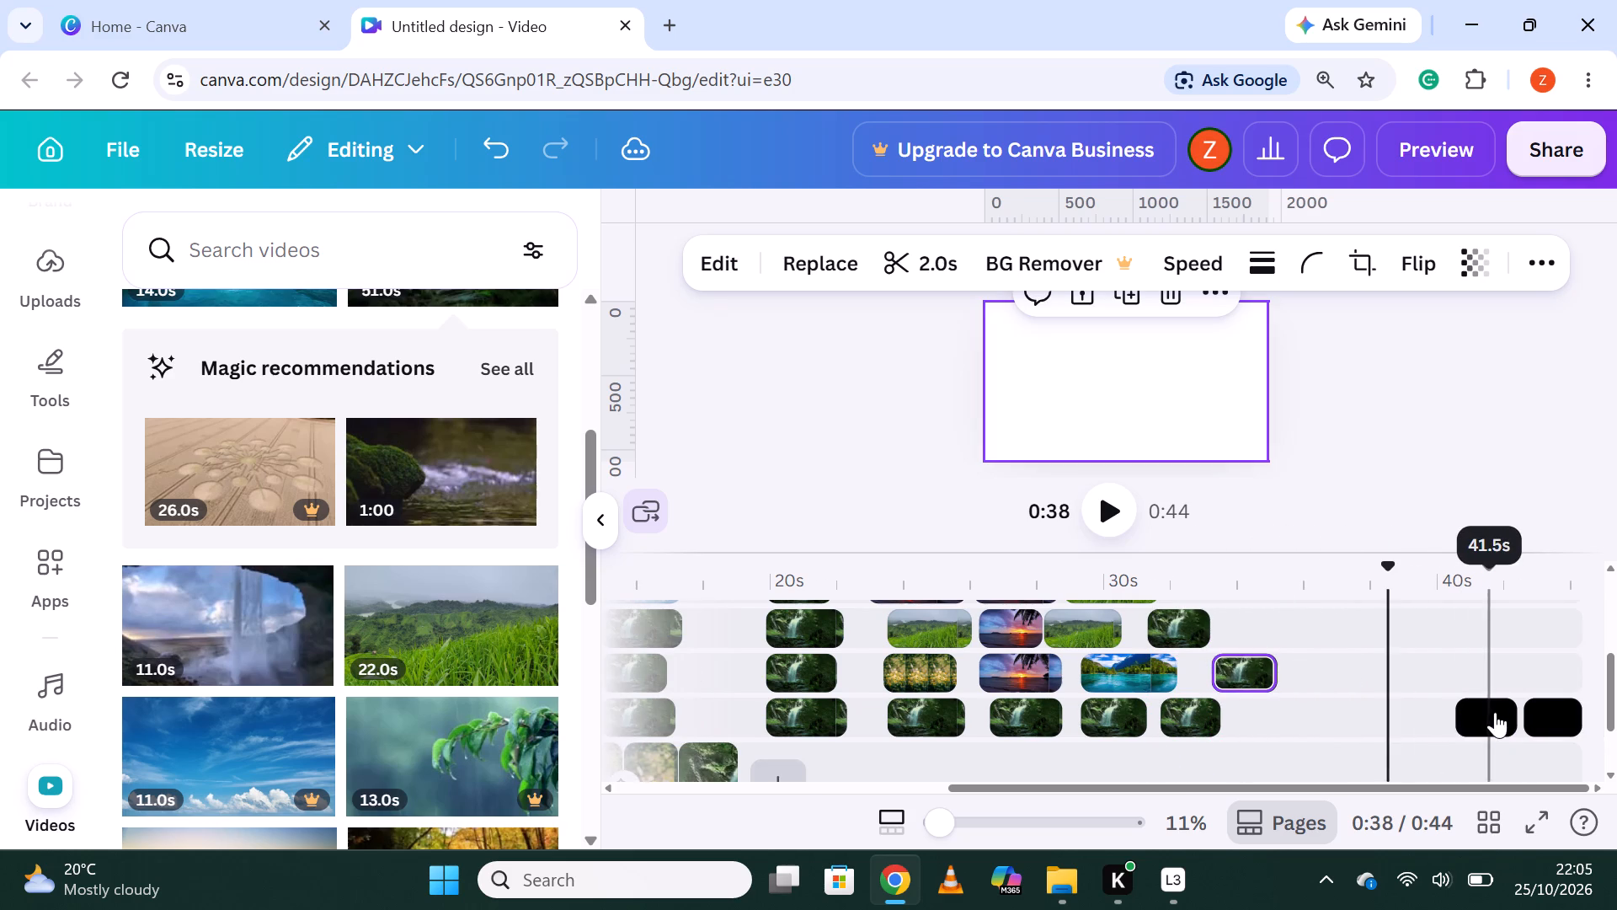
left_click_drag(1494, 713, 1286, 708)
left_click(1286, 708)
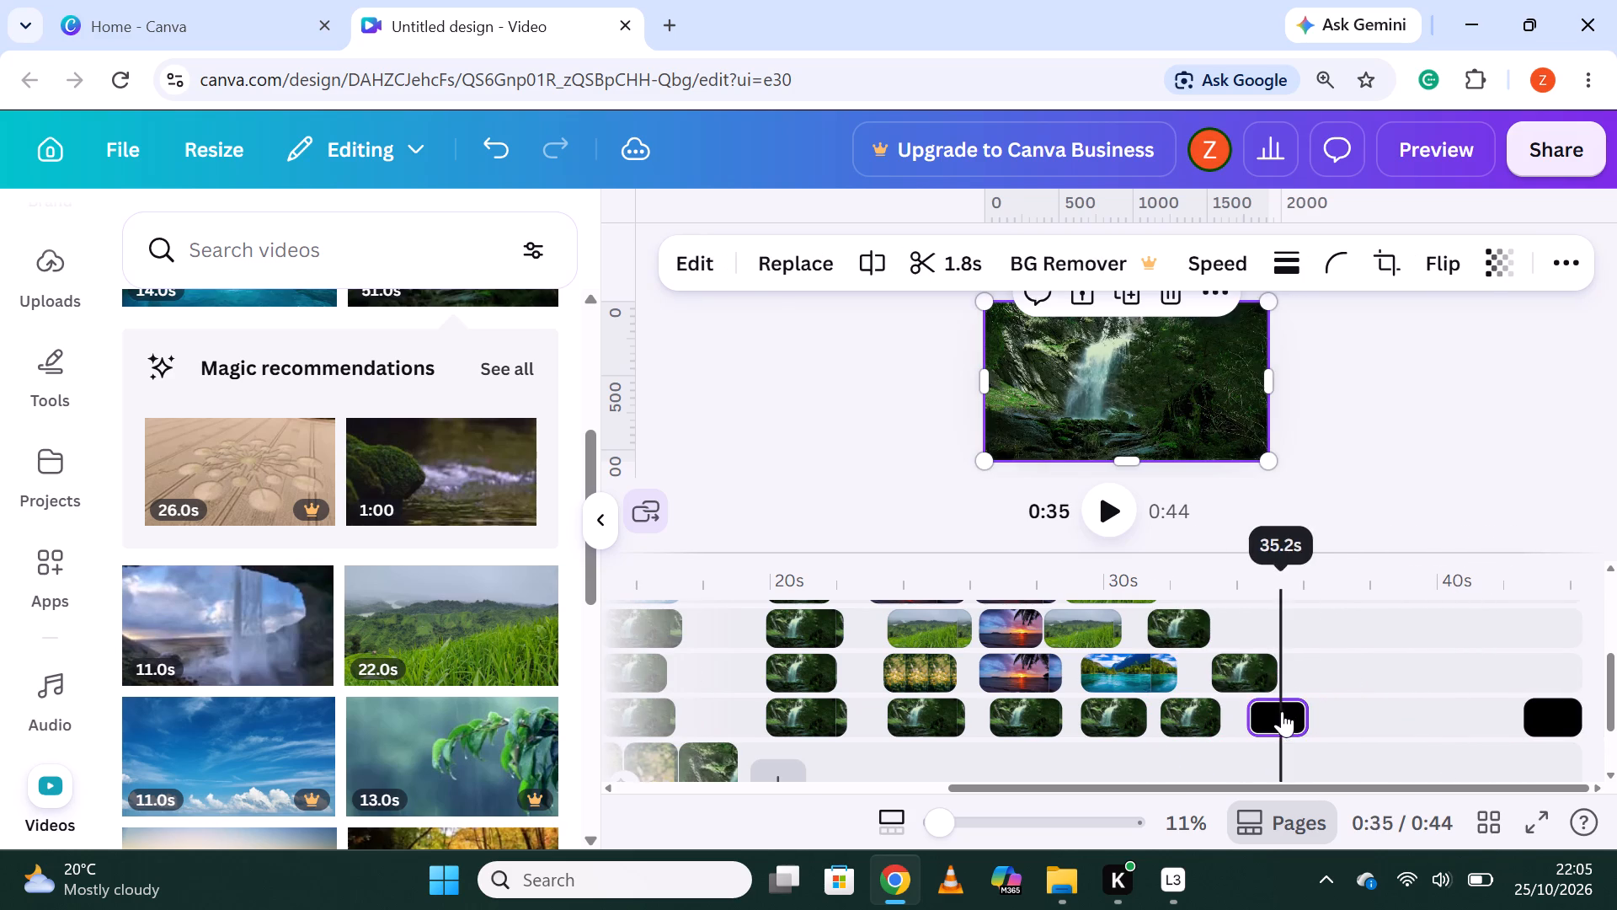
left_click_drag(1555, 714, 1382, 674)
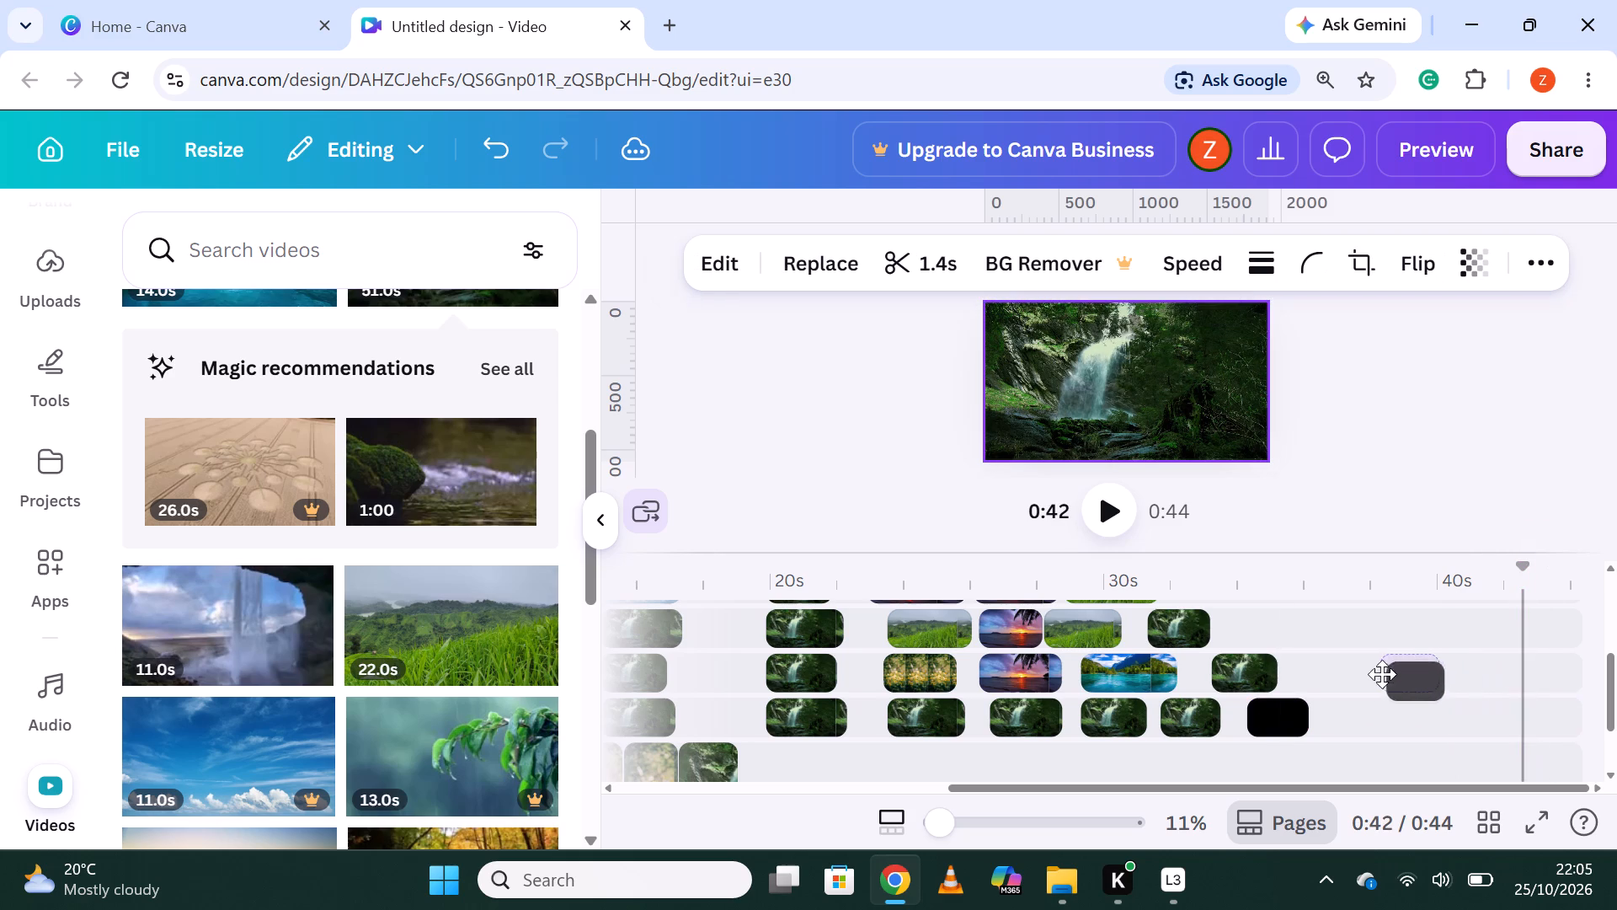
left_click_drag(1382, 674, 1270, 621)
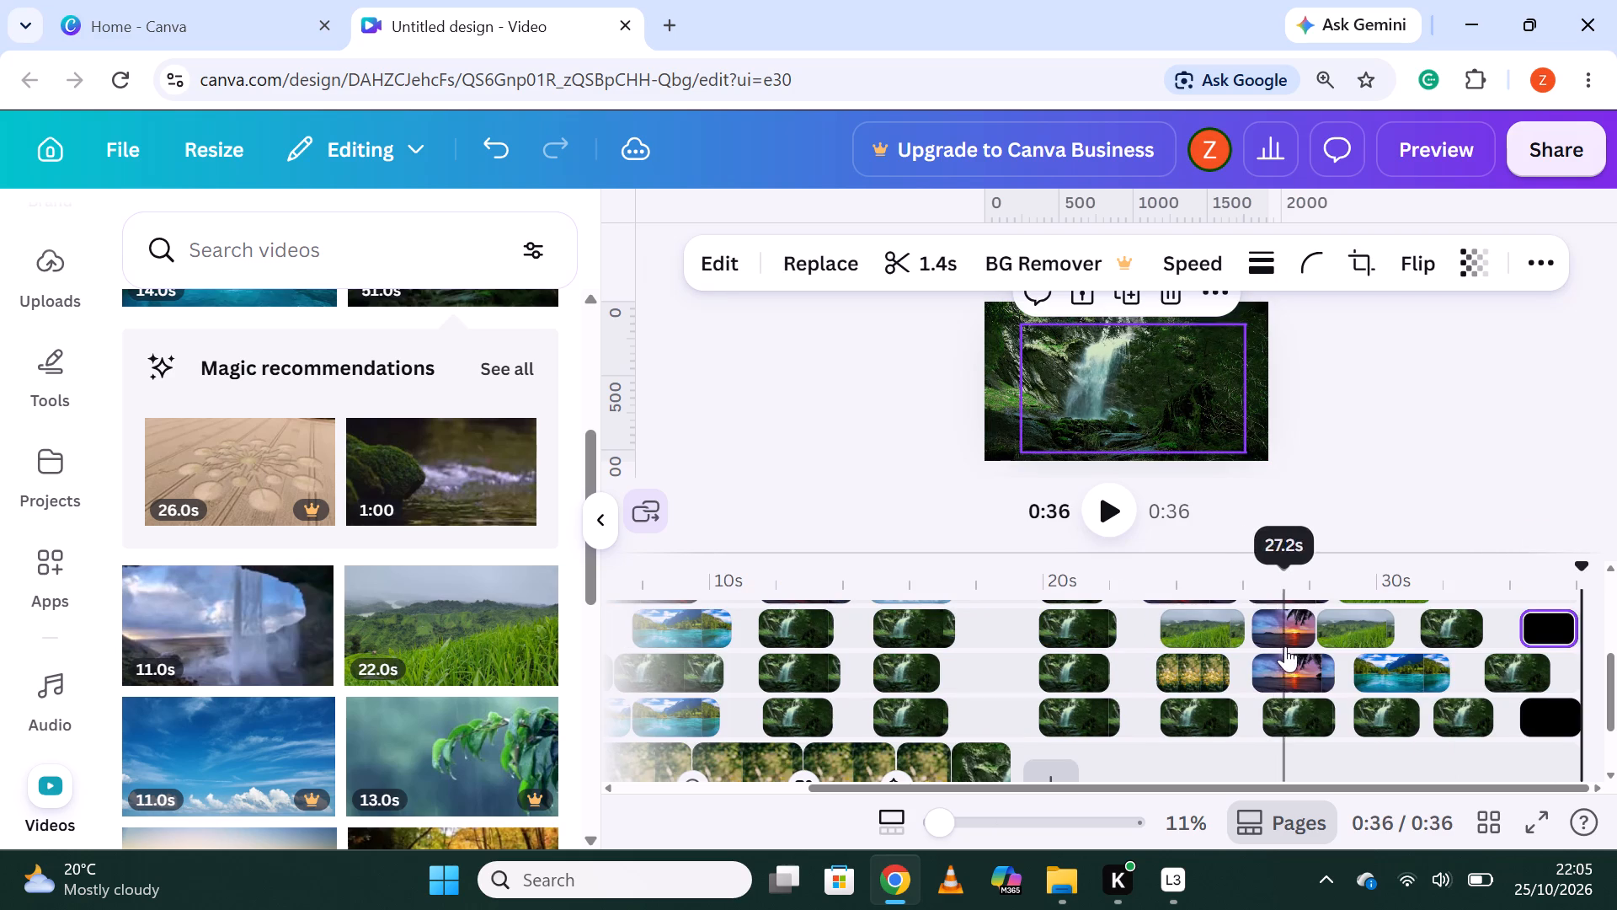
Move the 2.0-second waterfall piece from about 19.8 seconds up beside the green-field clip, starting at about 18 seconds.
scroll(995, 709, "down", 2)
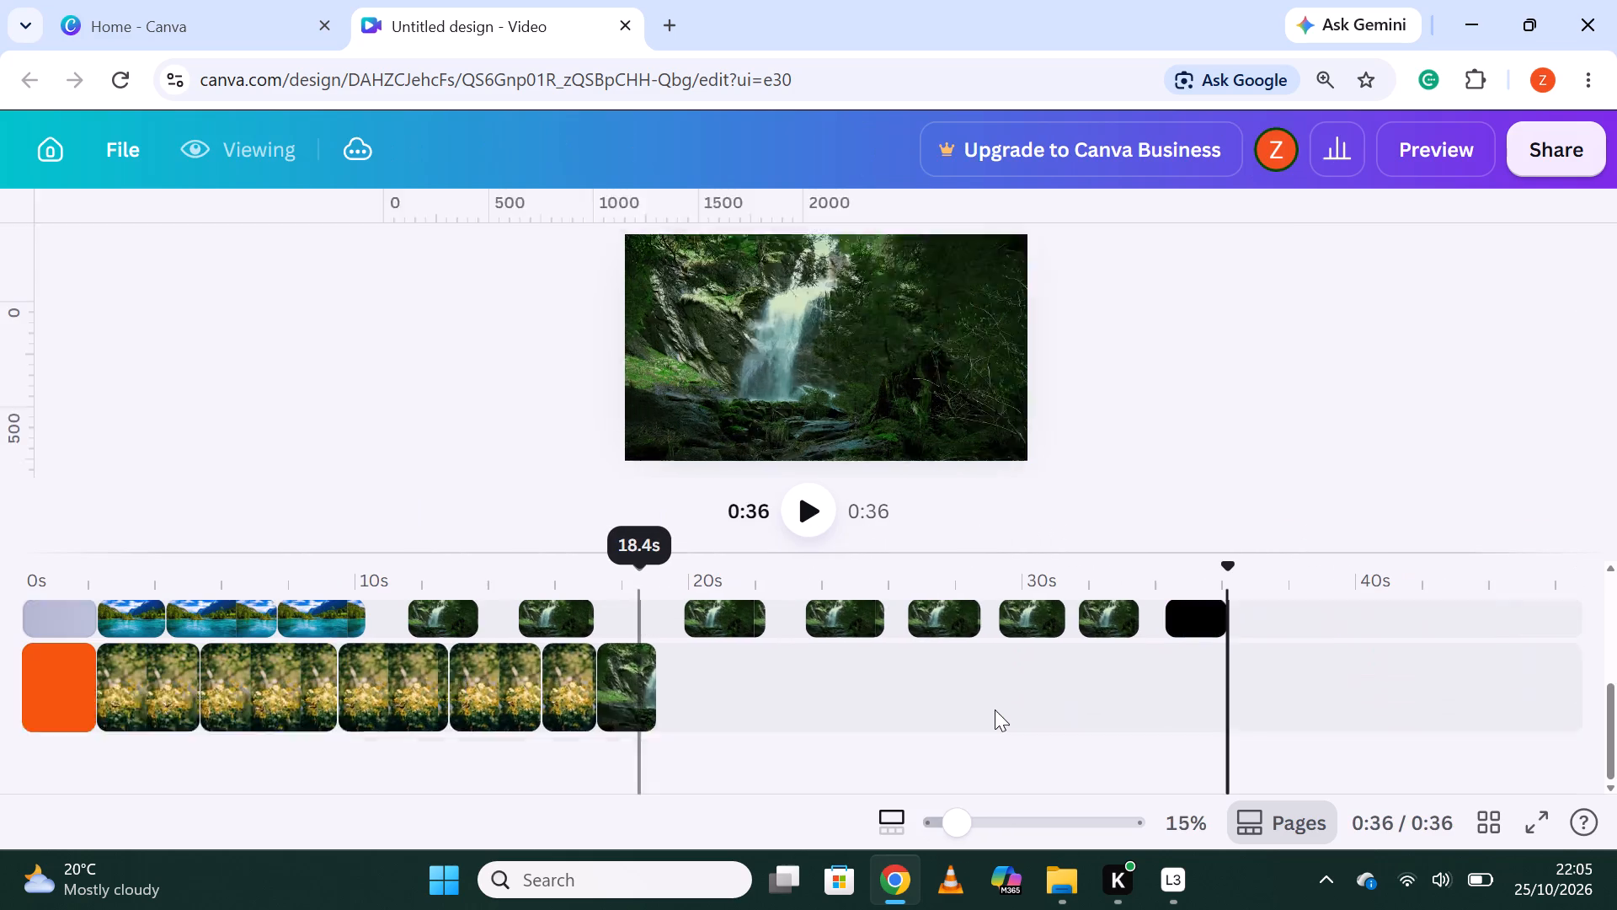
scroll(995, 709, "up", 1)
left_click(1536, 229)
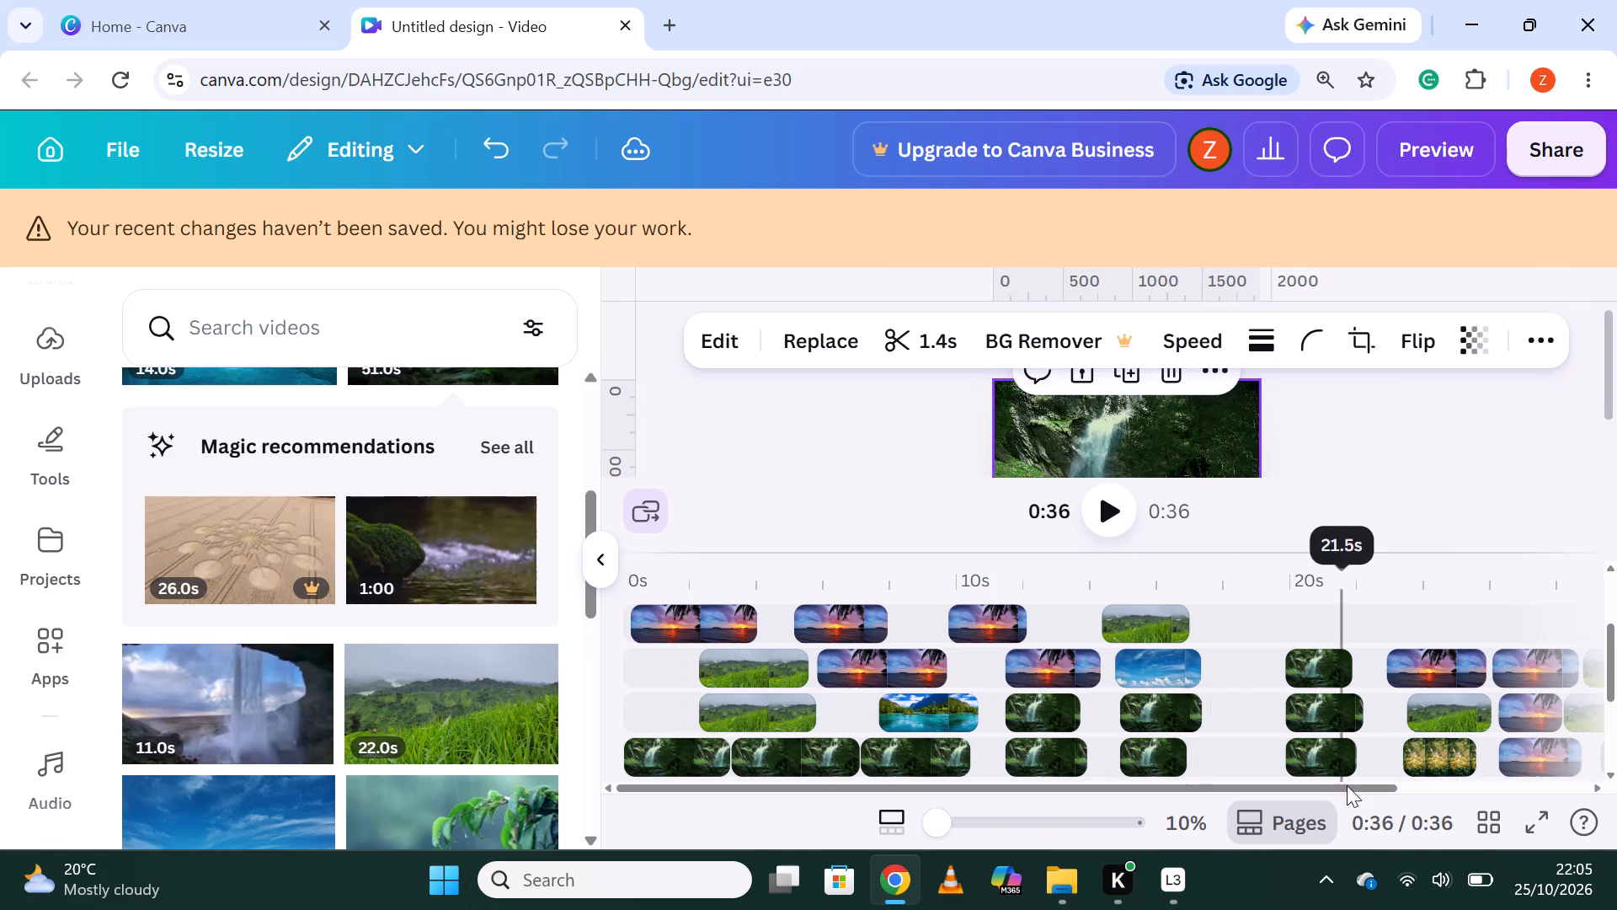
scroll(1407, 514, "up", 1)
scroll(1404, 514, "down", 2)
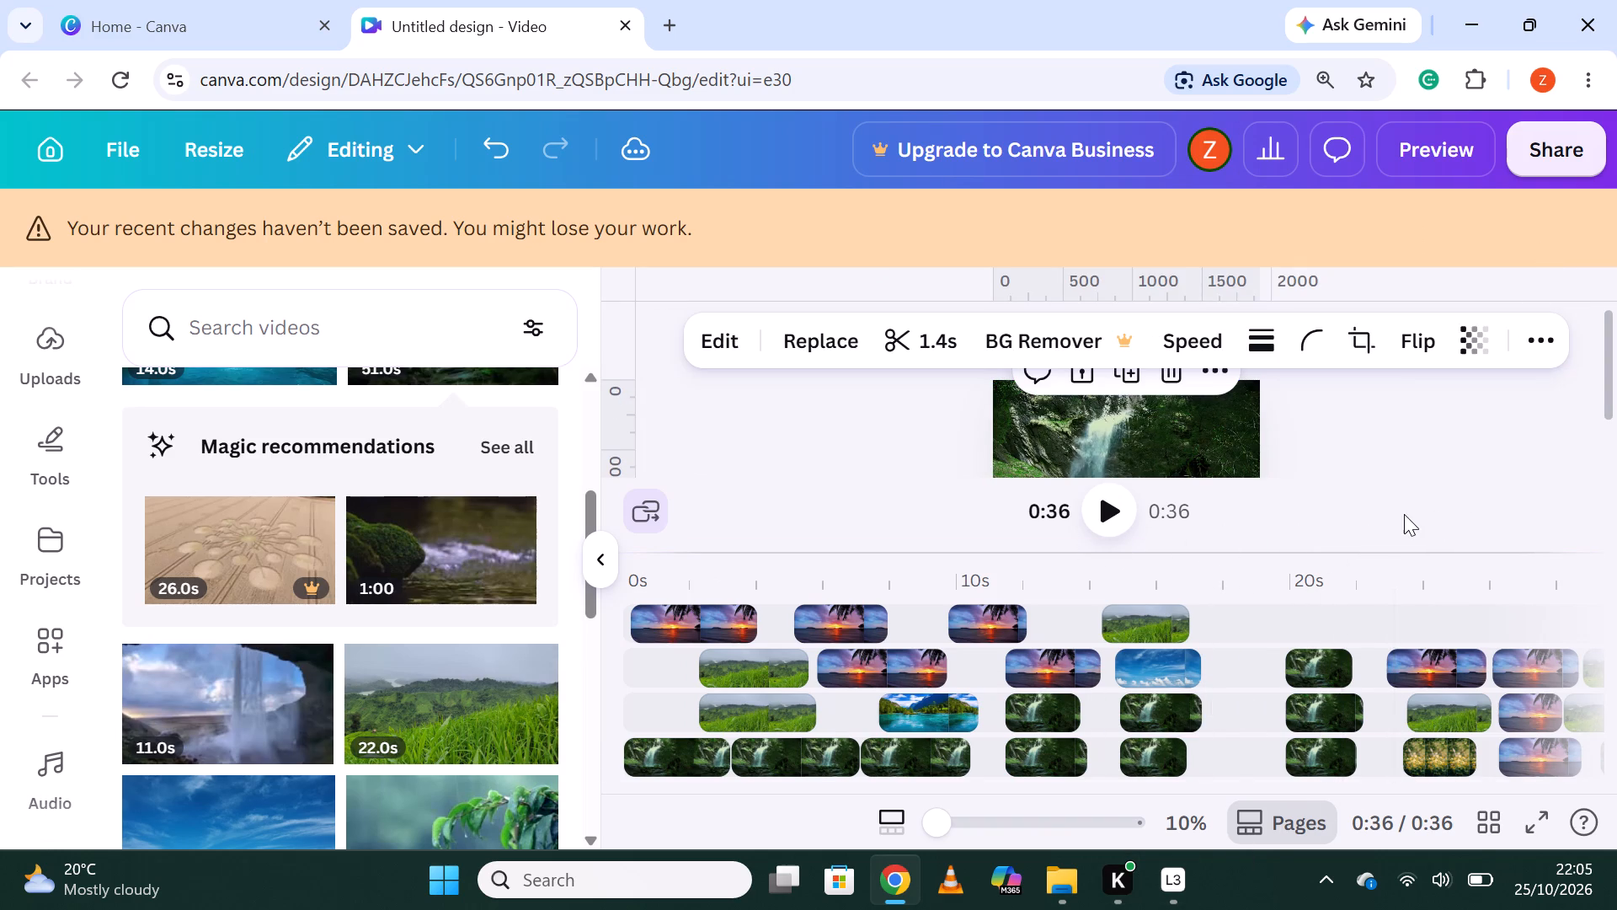
left_click_drag(1313, 668, 1266, 627)
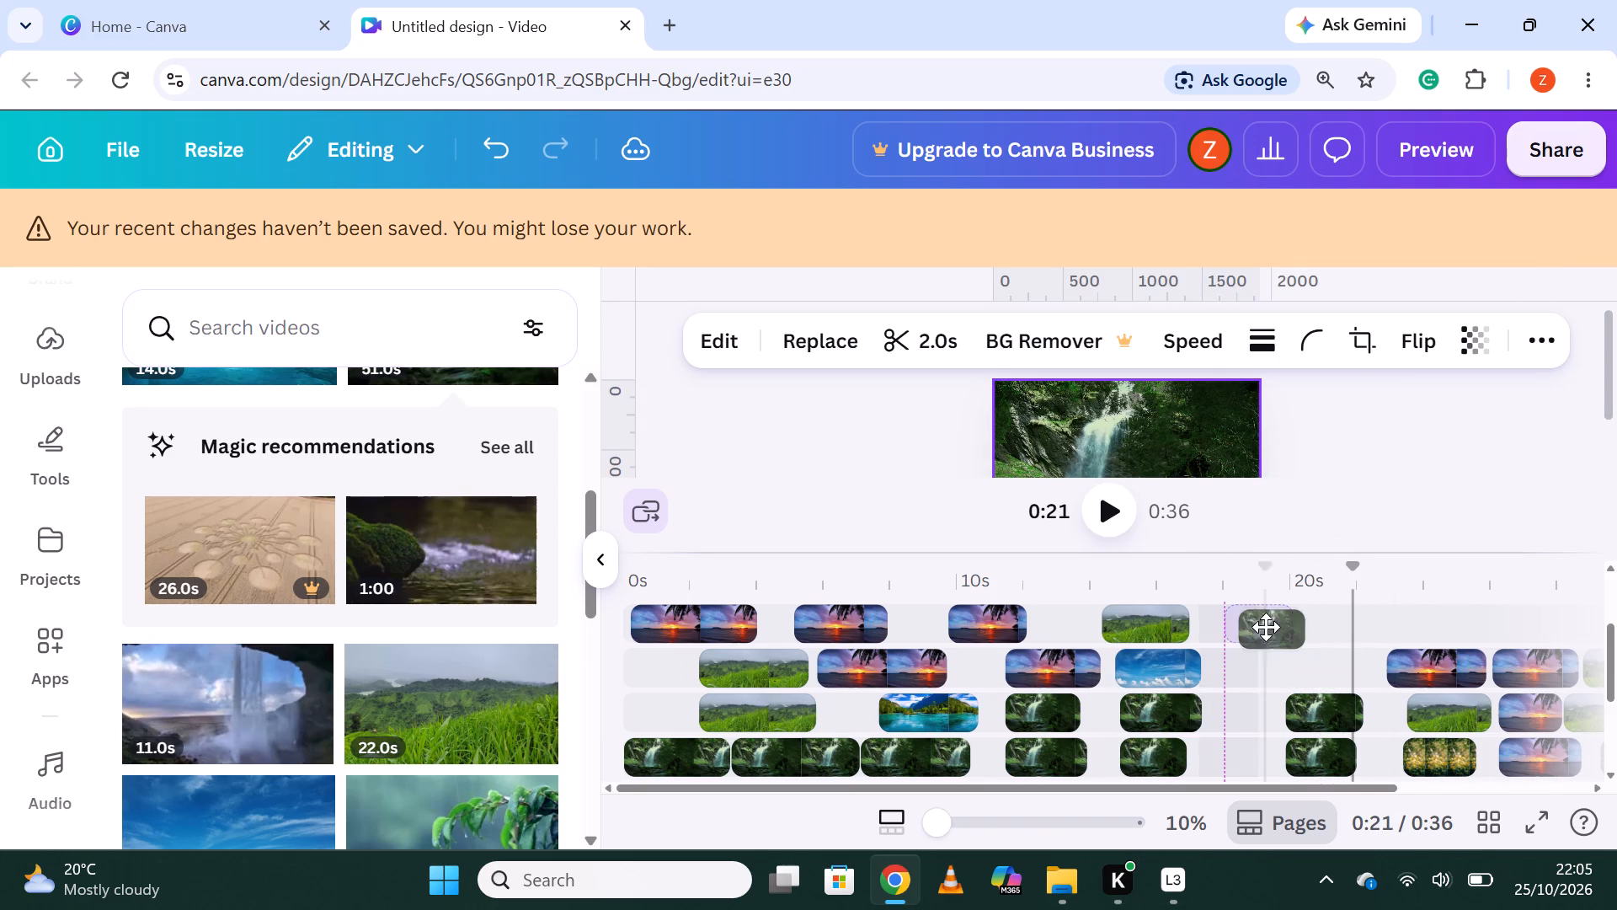
left_click_drag(1266, 627, 1249, 624)
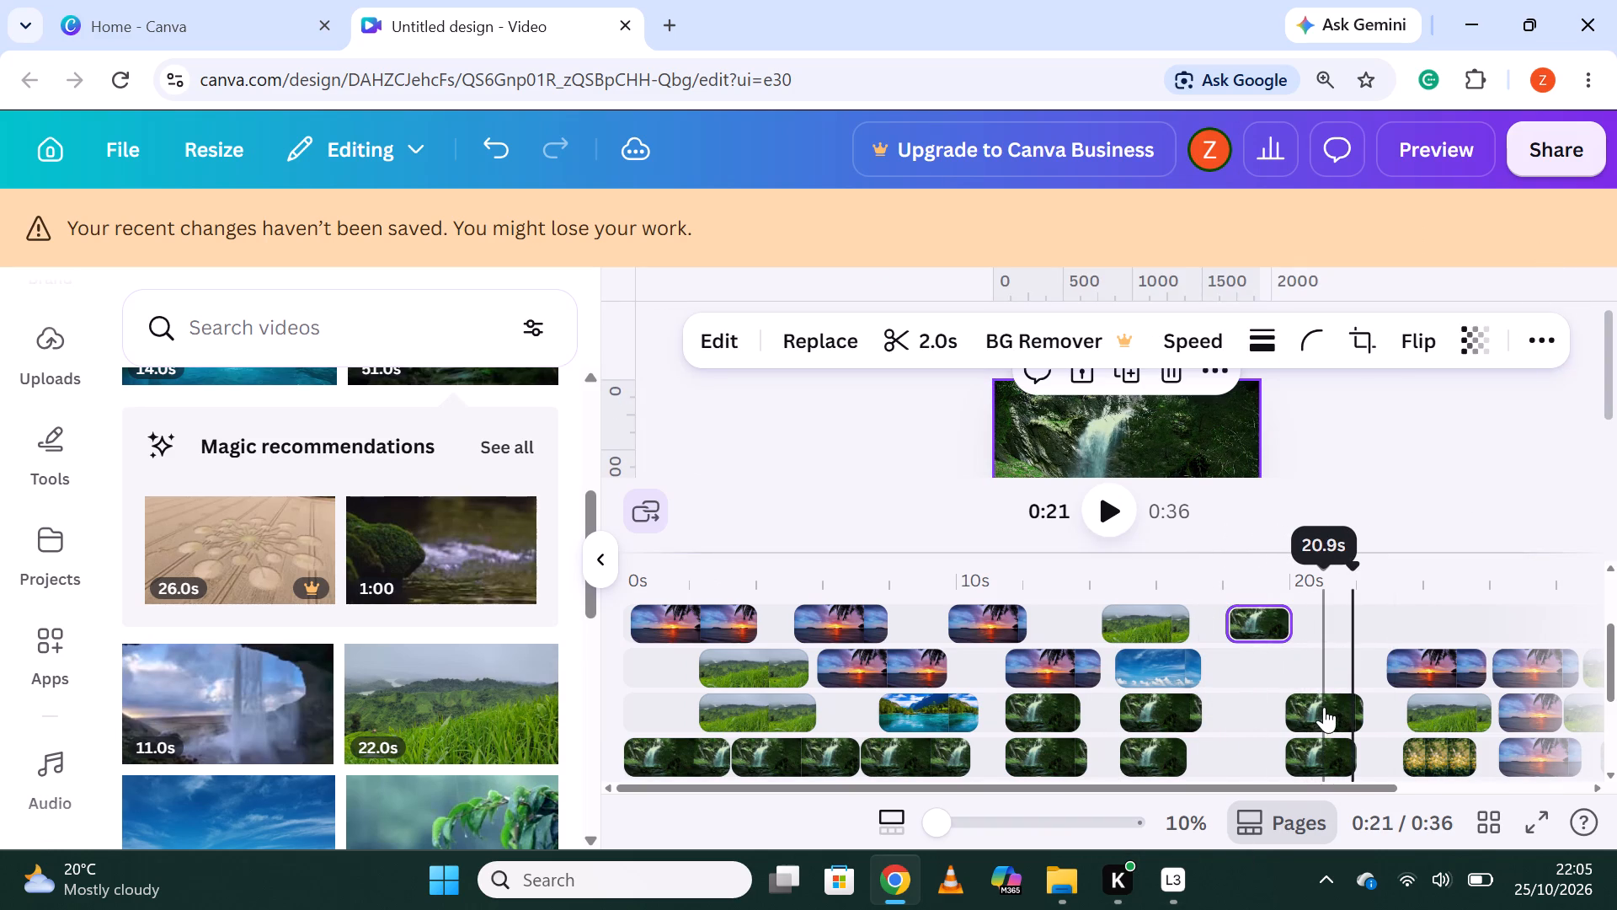
Replace the blue-sky clip at about 14.8 seconds with the 22-second green-field video from the library.
left_click_drag(382, 742, 1179, 624)
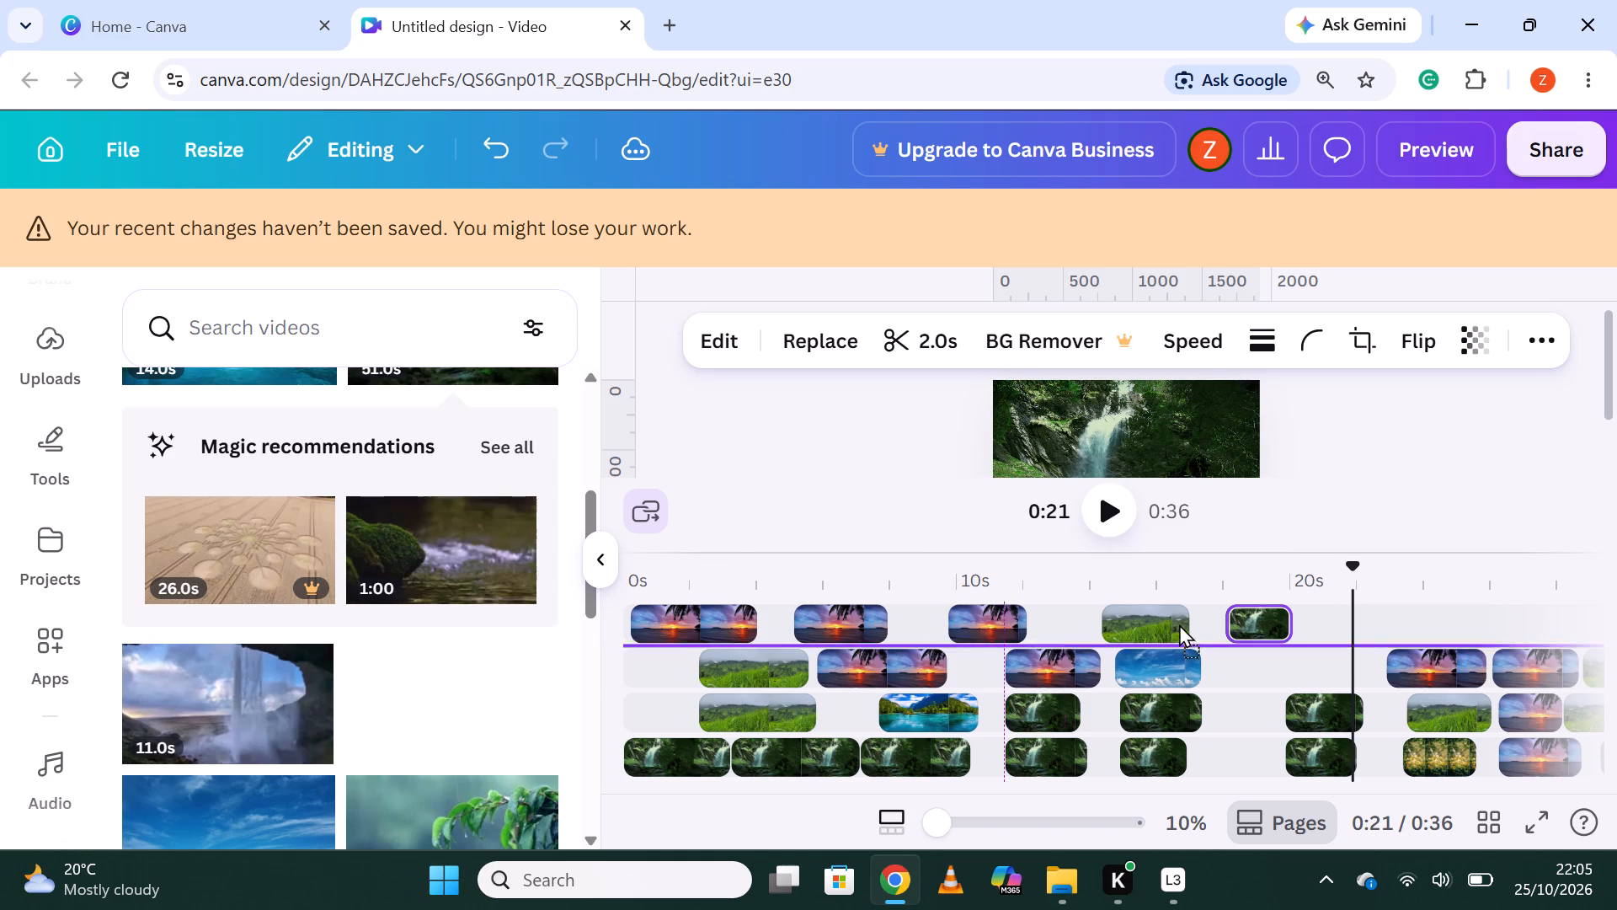
left_click_drag(1179, 624, 1165, 672)
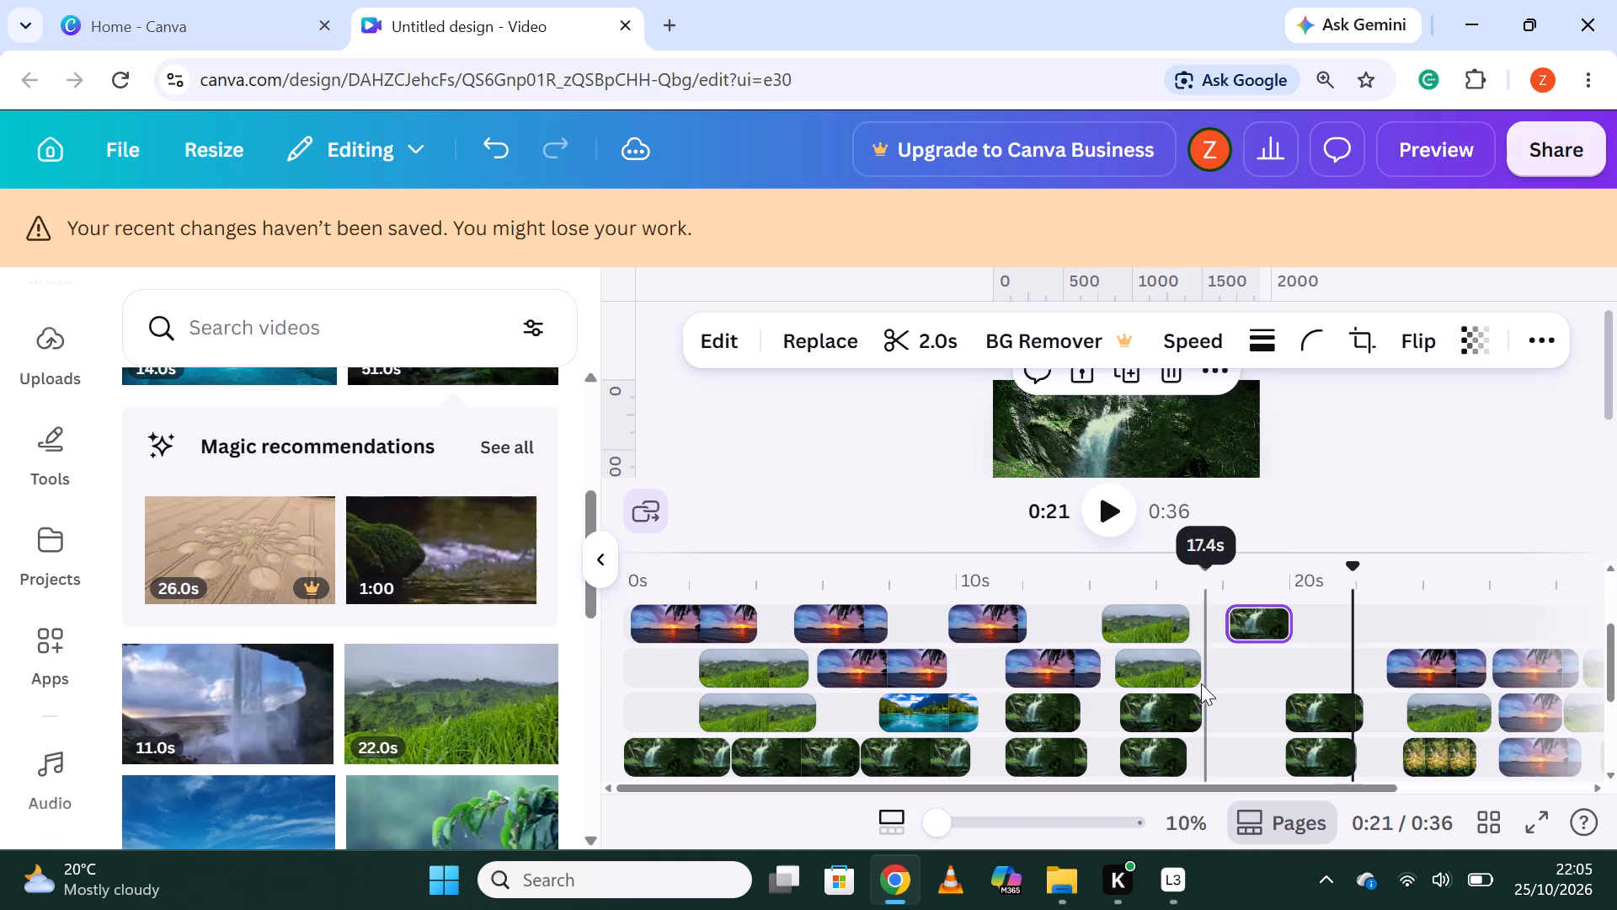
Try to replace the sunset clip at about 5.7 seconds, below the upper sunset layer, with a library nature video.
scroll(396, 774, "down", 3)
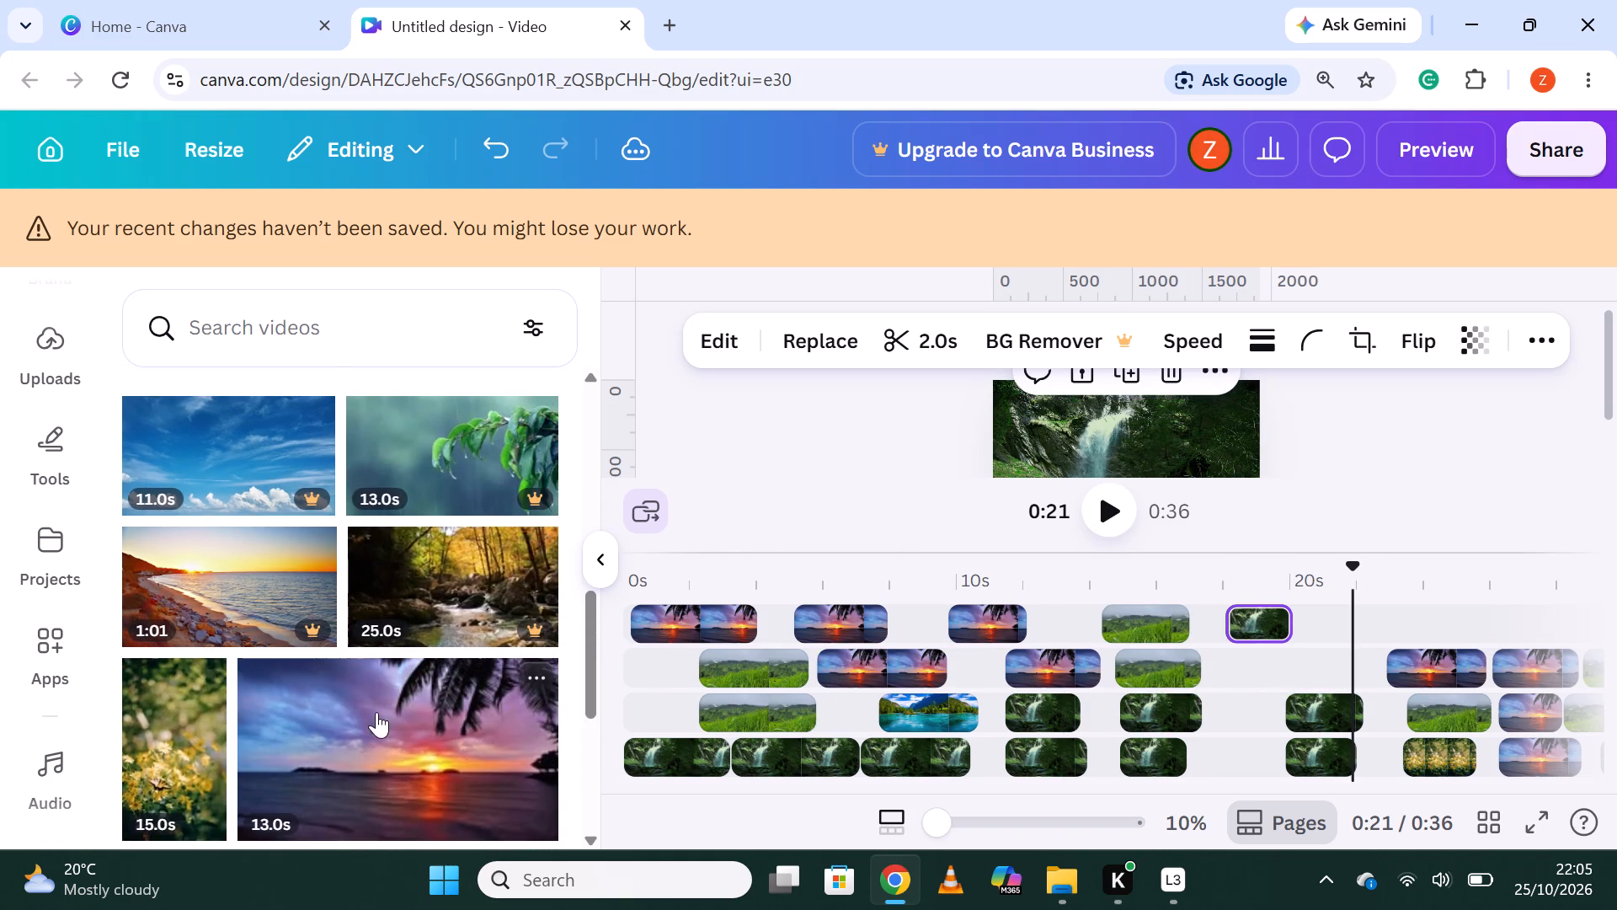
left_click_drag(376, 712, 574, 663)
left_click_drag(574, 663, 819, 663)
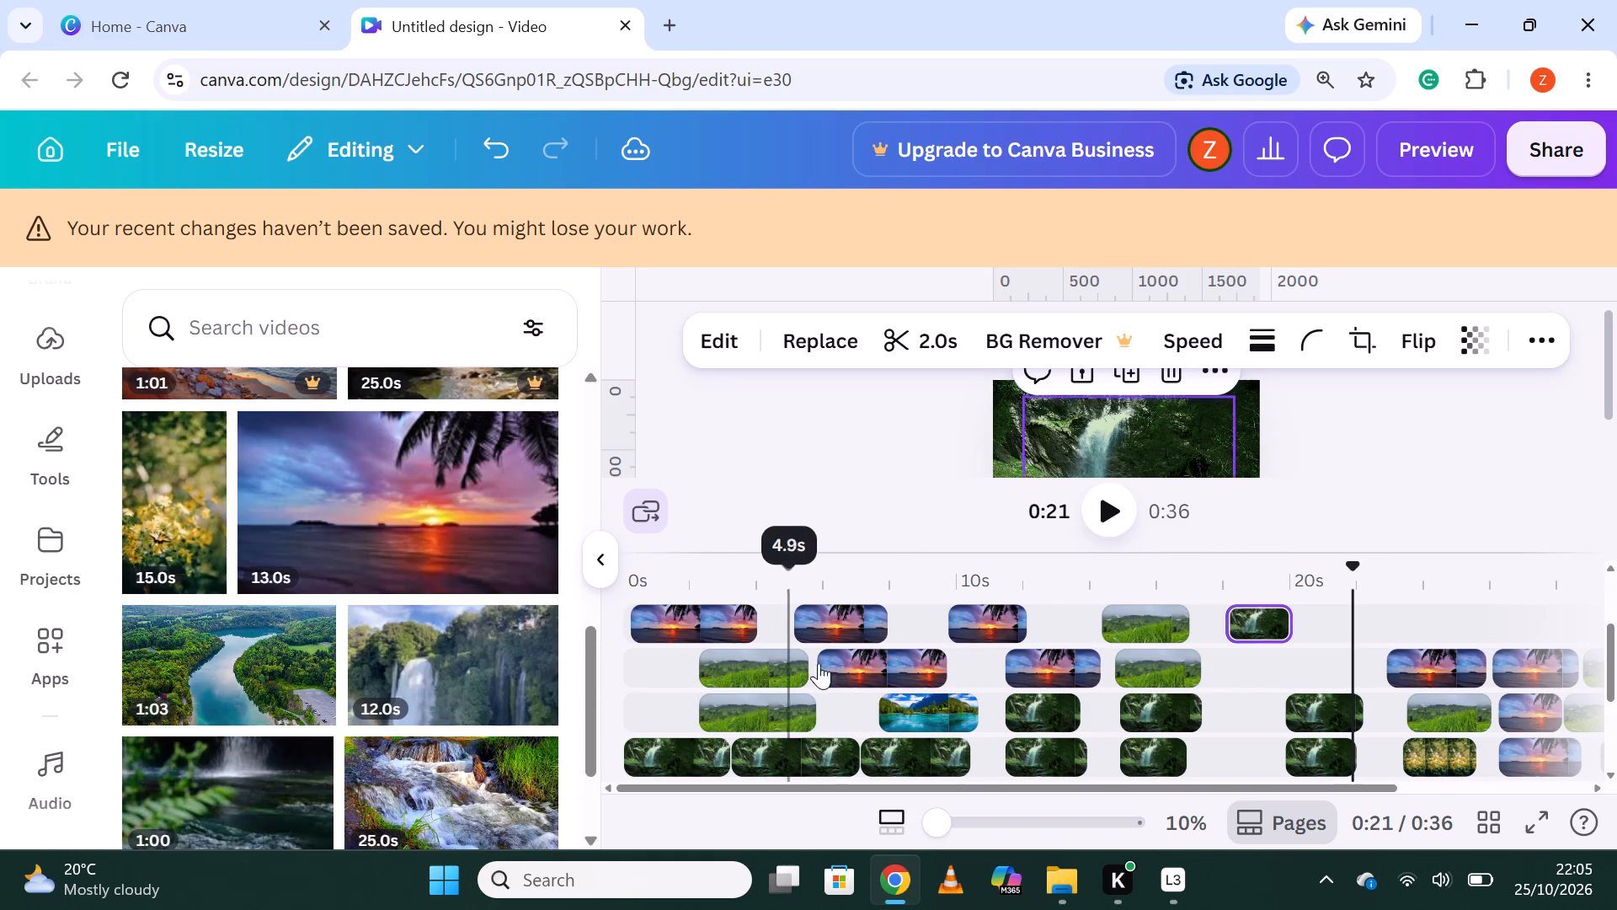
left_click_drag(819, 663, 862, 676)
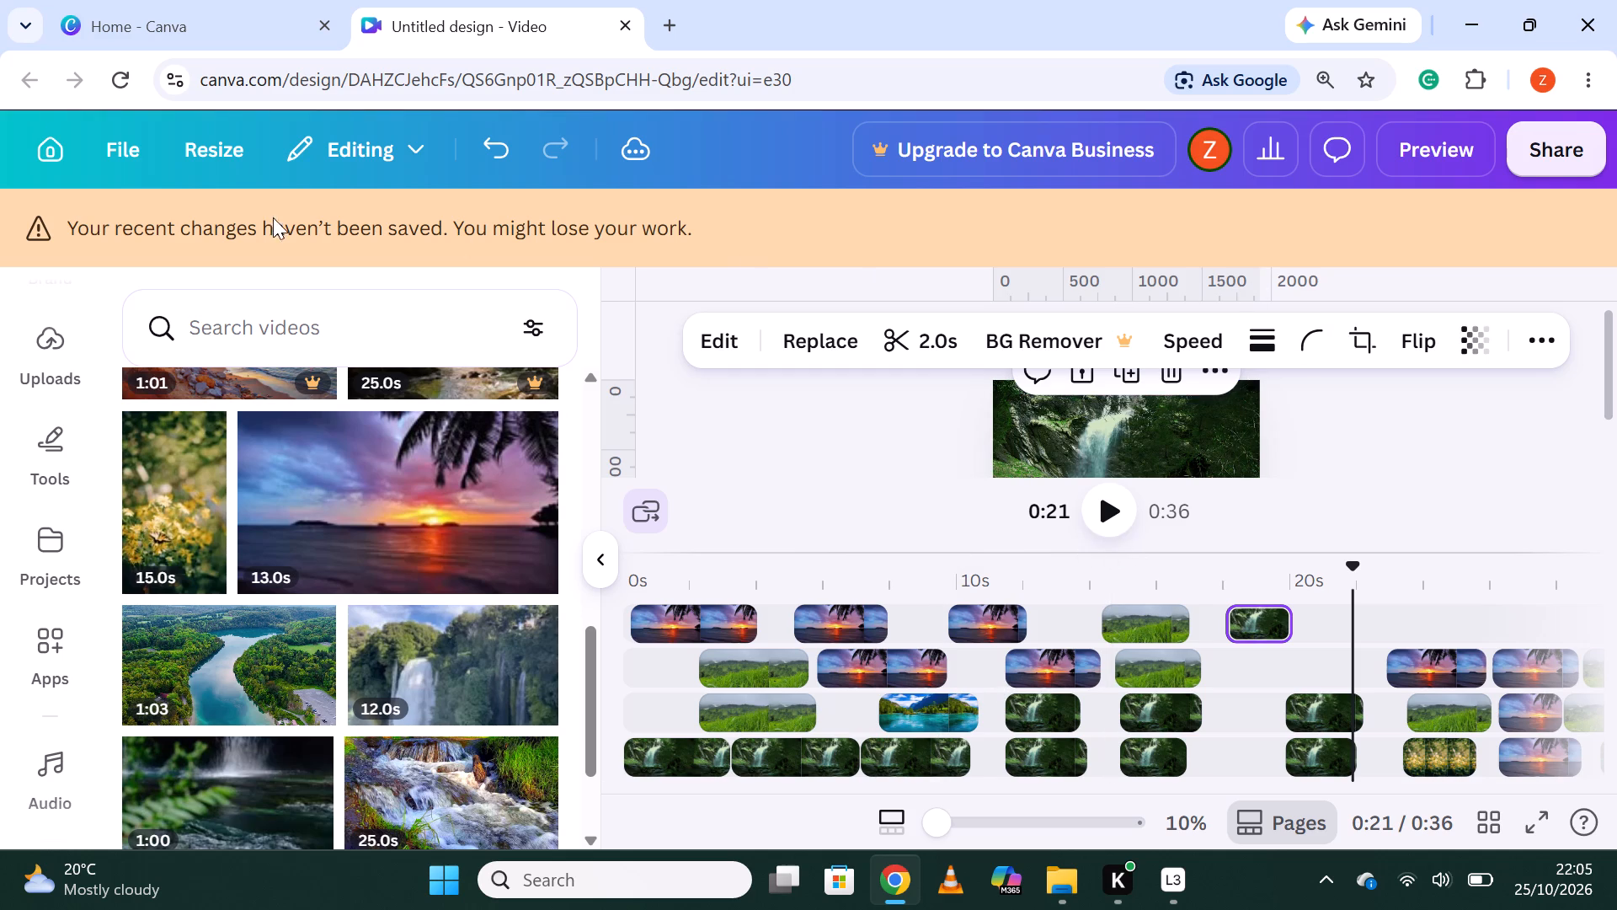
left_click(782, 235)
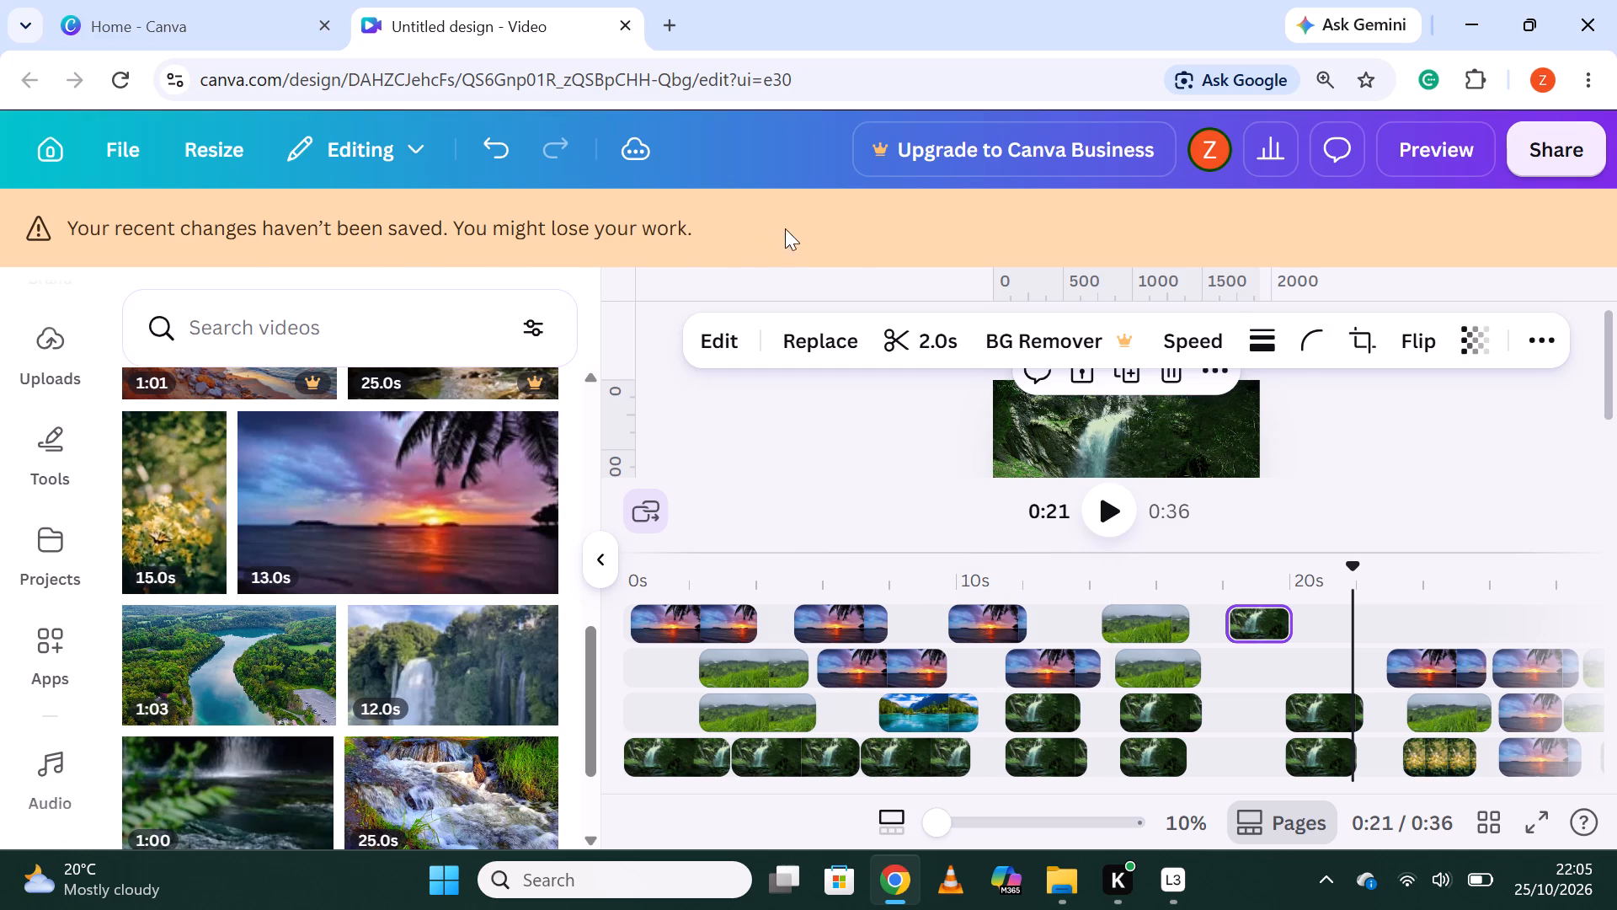